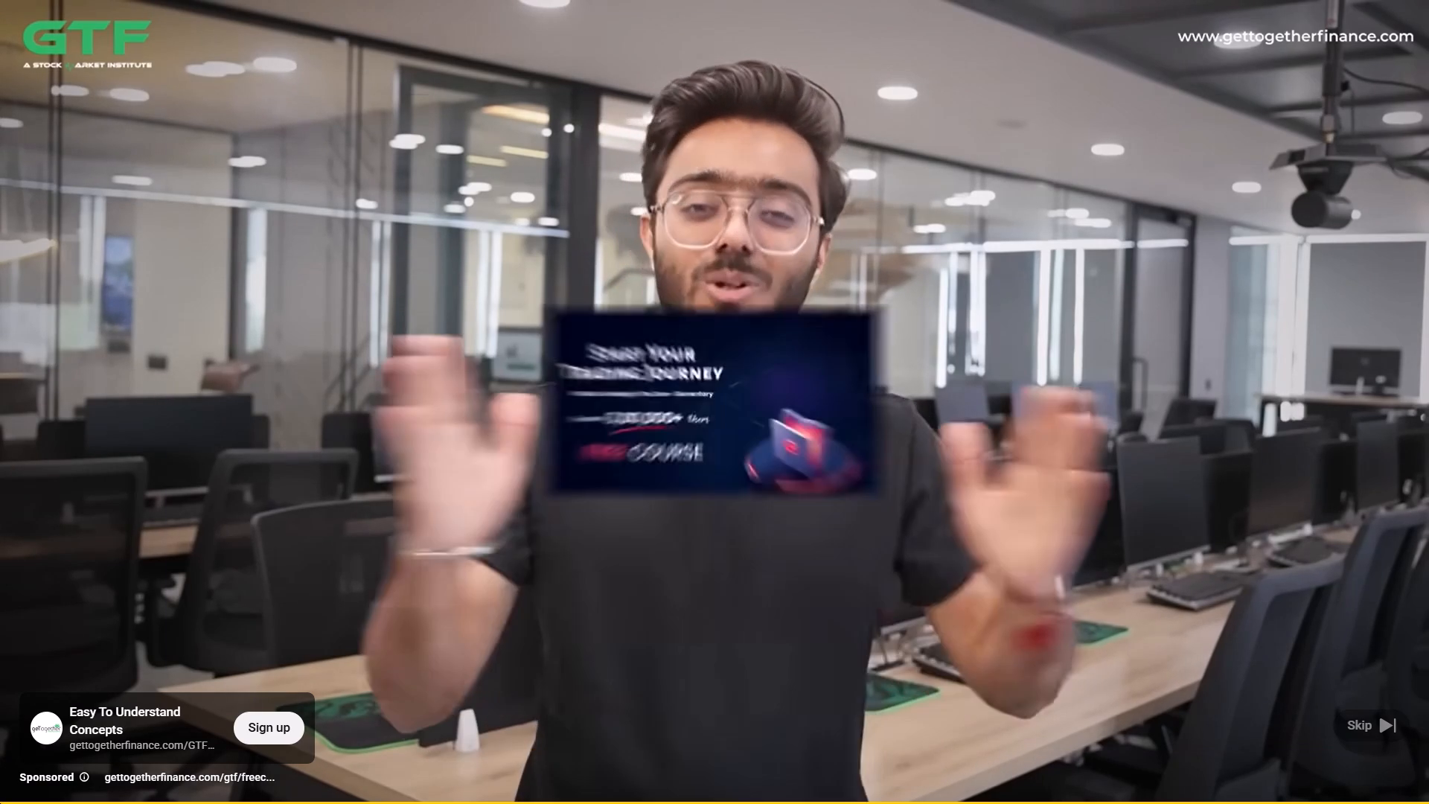
Skip the advertisement and leave the full-screen view of the video.
{"action": "left_click", "coordinate": [1361, 721]}
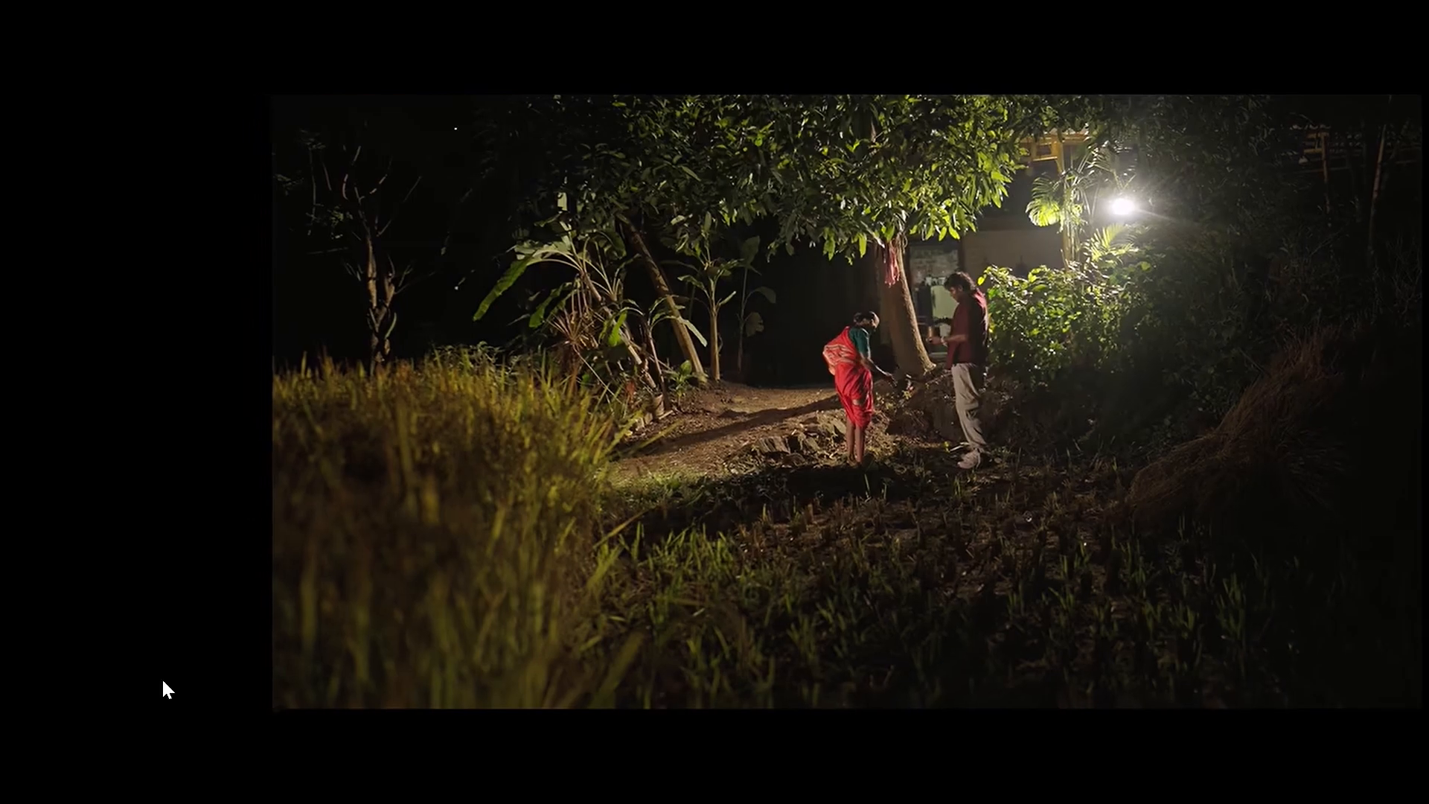
{"action": "left_click", "coordinate": [717, 67]}
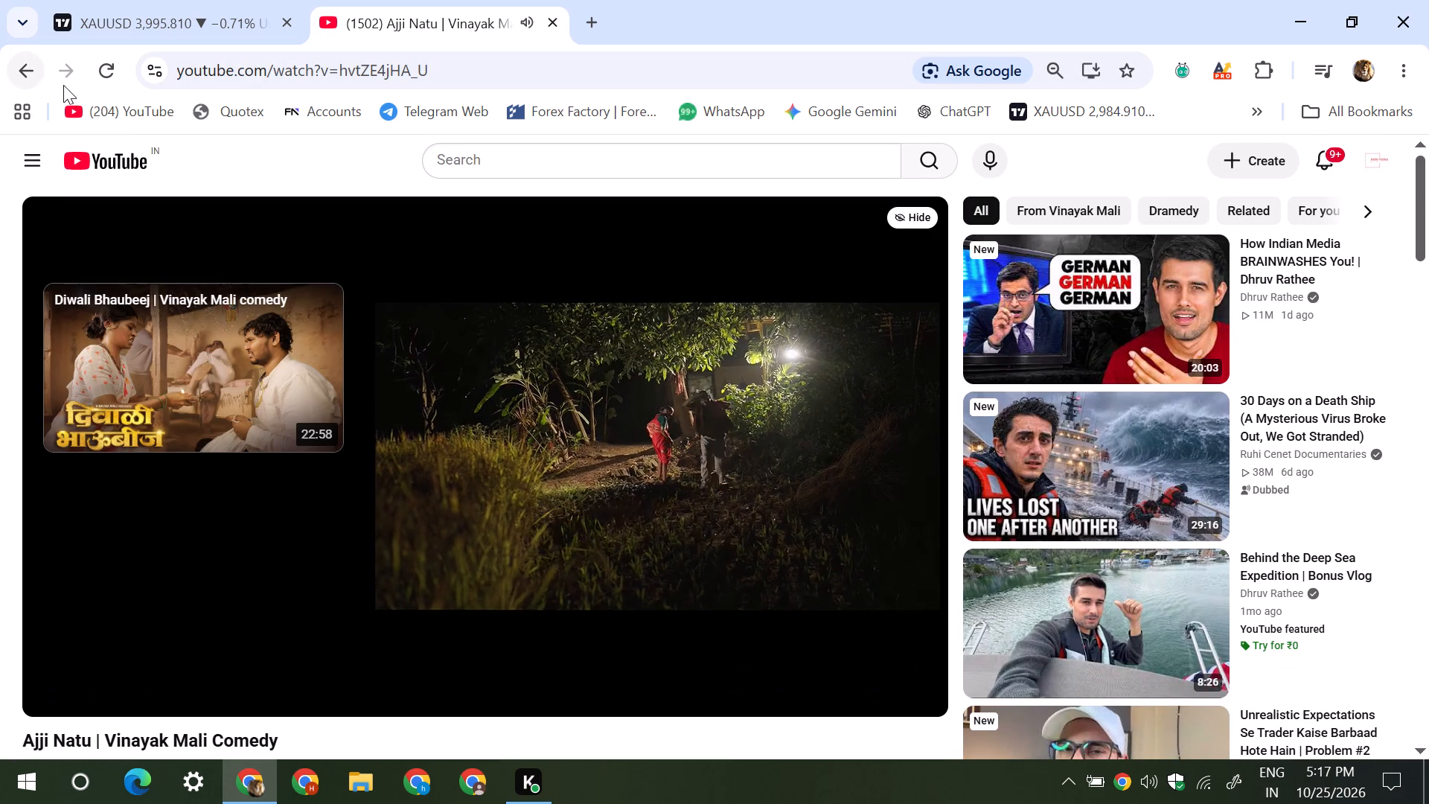
Play "Vilen - Chidiya (Official Video)" from the YouTube home feed and skip its advertisement.
{"action": "left_click", "coordinate": [111, 150]}
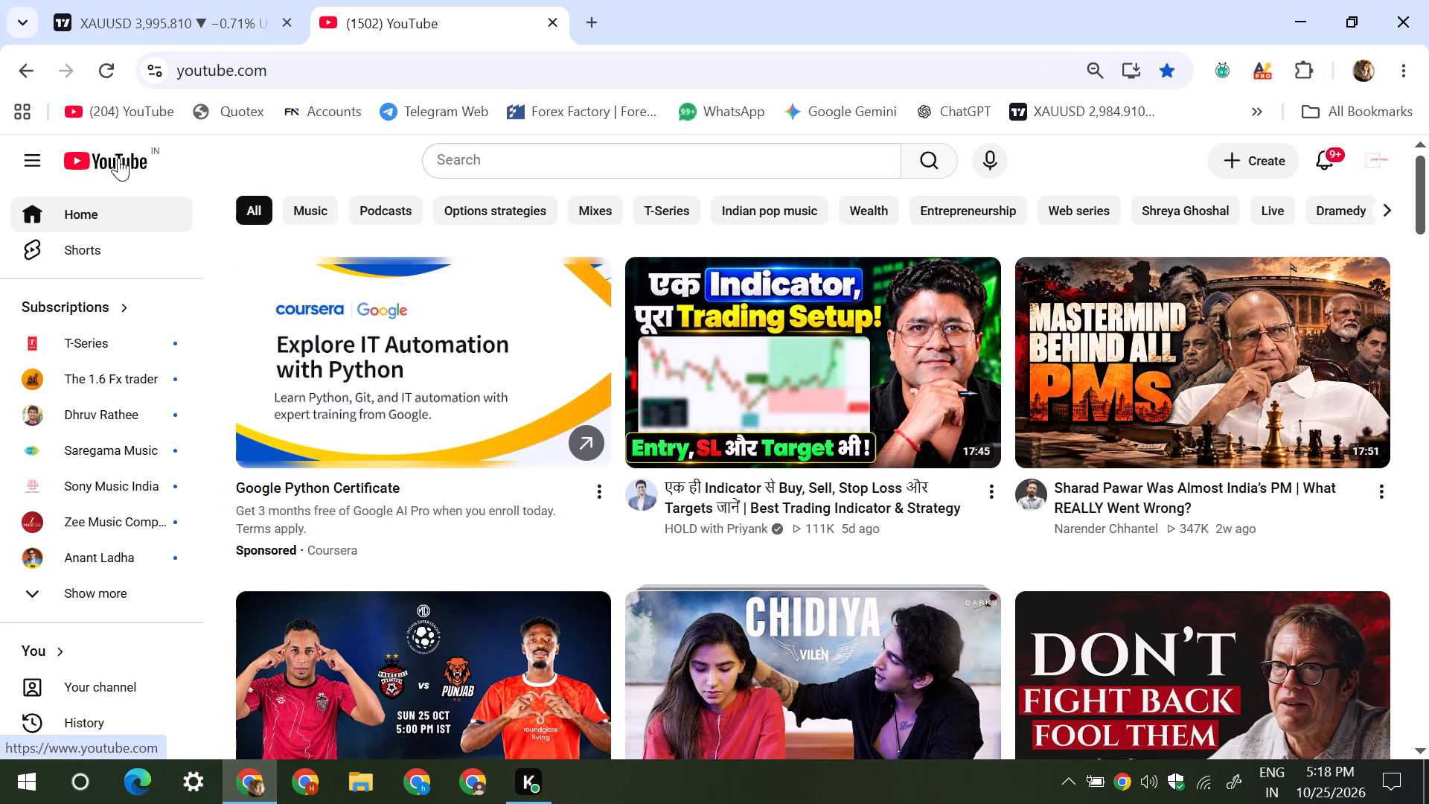
{"action": "left_click", "coordinate": [860, 654]}
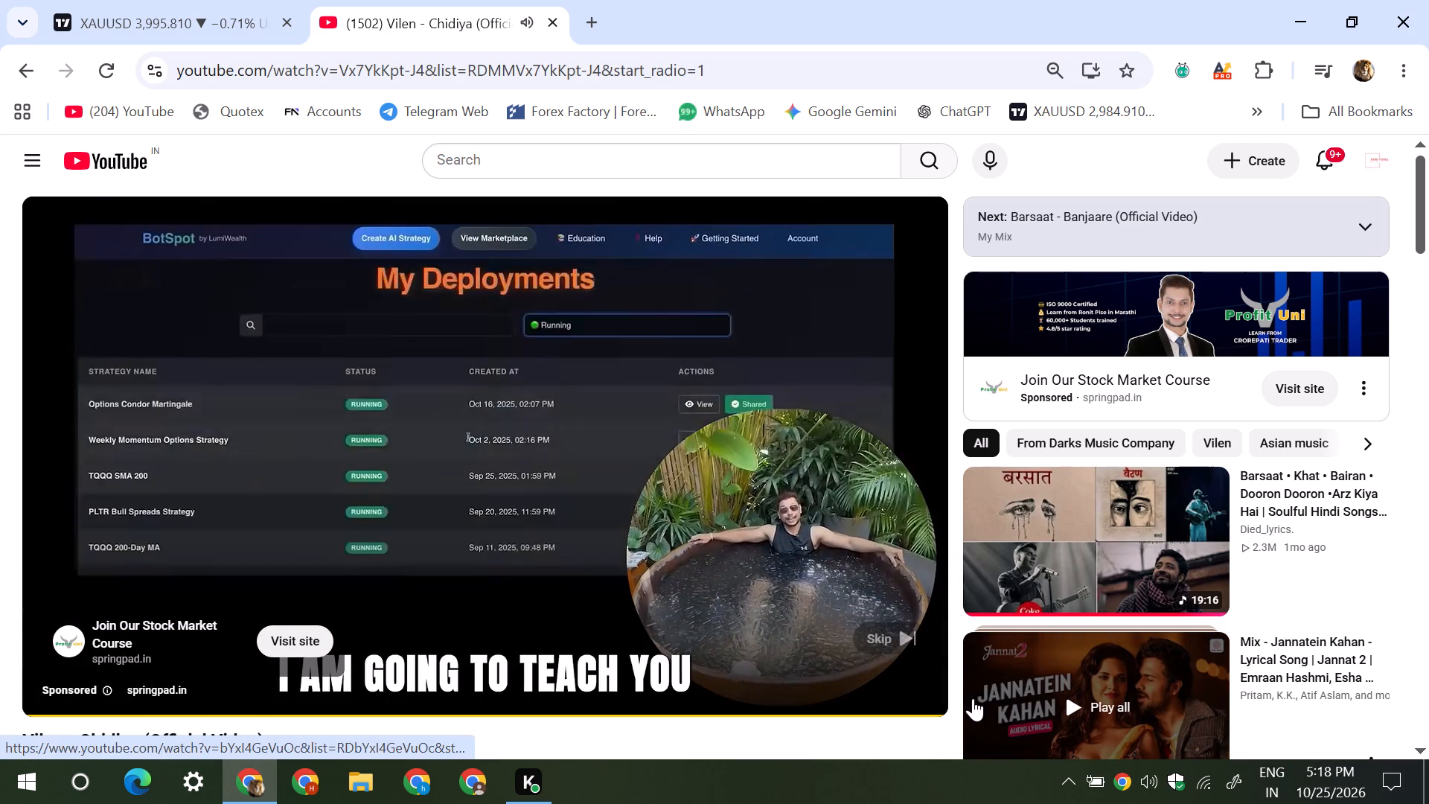
{"action": "left_click", "coordinate": [900, 636]}
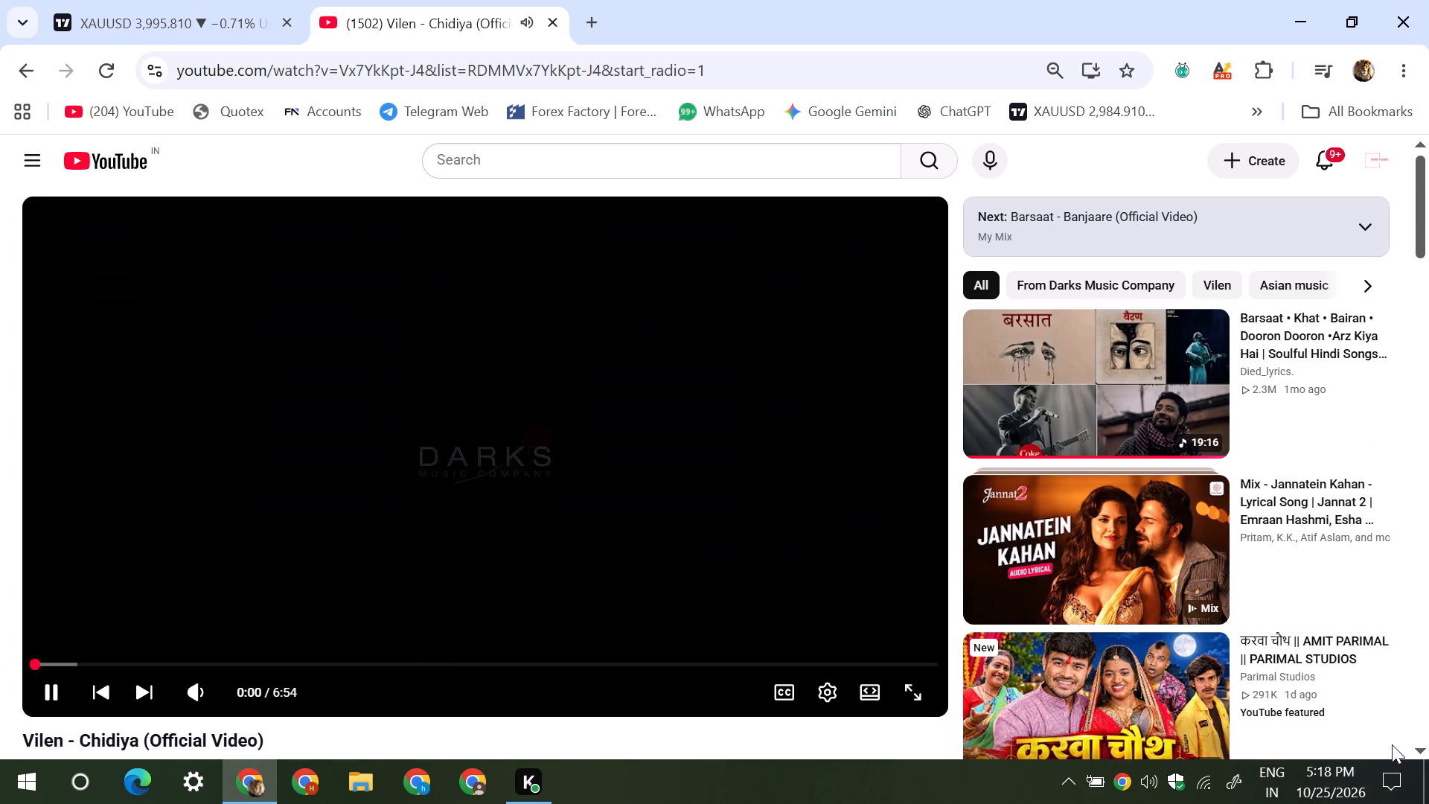
Switch to the TradingView XAUUSD chart and close the Delta Exchange advertisement.
{"action": "left_click", "coordinate": [278, 0]}
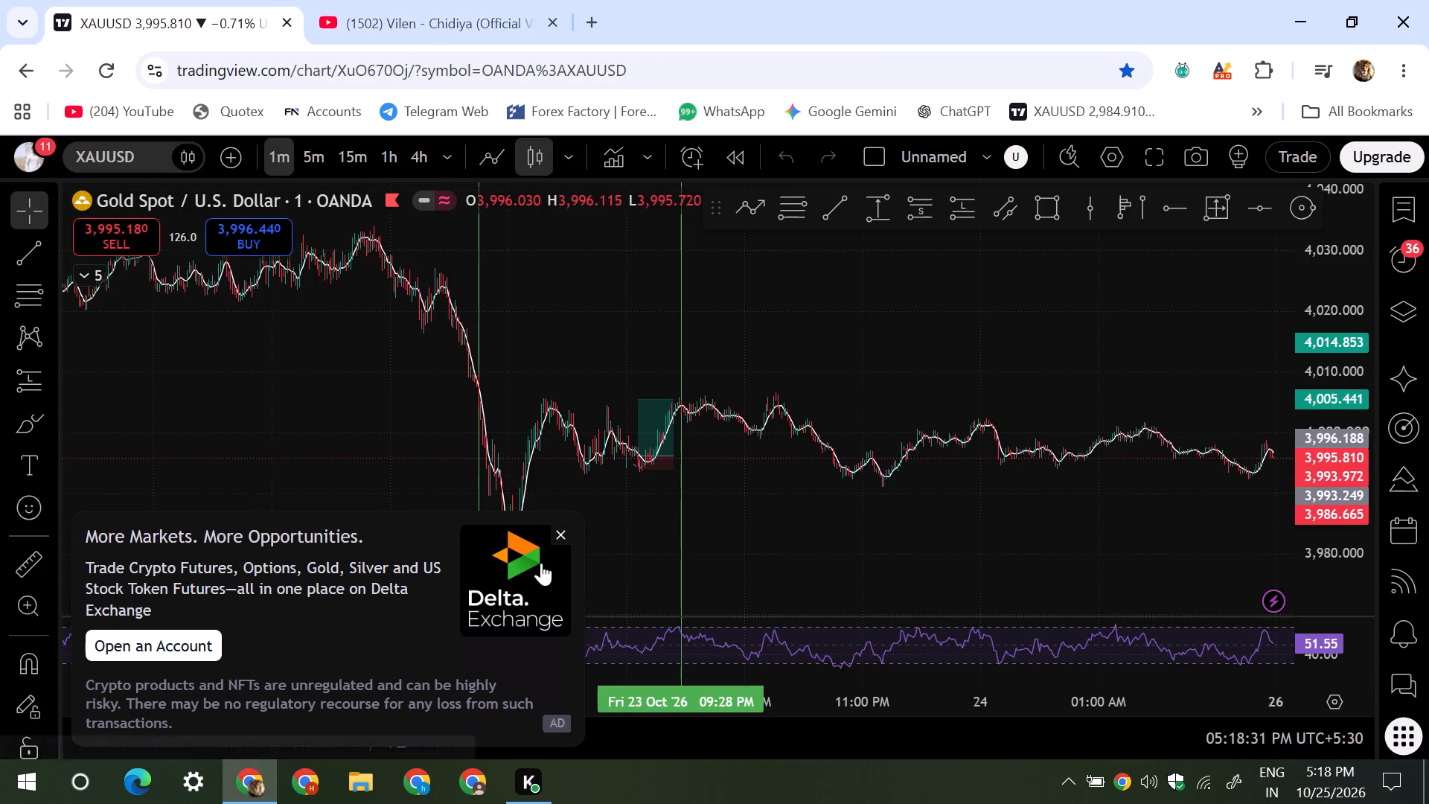
{"action": "left_click", "coordinate": [563, 540]}
{"action": "scroll", "coordinate": [578, 512], "scroll_direction": "down", "scroll_amount": 8}
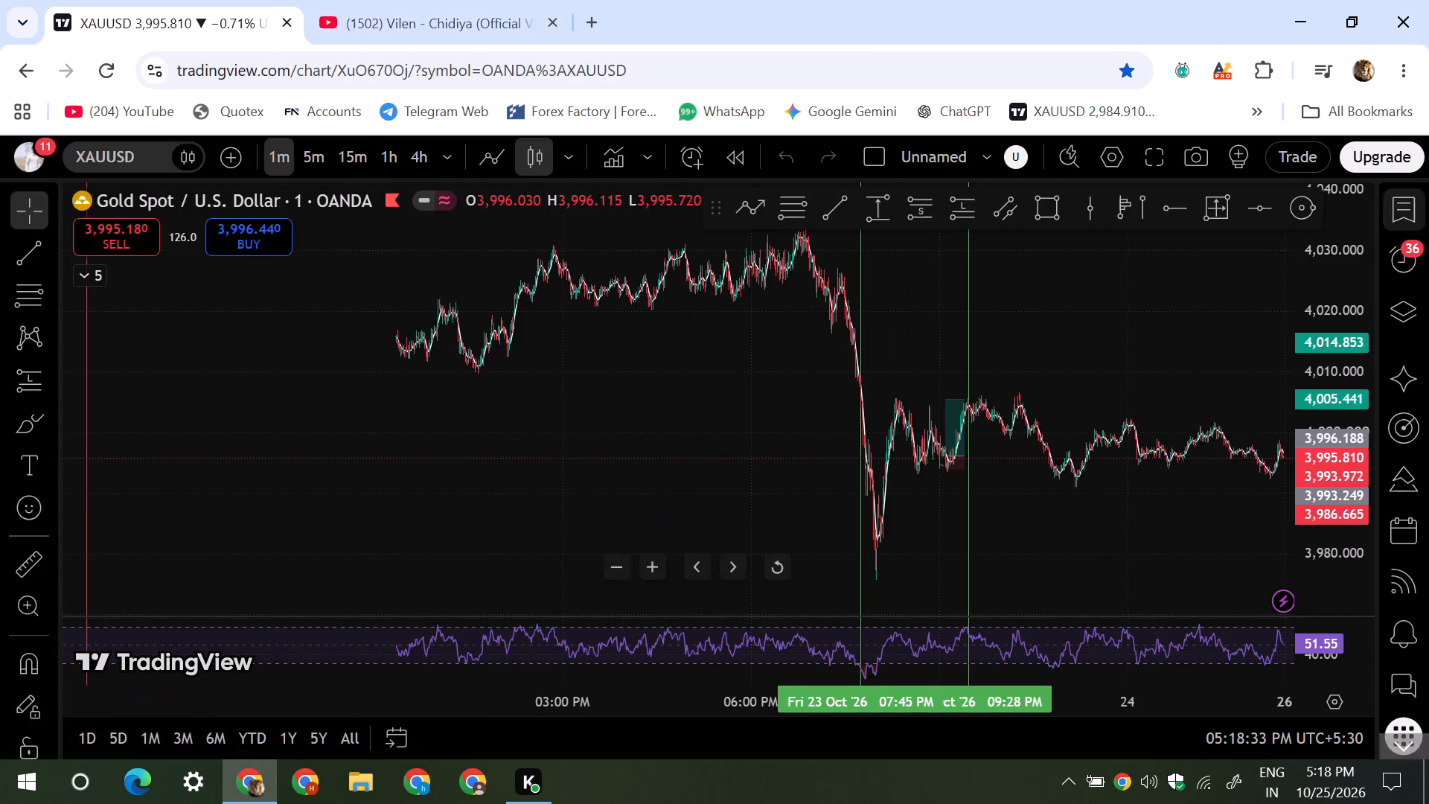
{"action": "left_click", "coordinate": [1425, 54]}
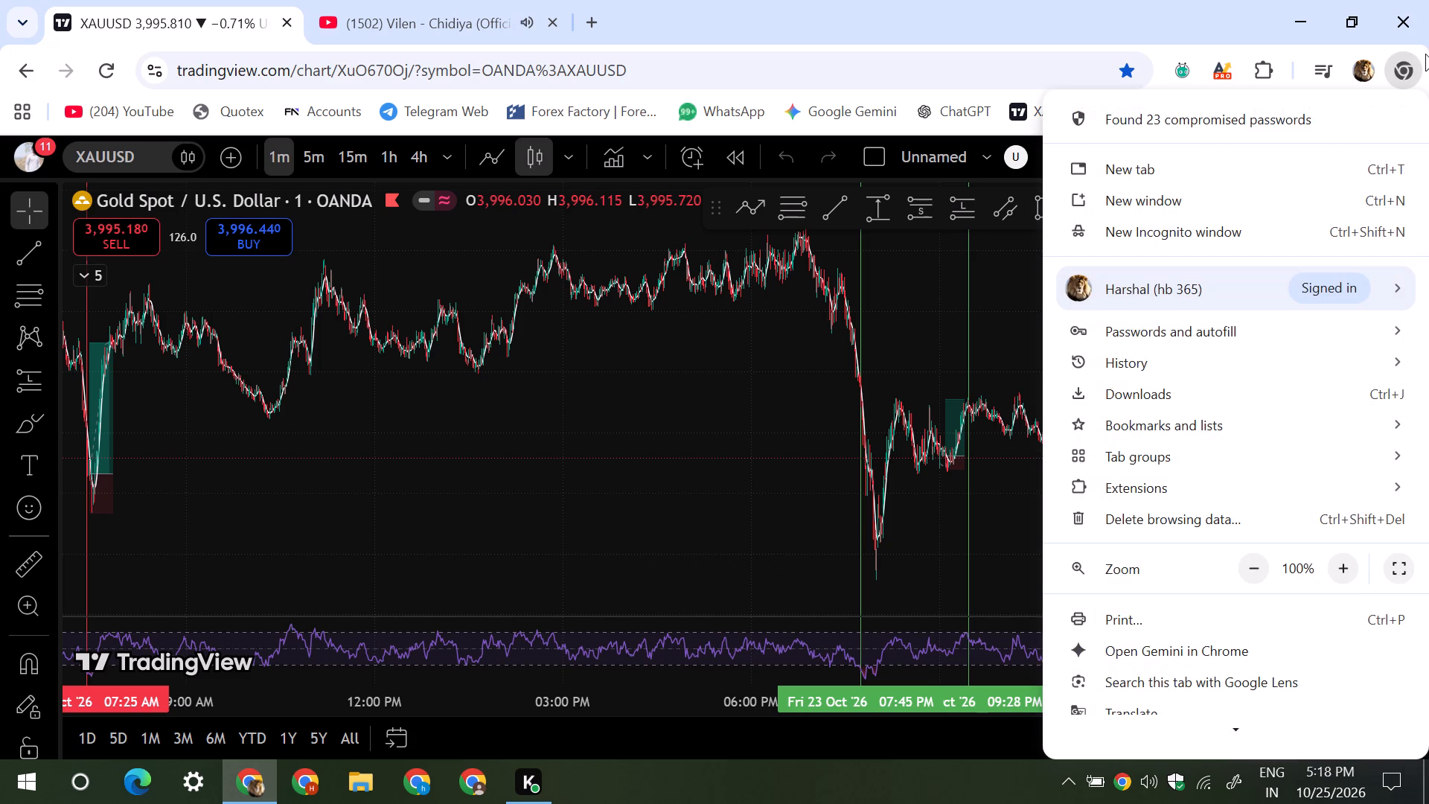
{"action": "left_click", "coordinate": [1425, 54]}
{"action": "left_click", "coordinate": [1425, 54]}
Return to YouTube, skip the Chidiya video ahead to 2:27, and start the Jannatein Kahan mix instead.
{"action": "left_click", "coordinate": [396, 7]}
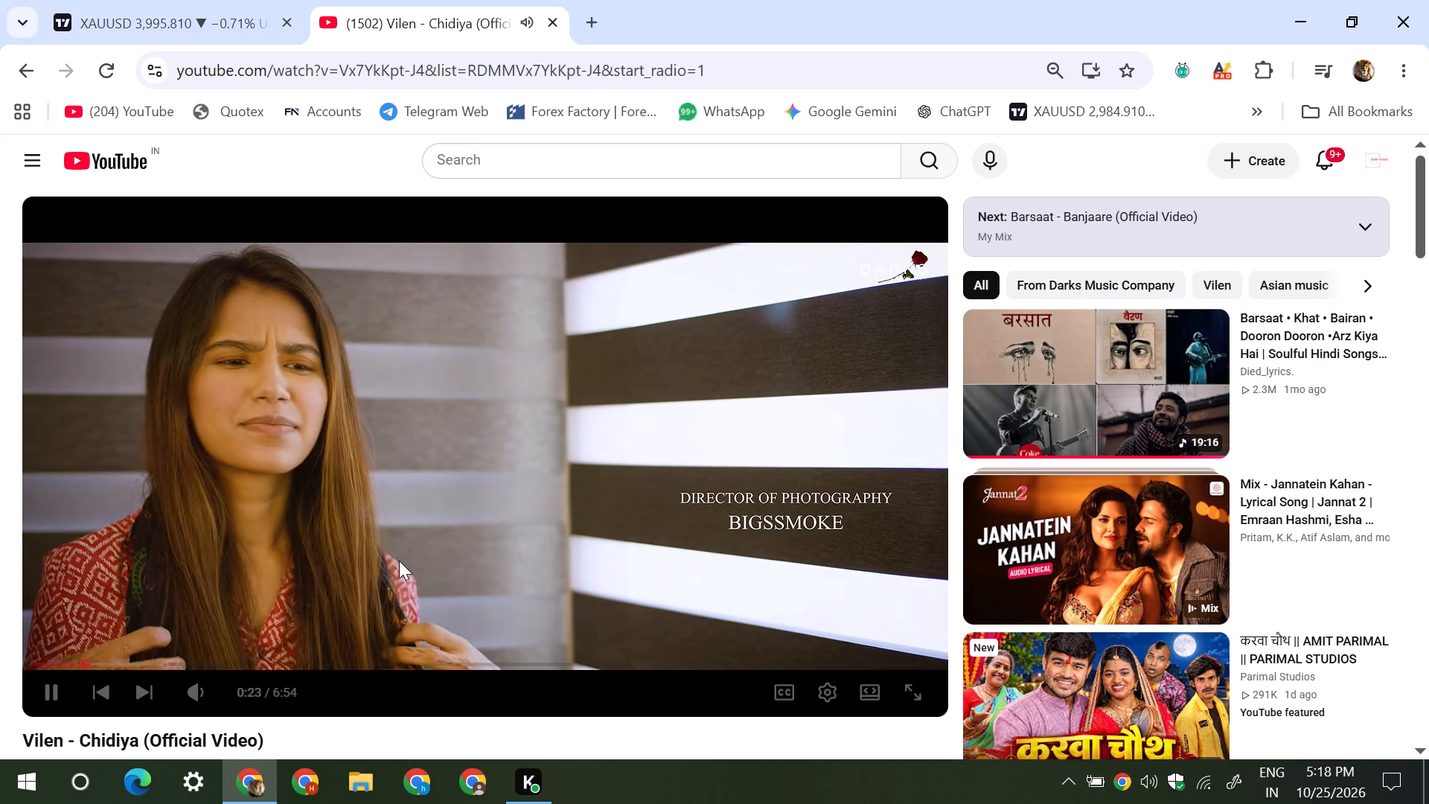
{"action": "left_click", "coordinate": [357, 659]}
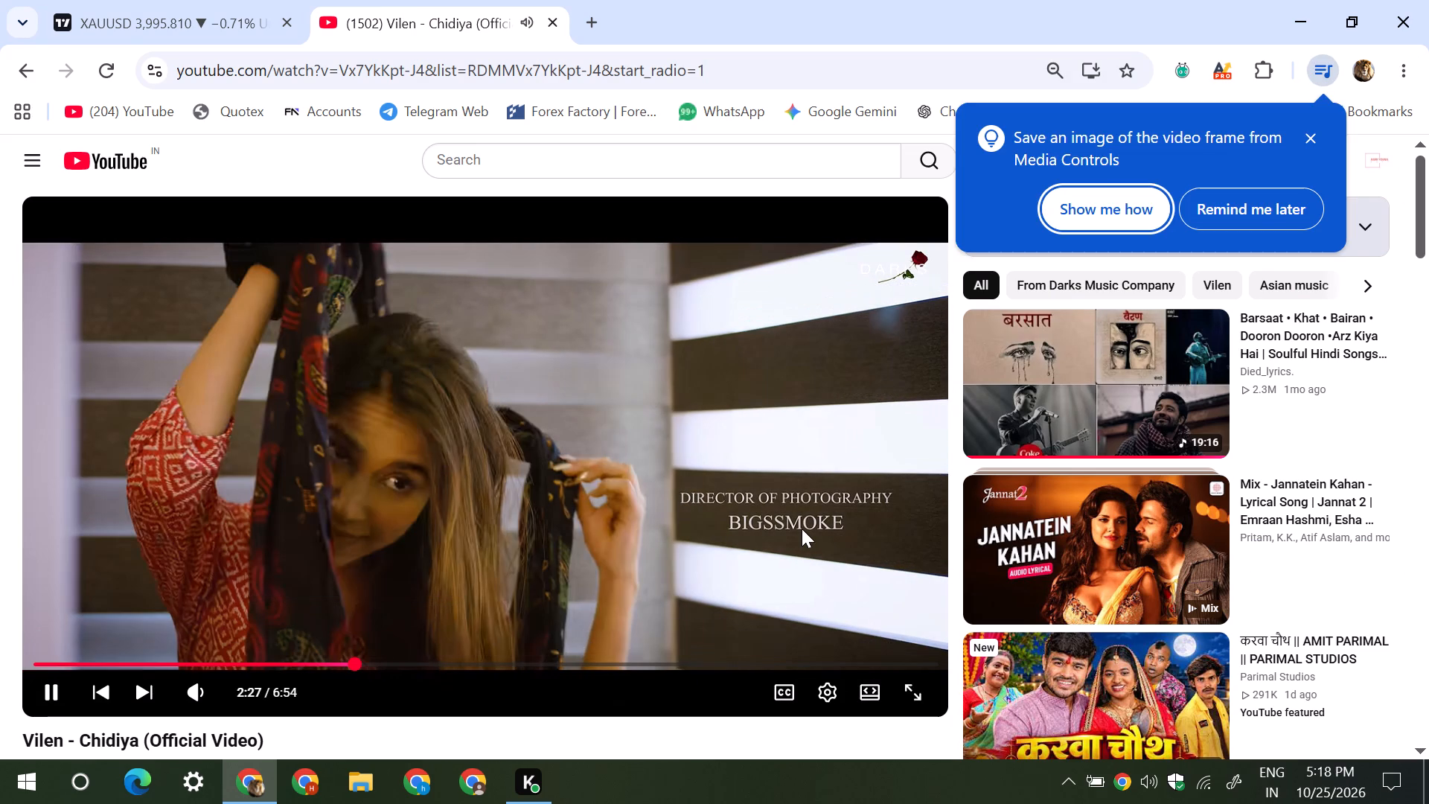
{"action": "left_click", "coordinate": [1176, 575]}
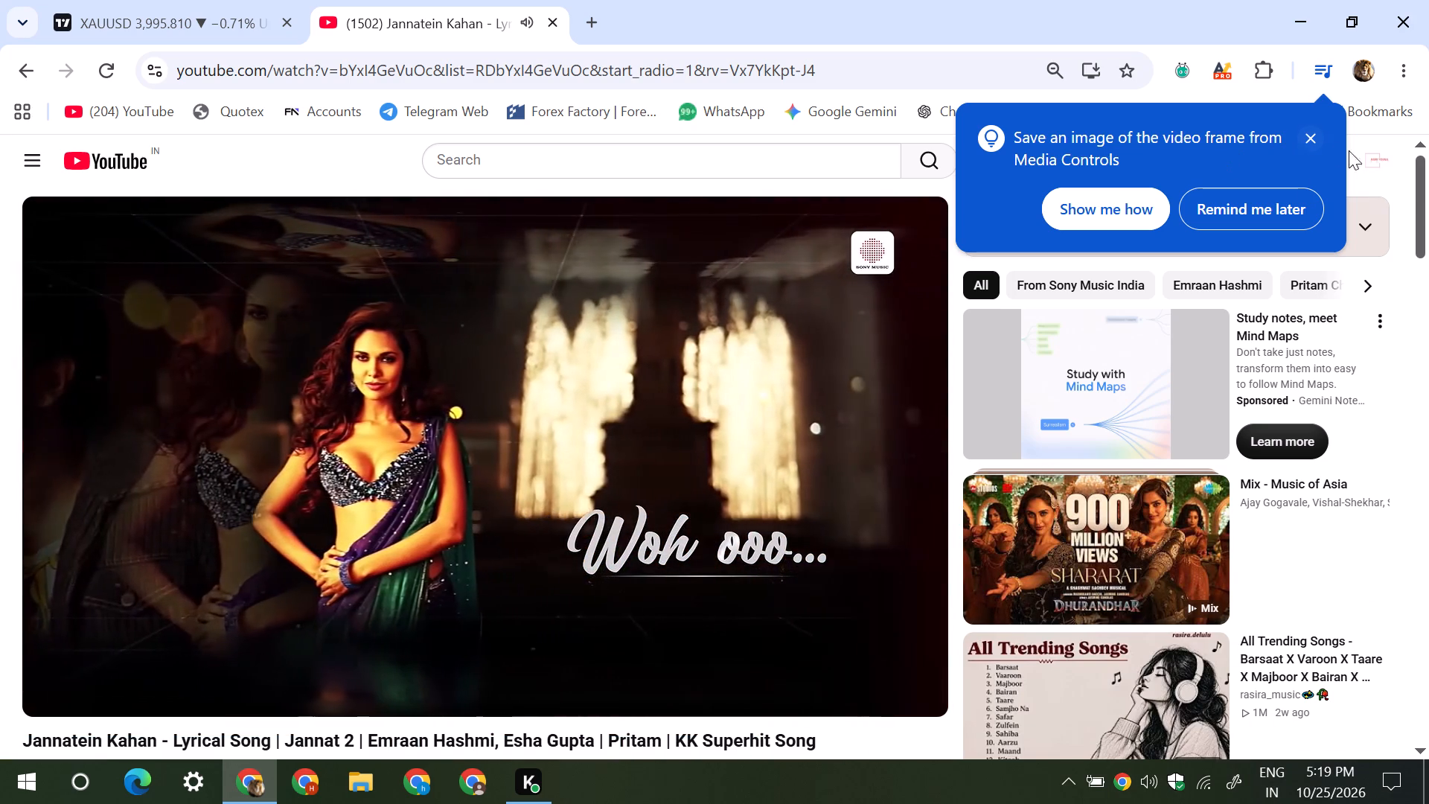
{"action": "left_click", "coordinate": [1315, 140]}
Return to the TradingView XAUUSD chart and show the browser in full screen.
{"action": "left_click", "coordinate": [154, 0]}
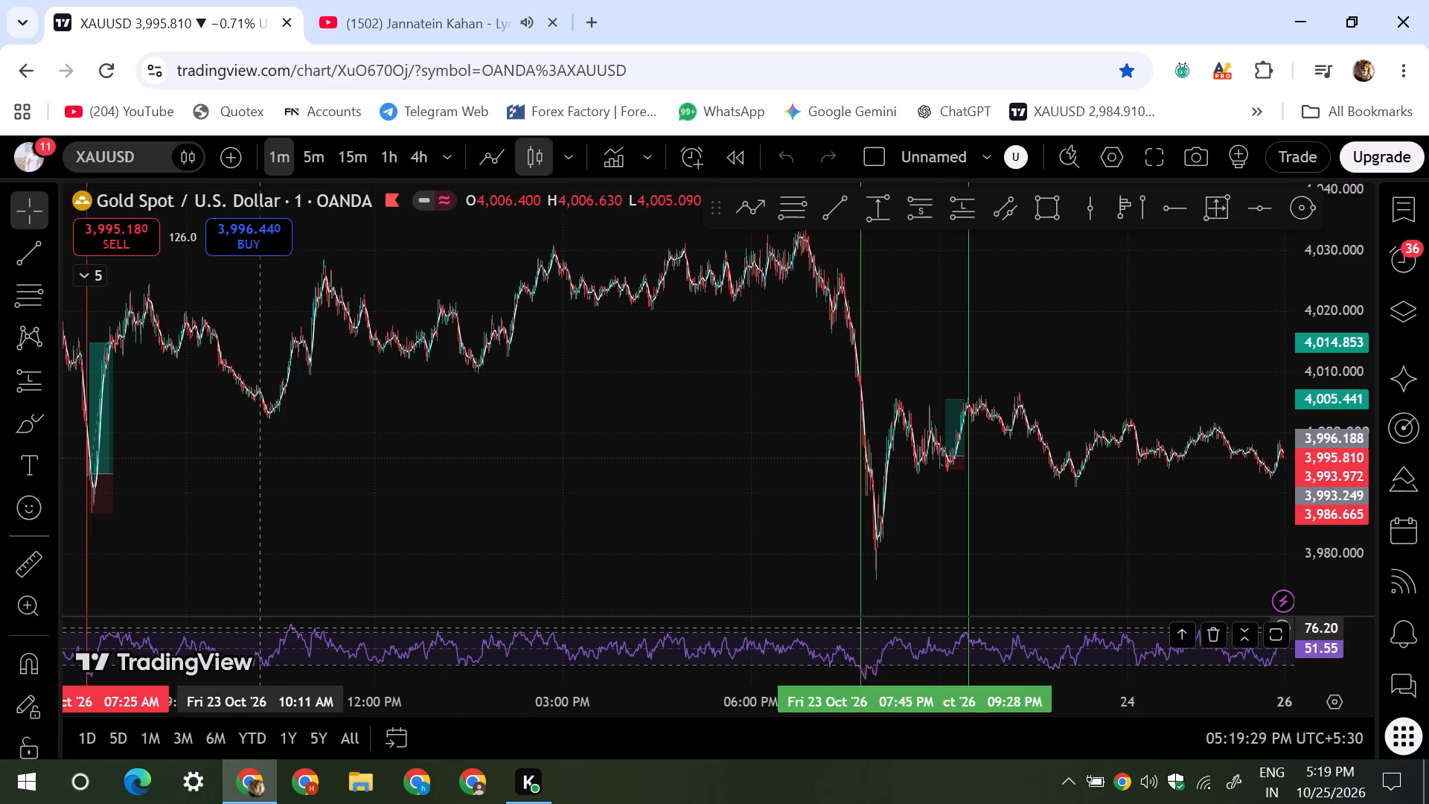
{"action": "scroll", "coordinate": [257, 605], "scroll_direction": "down", "scroll_amount": 6}
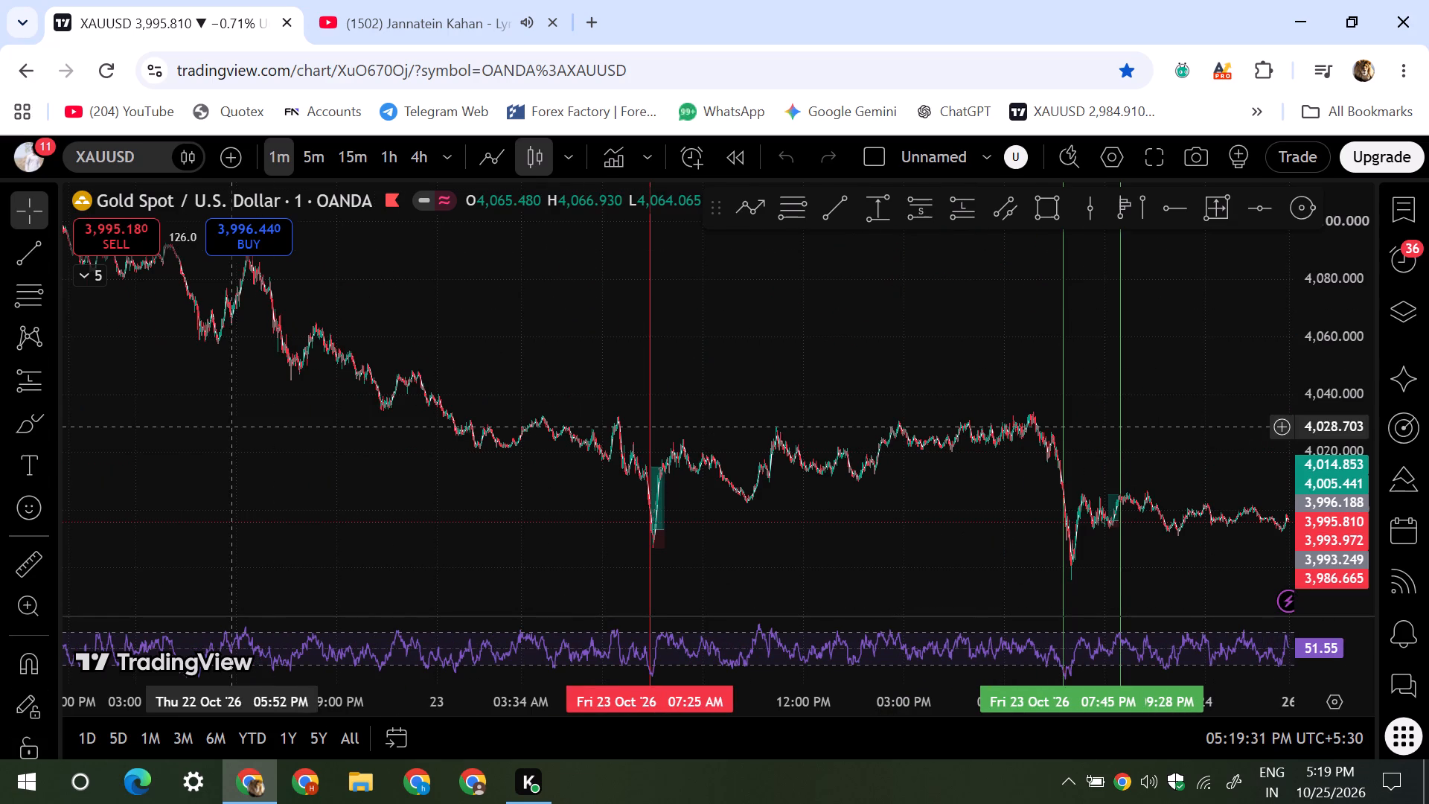
{"action": "left_click_drag", "start_coordinate": [217, 418], "coordinate": [1020, 565]}
{"action": "left_click", "coordinate": [1418, 66]}
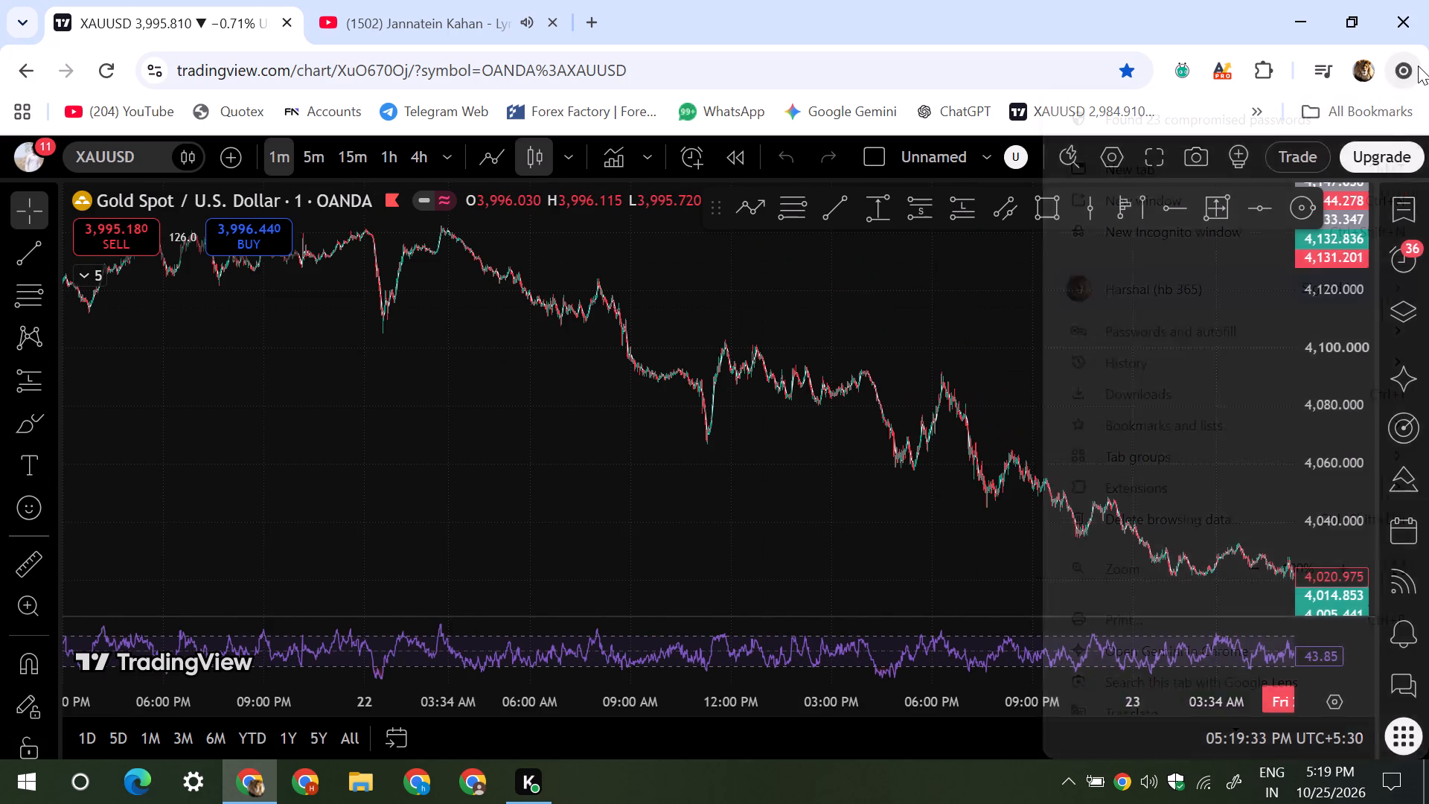
{"action": "left_click", "coordinate": [1404, 572]}
Place a vertical line on the 1-minute XAUUSD chart at Mon 19 Oct '26, about 05:22 AM.
{"action": "left_click_drag", "start_coordinate": [1328, 255], "coordinate": [1328, 287]}
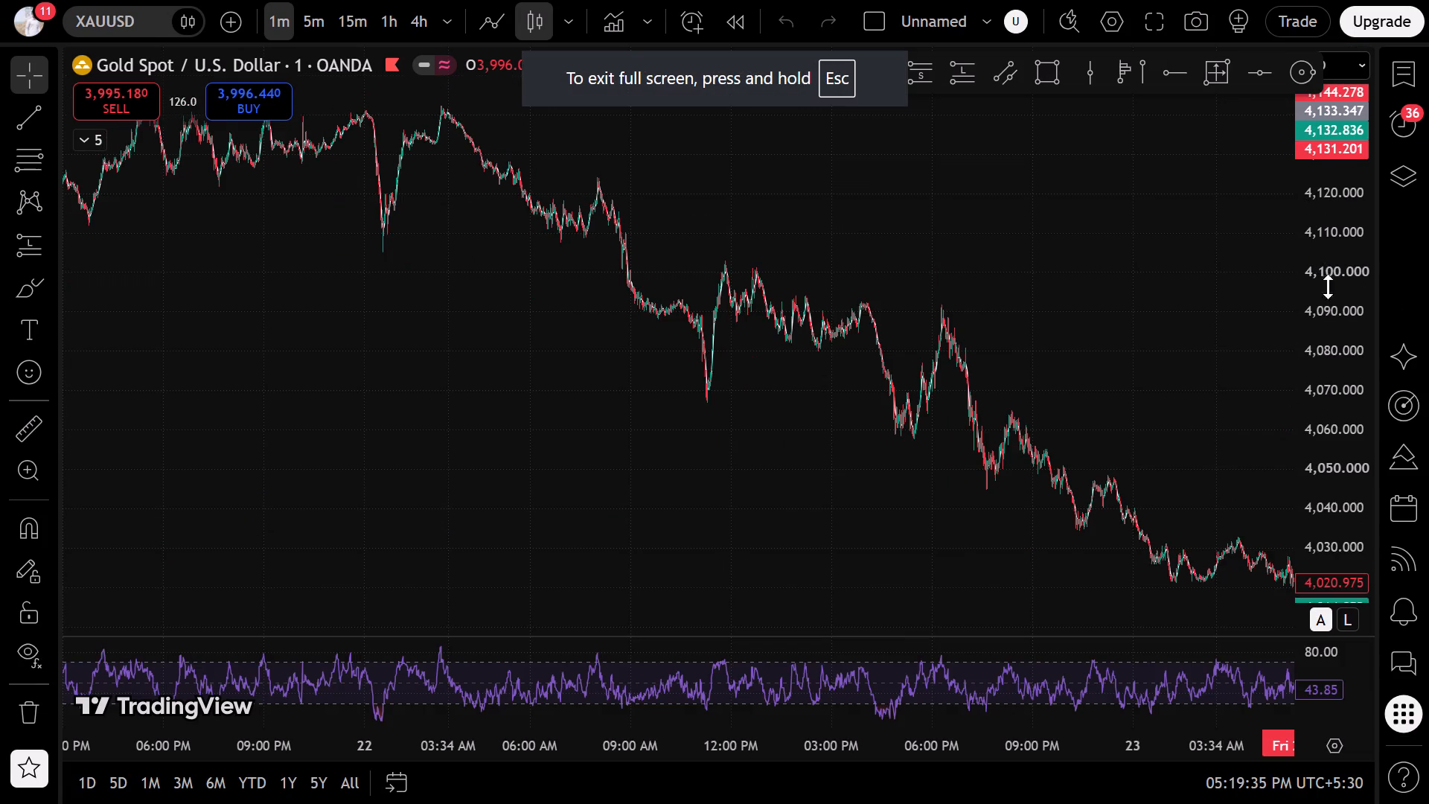
{"action": "left_click_drag", "start_coordinate": [1328, 287], "coordinate": [1168, 453]}
{"action": "left_click_drag", "start_coordinate": [77, 340], "coordinate": [1297, 522]}
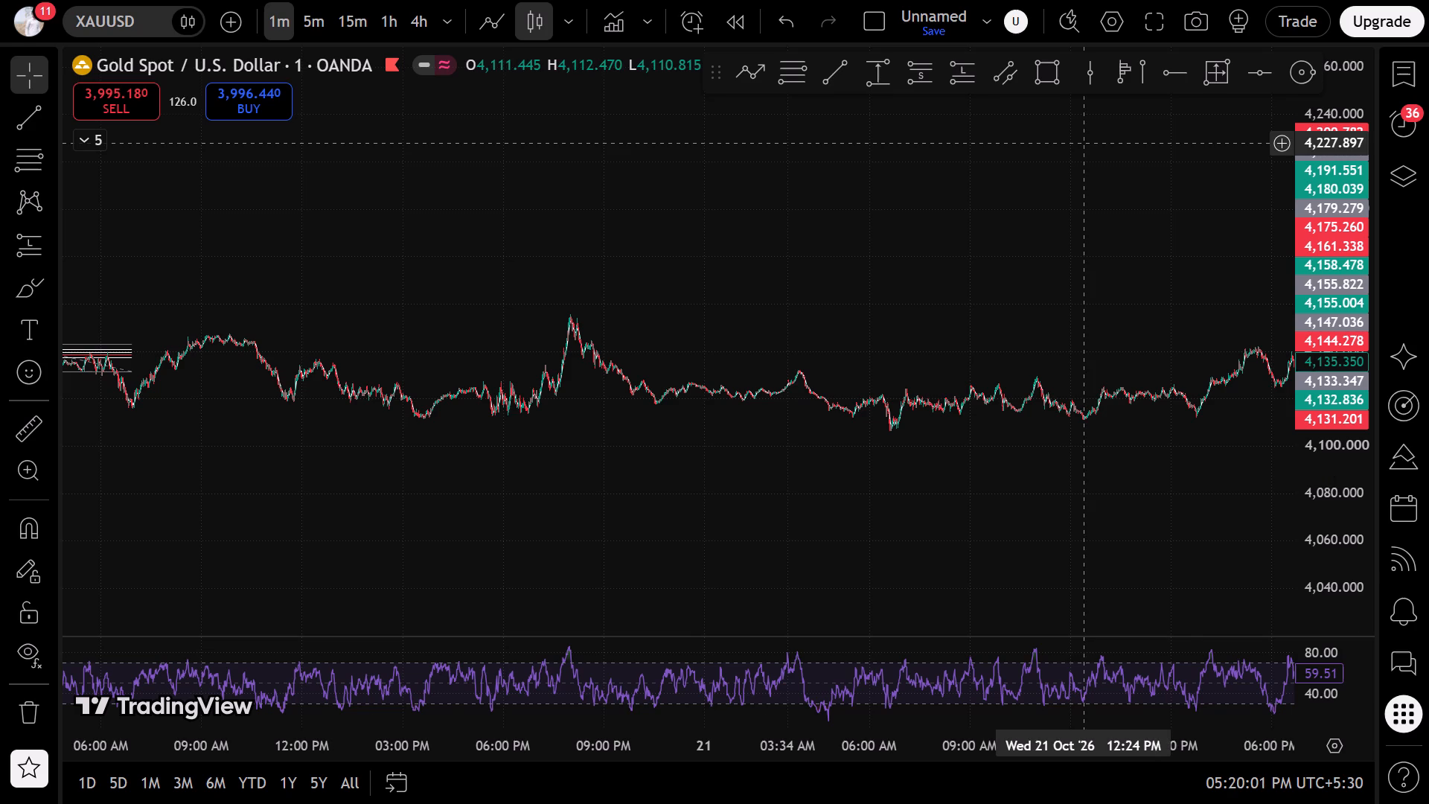
{"action": "scroll", "coordinate": [946, 519], "scroll_direction": "down", "scroll_amount": 6}
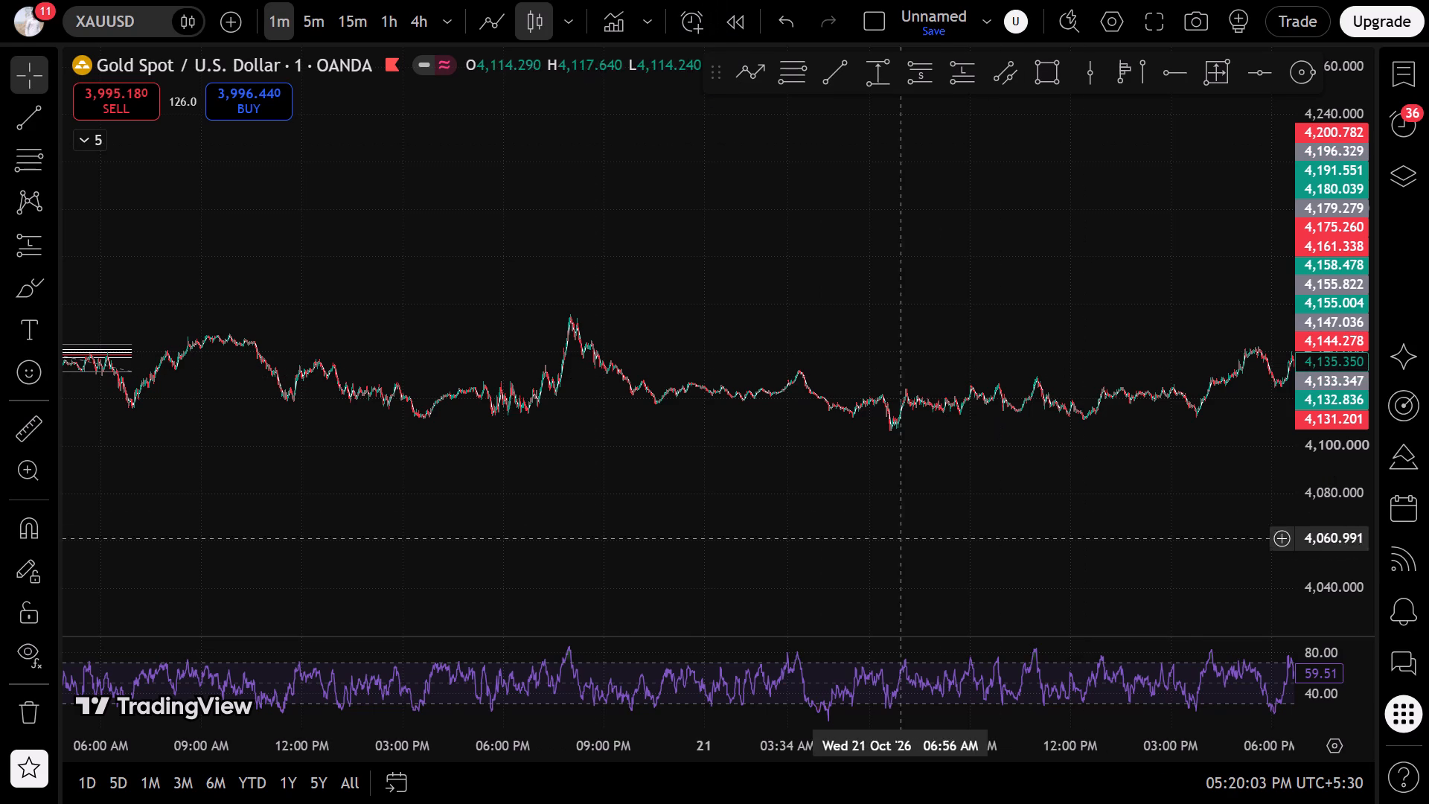
{"action": "left_click_drag", "start_coordinate": [153, 478], "coordinate": [1202, 479]}
{"action": "left_click_drag", "start_coordinate": [164, 526], "coordinate": [1170, 532]}
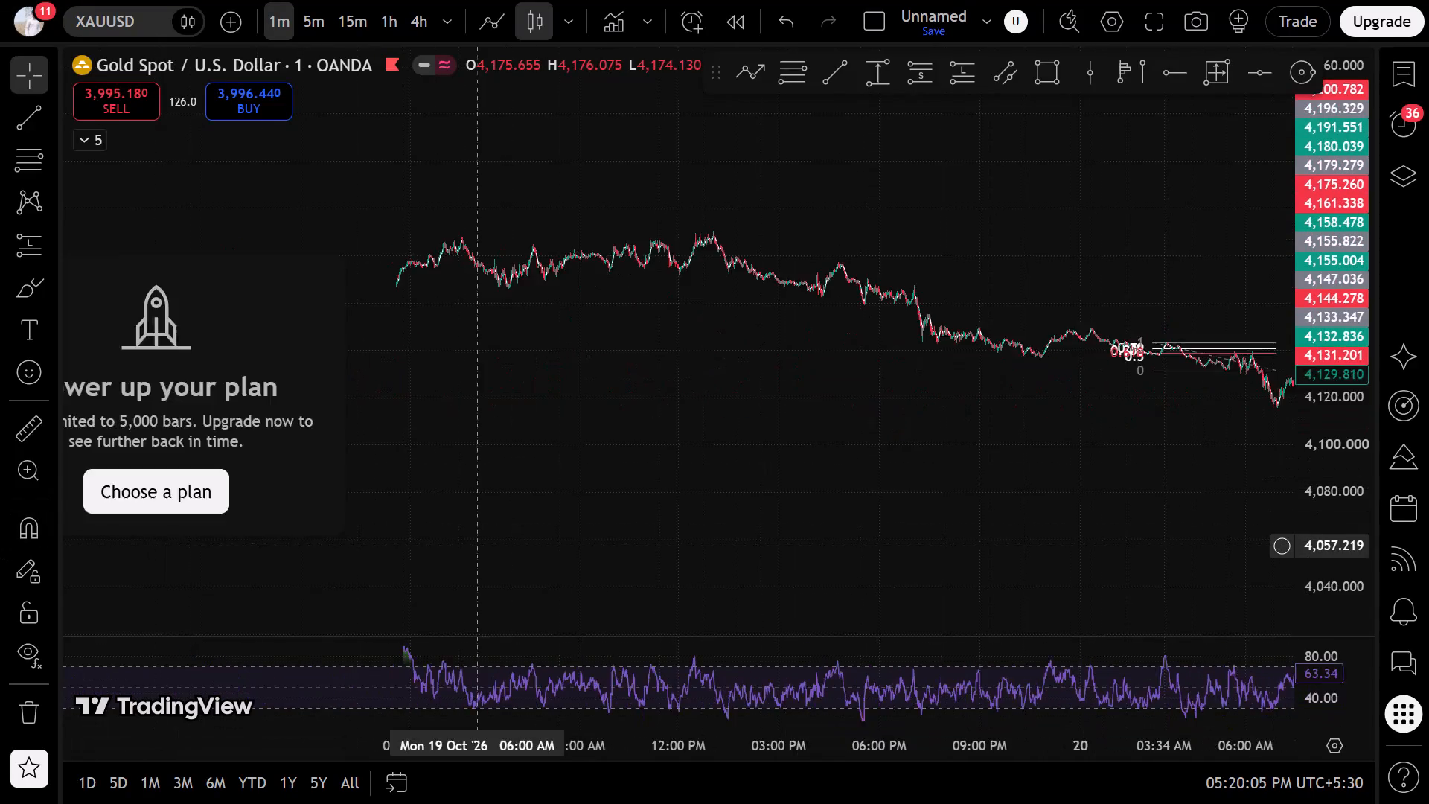
{"action": "left_click_drag", "start_coordinate": [1170, 532], "coordinate": [1223, 532]}
{"action": "left_click_drag", "start_coordinate": [1160, 459], "coordinate": [293, 465]}
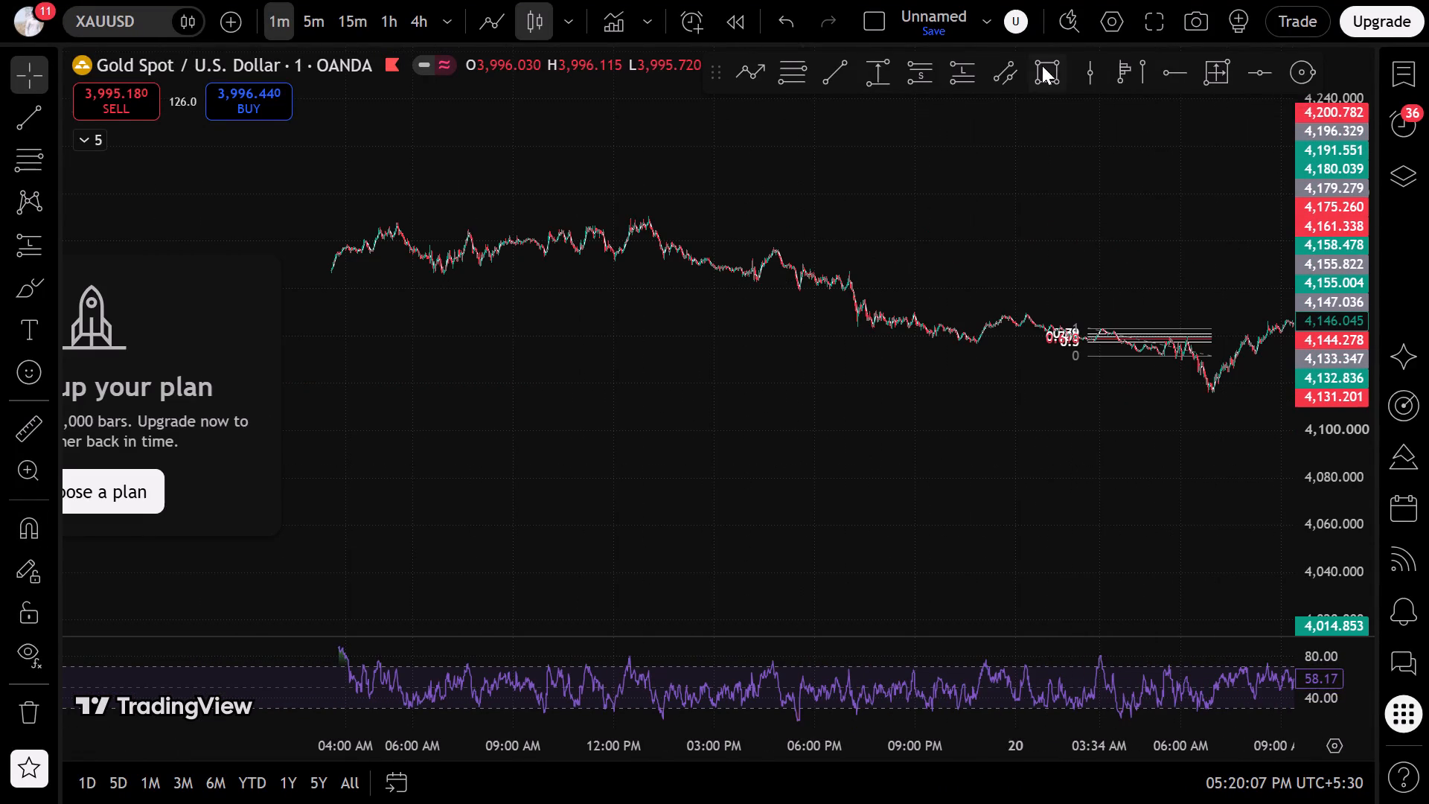
{"action": "left_click", "coordinate": [1087, 59]}
{"action": "left_click", "coordinate": [391, 292]}
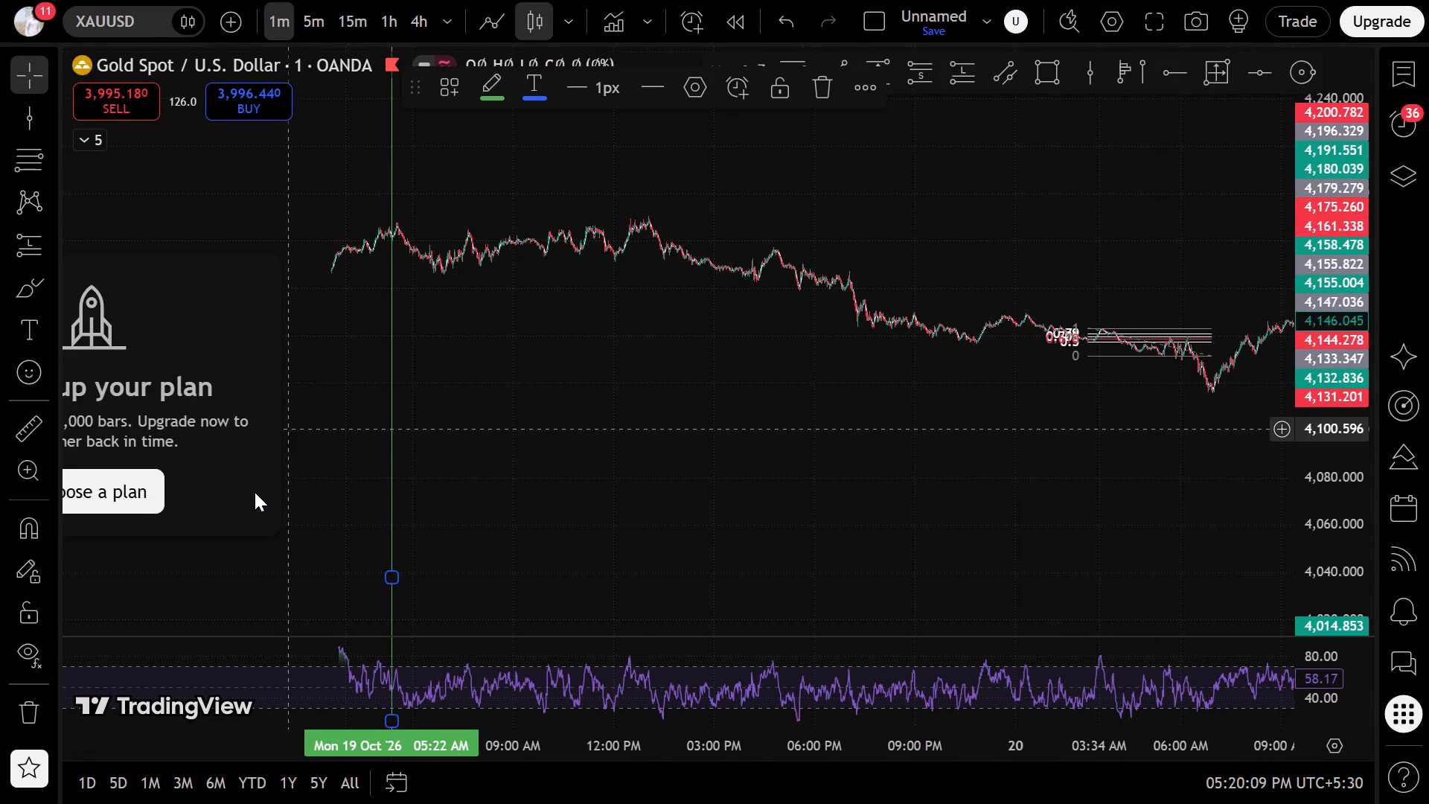
Switch the chart to the 15-minute timeframe and bring the latest bars into view.
{"action": "left_click", "coordinate": [341, 19]}
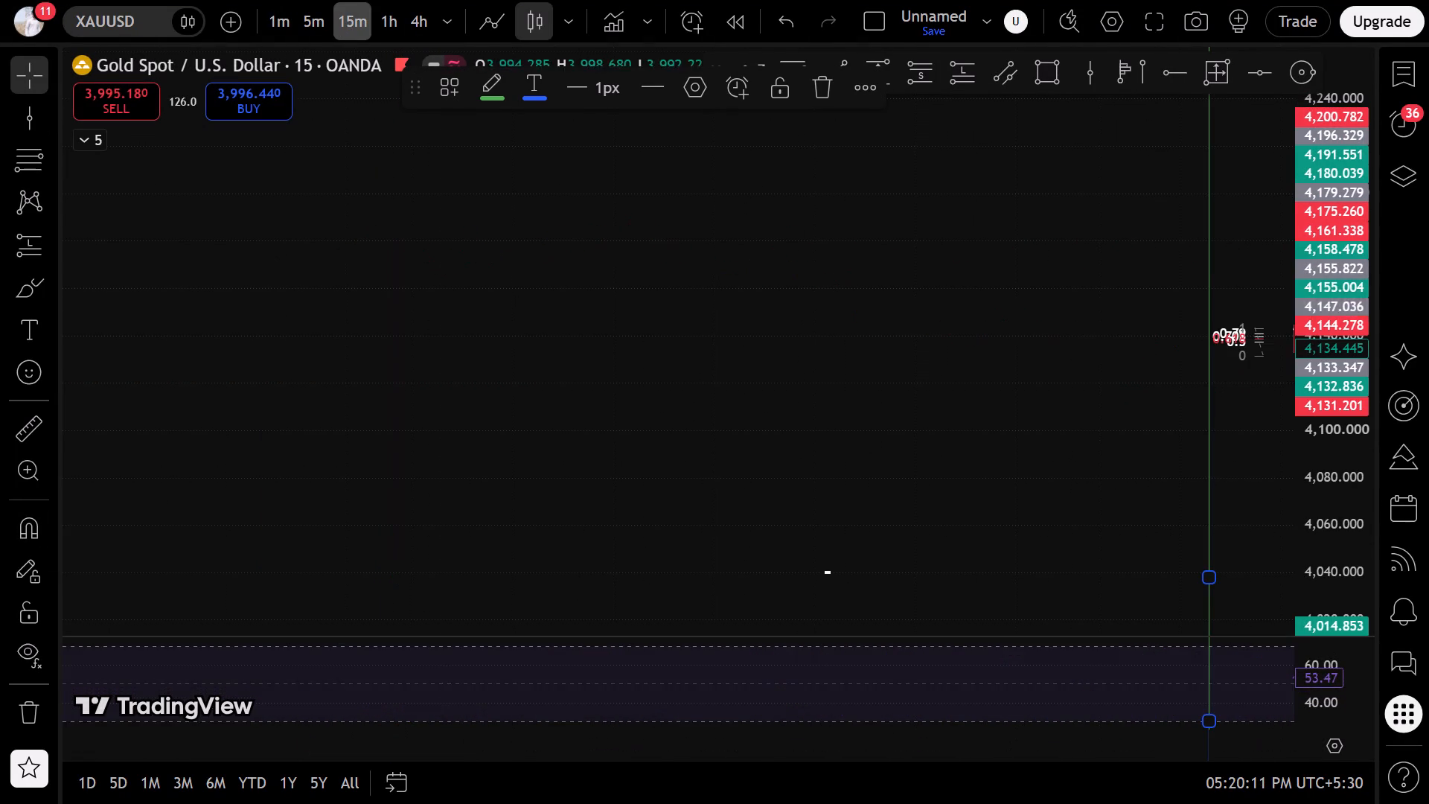
{"action": "left_click", "coordinate": [768, 705]}
{"action": "scroll", "coordinate": [630, 517], "scroll_direction": "down", "scroll_amount": 5}
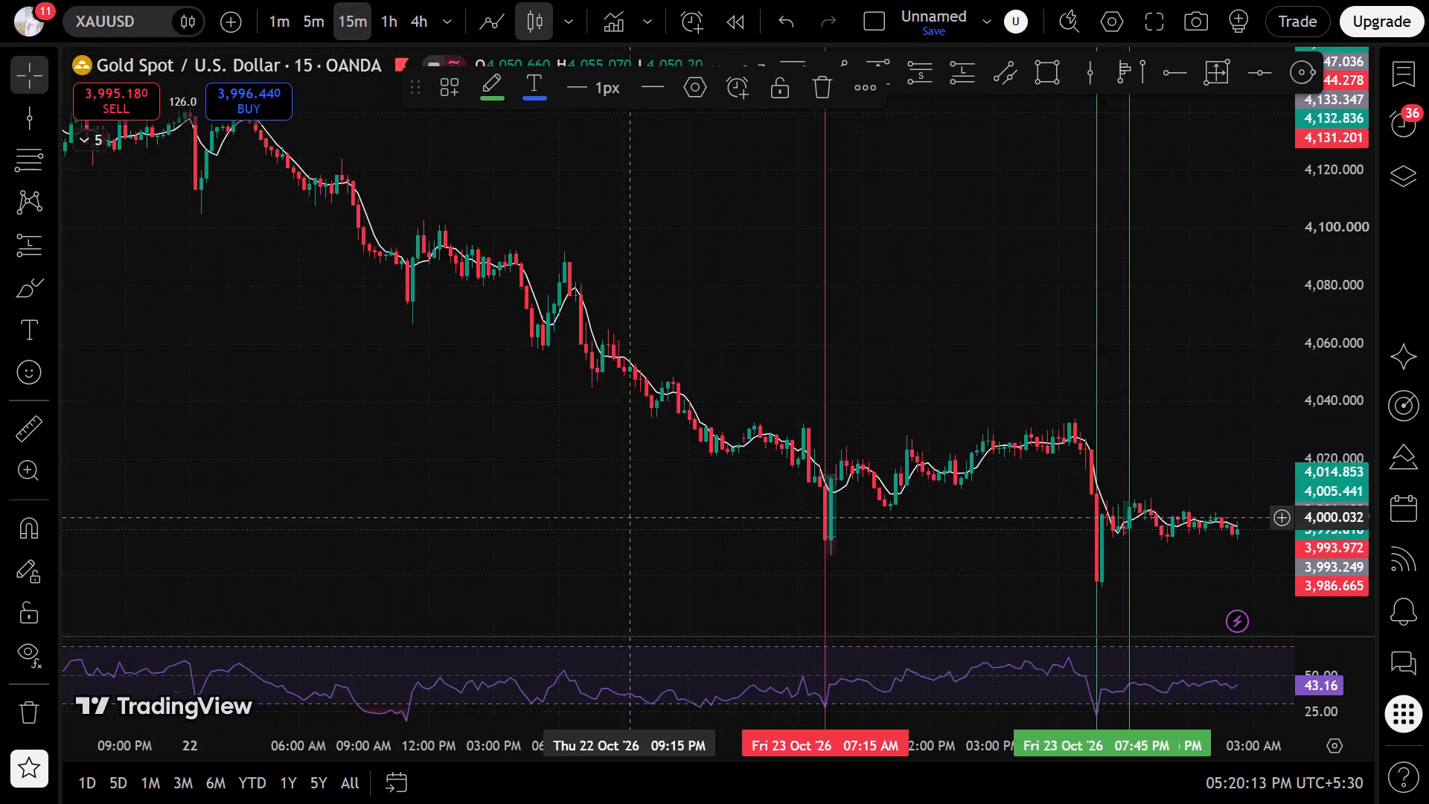
Delete the Fibonacci retracement drawn over the early 20 October price swing.
{"action": "scroll", "coordinate": [630, 517], "scroll_direction": "down", "scroll_amount": 5}
{"action": "left_click_drag", "start_coordinate": [447, 392], "coordinate": [896, 600]}
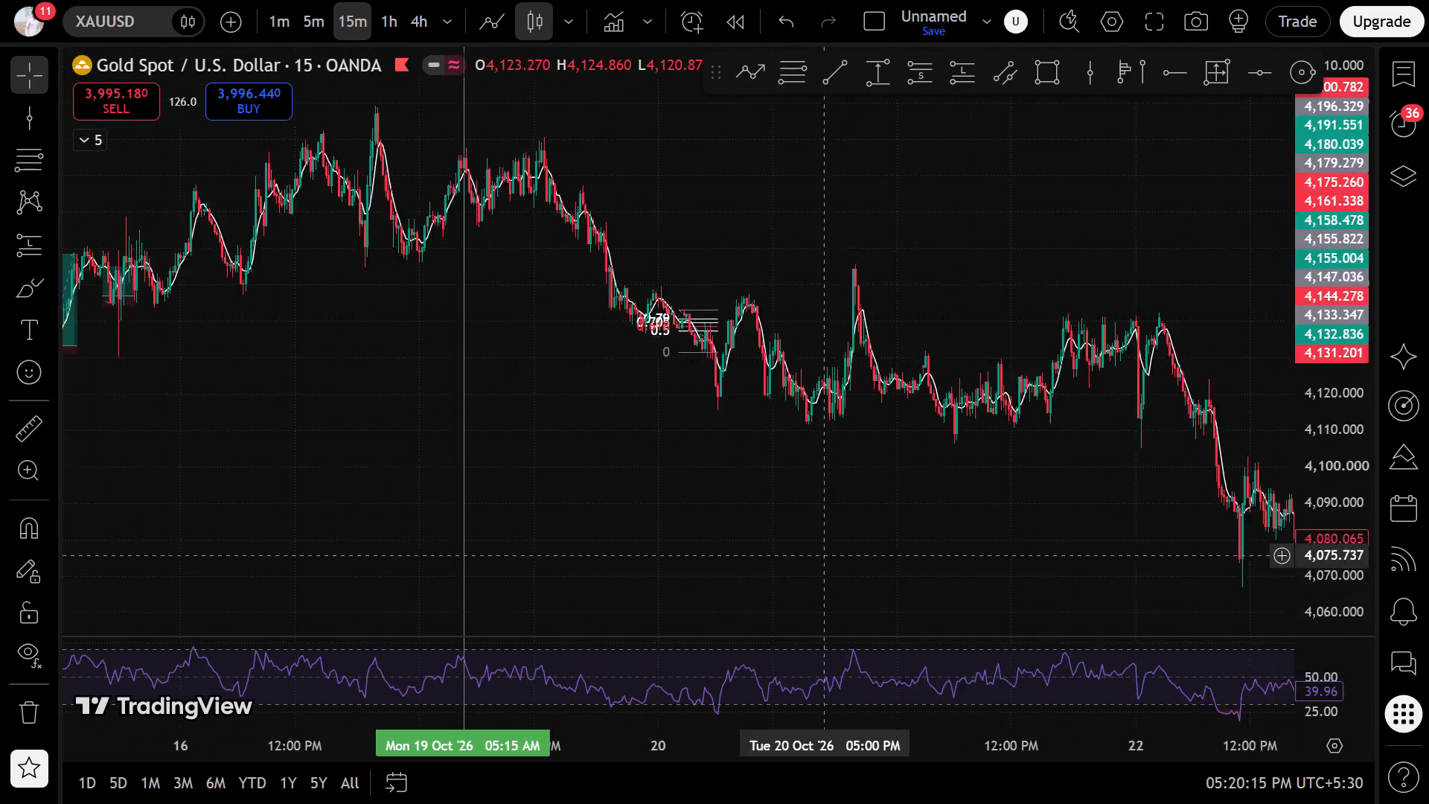
{"action": "left_click_drag", "start_coordinate": [896, 600], "coordinate": [920, 616]}
{"action": "scroll", "coordinate": [348, 470], "scroll_direction": "up", "scroll_amount": 5}
{"action": "scroll", "coordinate": [718, 439], "scroll_direction": "down", "scroll_amount": 3}
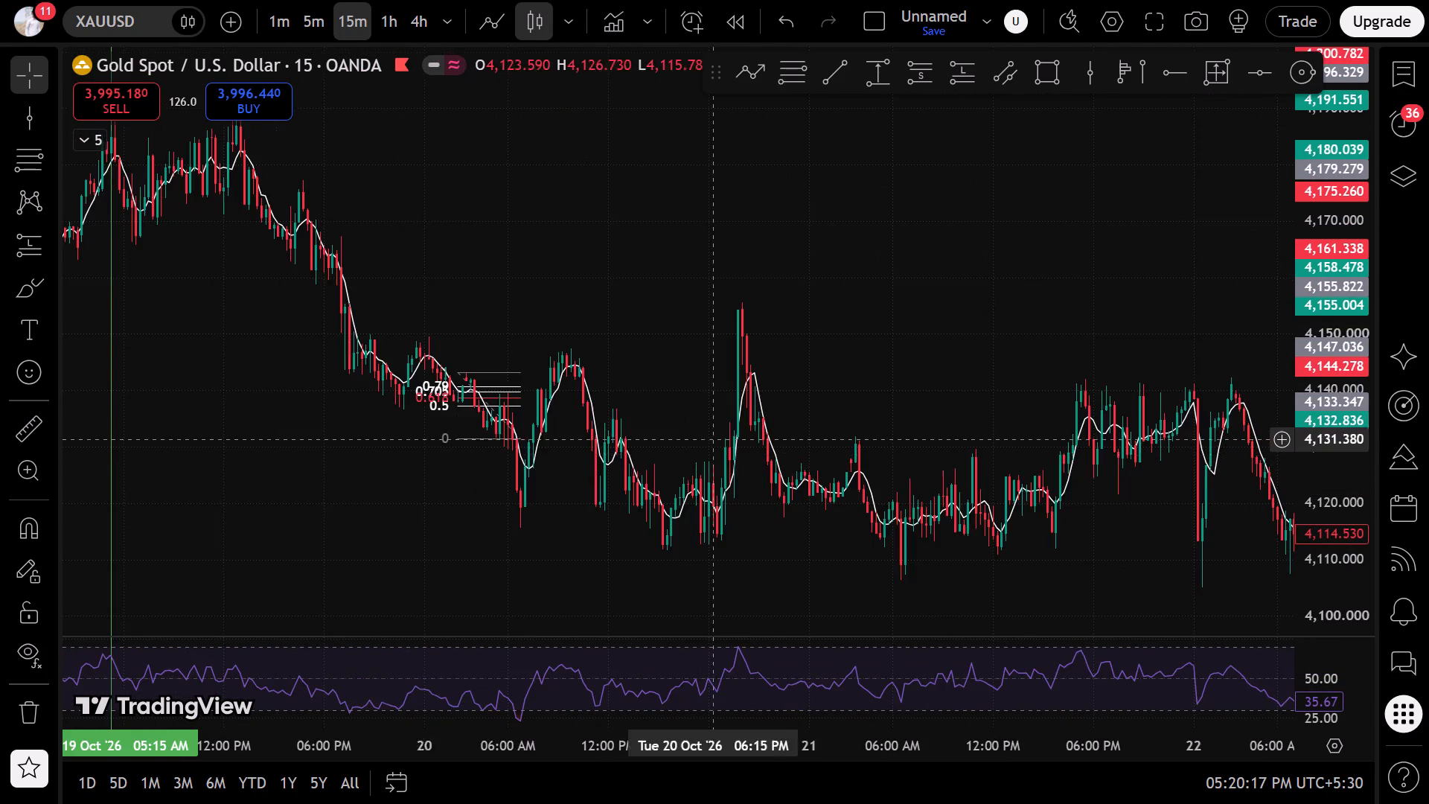
{"action": "left_click_drag", "start_coordinate": [990, 450], "coordinate": [979, 572]}
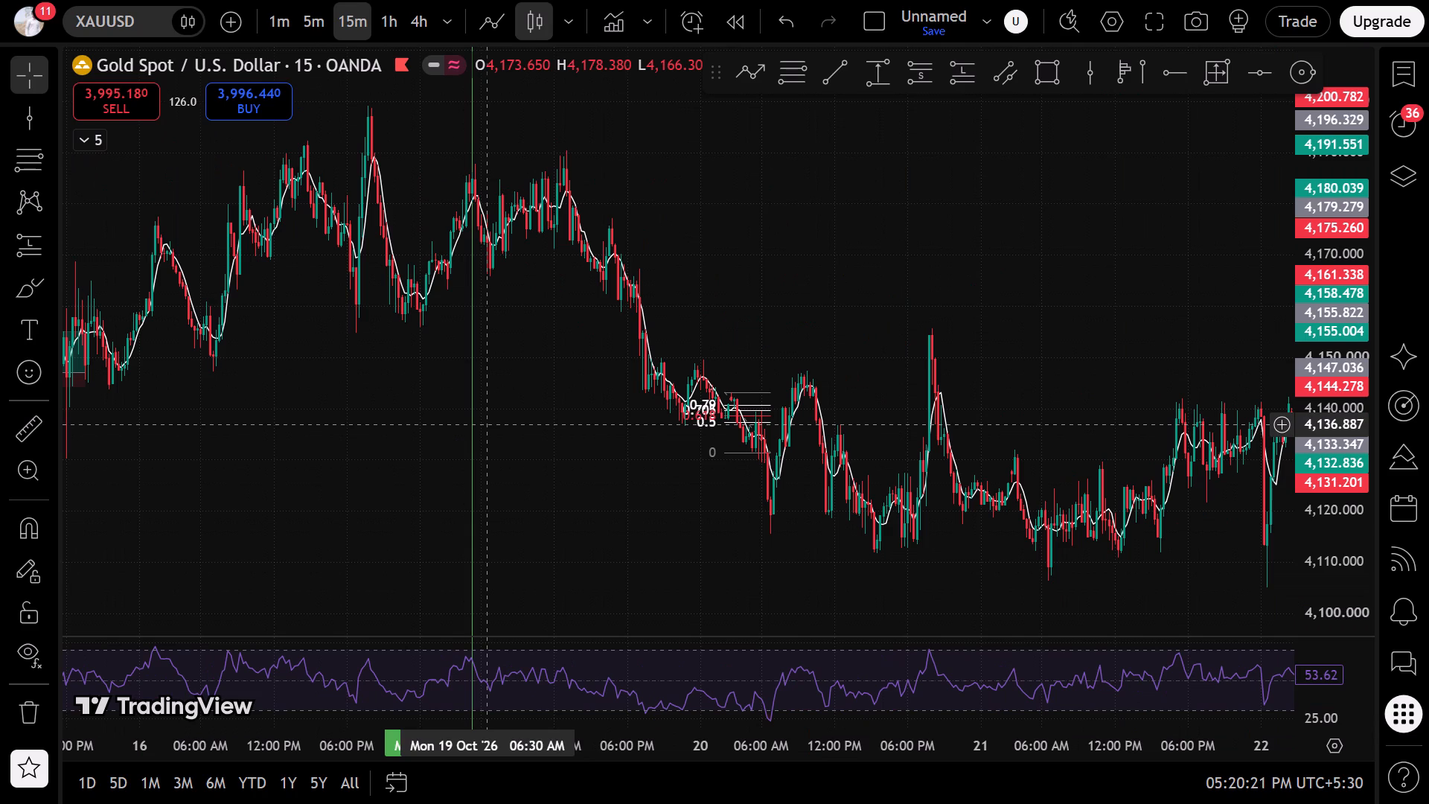
{"action": "left_click", "coordinate": [779, 415]}
{"action": "left_click", "coordinate": [767, 406]}
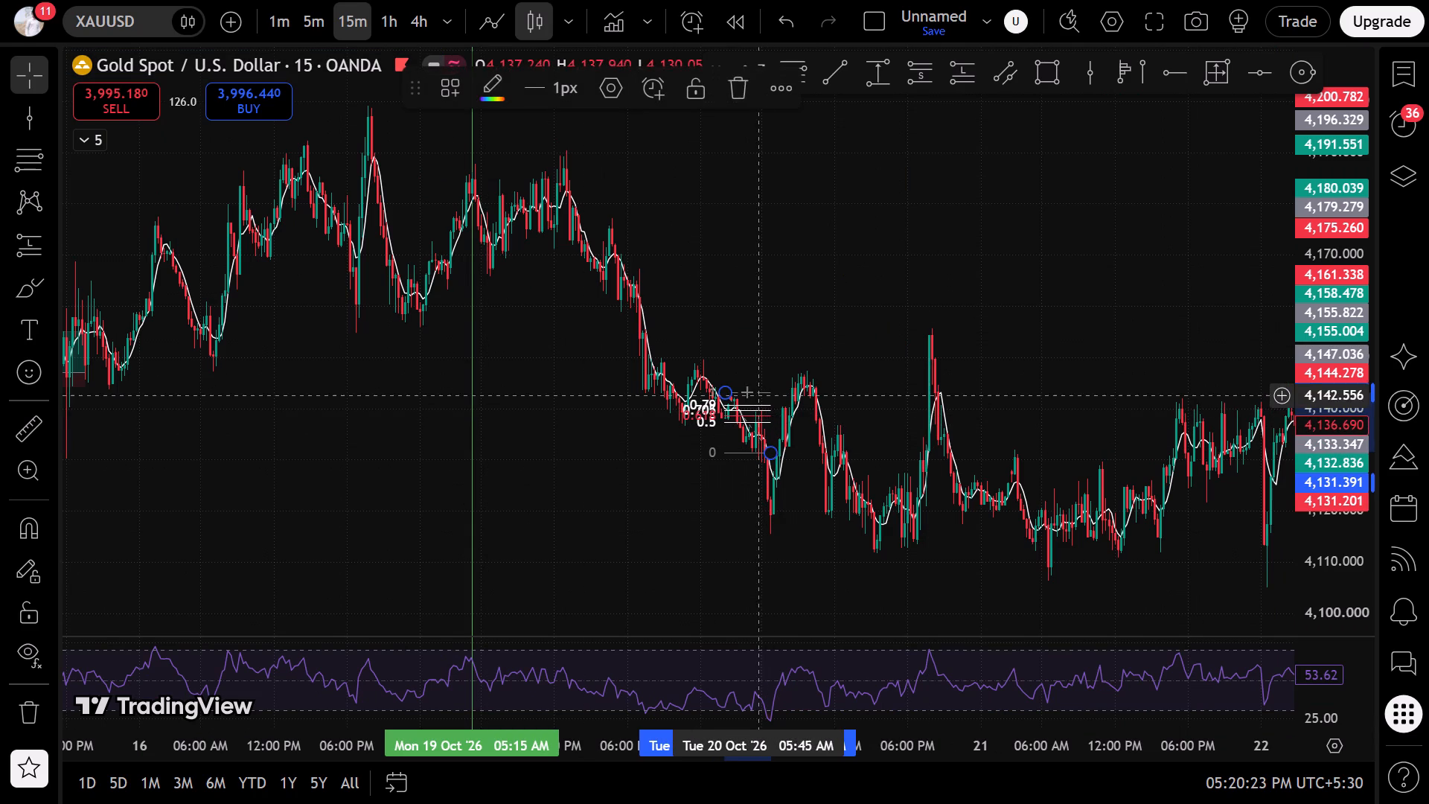
{"action": "left_click", "coordinate": [726, 77]}
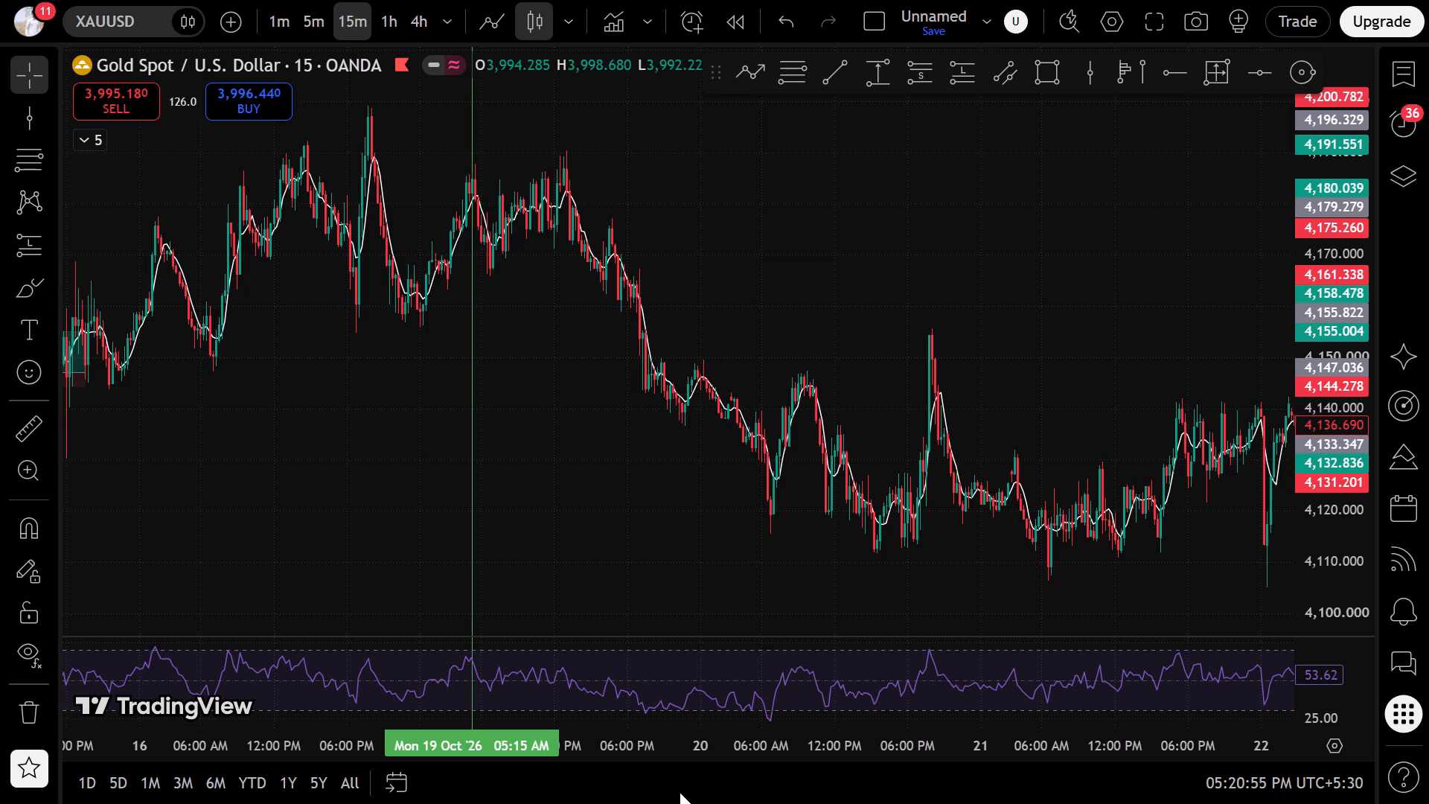
Increase the height of the purple indicator pane beneath the price chart.
{"action": "scroll", "coordinate": [571, 481], "scroll_direction": "up", "scroll_amount": 6}
{"action": "left_click_drag", "start_coordinate": [496, 454], "coordinate": [909, 517]}
{"action": "scroll", "coordinate": [633, 489], "scroll_direction": "up", "scroll_amount": 5}
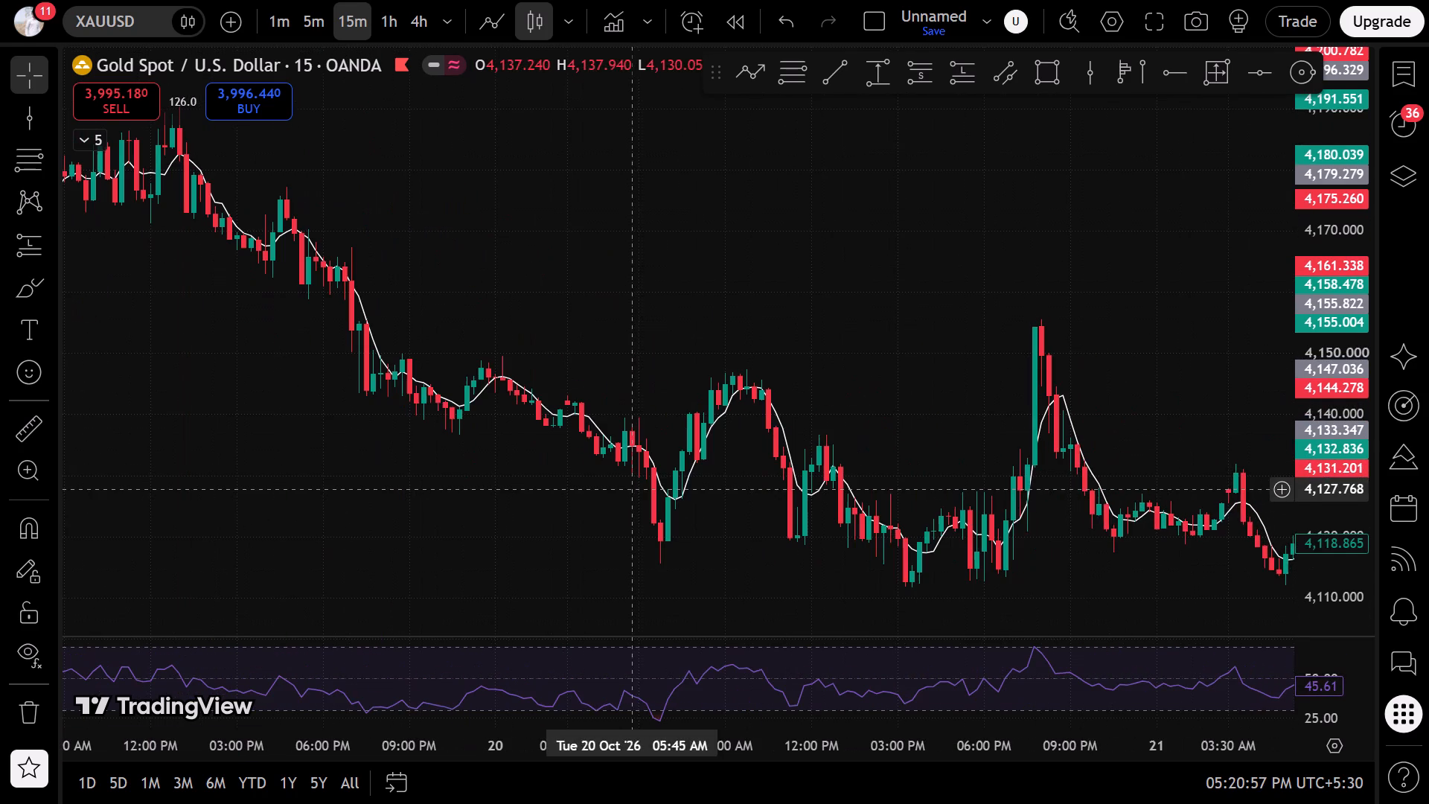
{"action": "left_click_drag", "start_coordinate": [891, 637], "coordinate": [890, 540]}
Change the red vertical line at Fri 23 Oct '26 07:15 AM to teal green.
{"action": "left_click_drag", "start_coordinate": [544, 316], "coordinate": [665, 393]}
{"action": "left_click_drag", "start_coordinate": [1013, 394], "coordinate": [117, 316]}
{"action": "scroll", "coordinate": [786, 362], "scroll_direction": "down", "scroll_amount": 5}
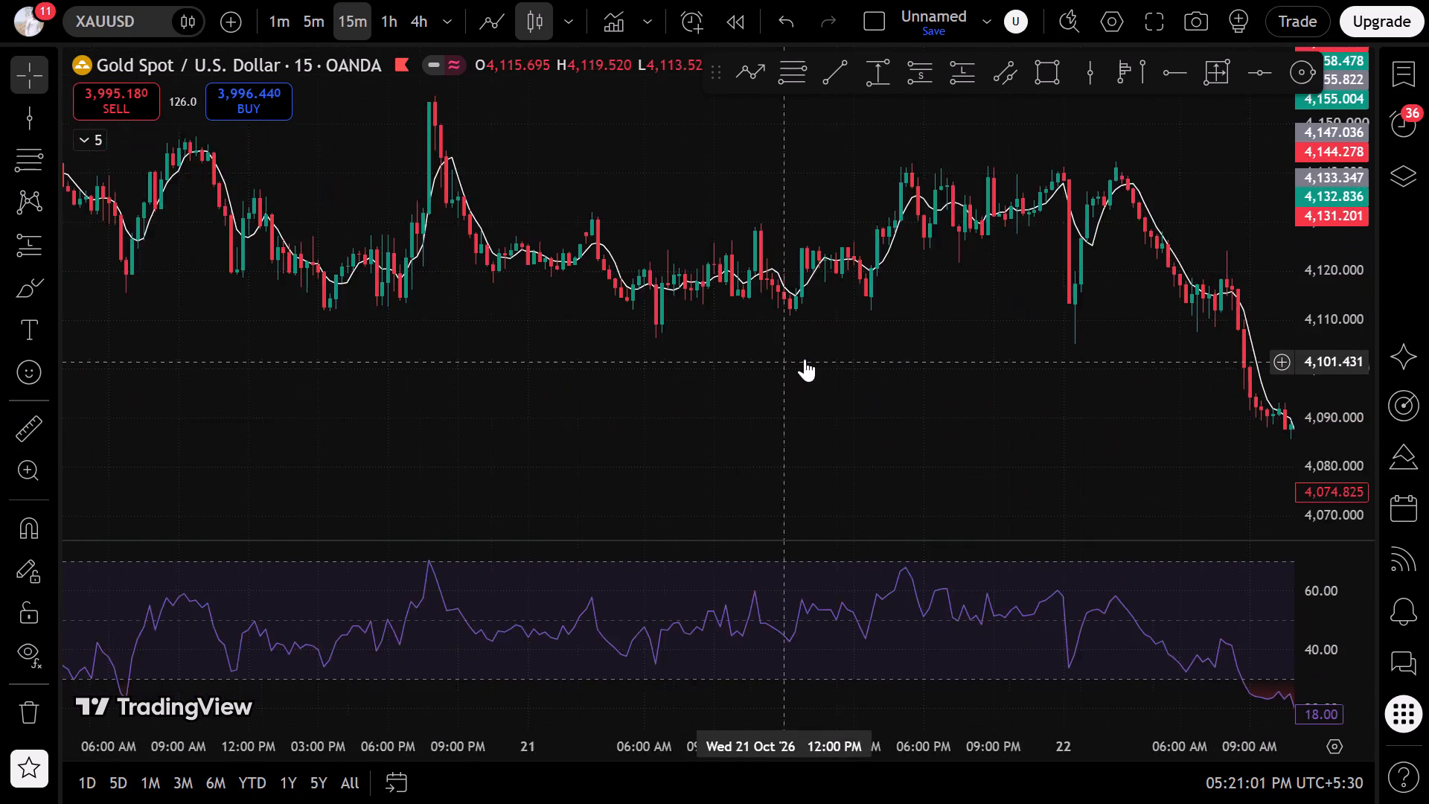
{"action": "left_click_drag", "start_coordinate": [1084, 325], "coordinate": [187, 331]}
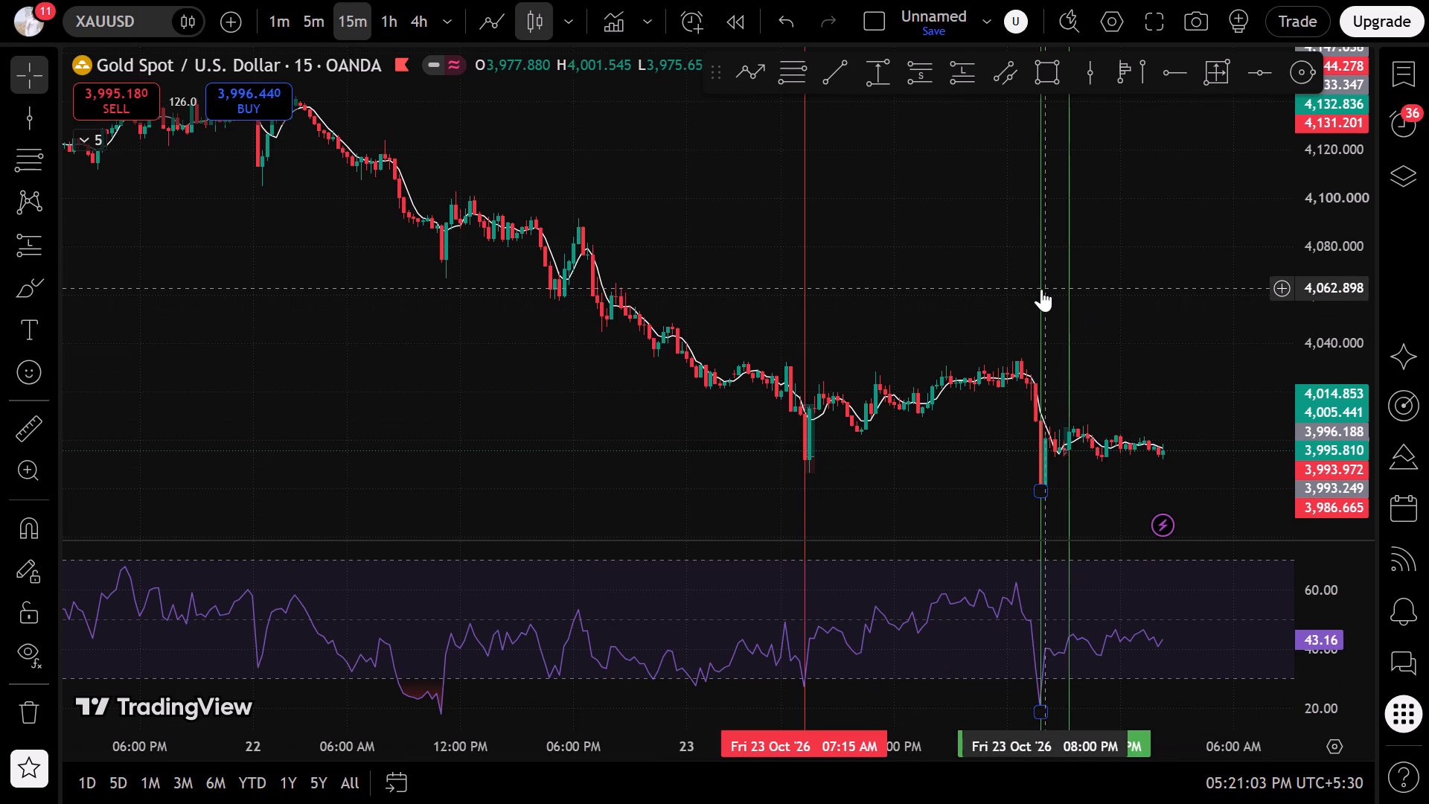
{"action": "left_click", "coordinate": [1041, 289]}
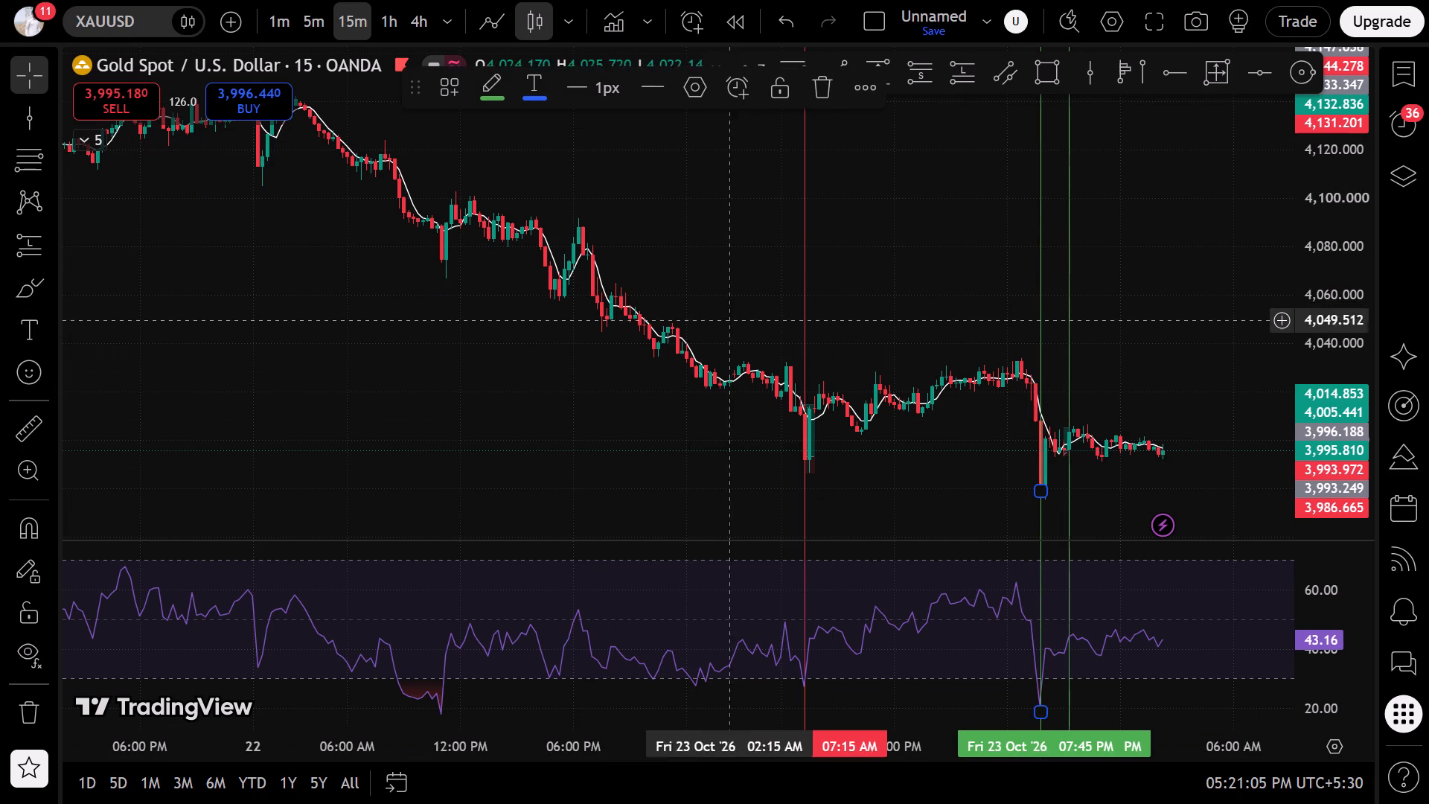
{"action": "left_click", "coordinate": [804, 210]}
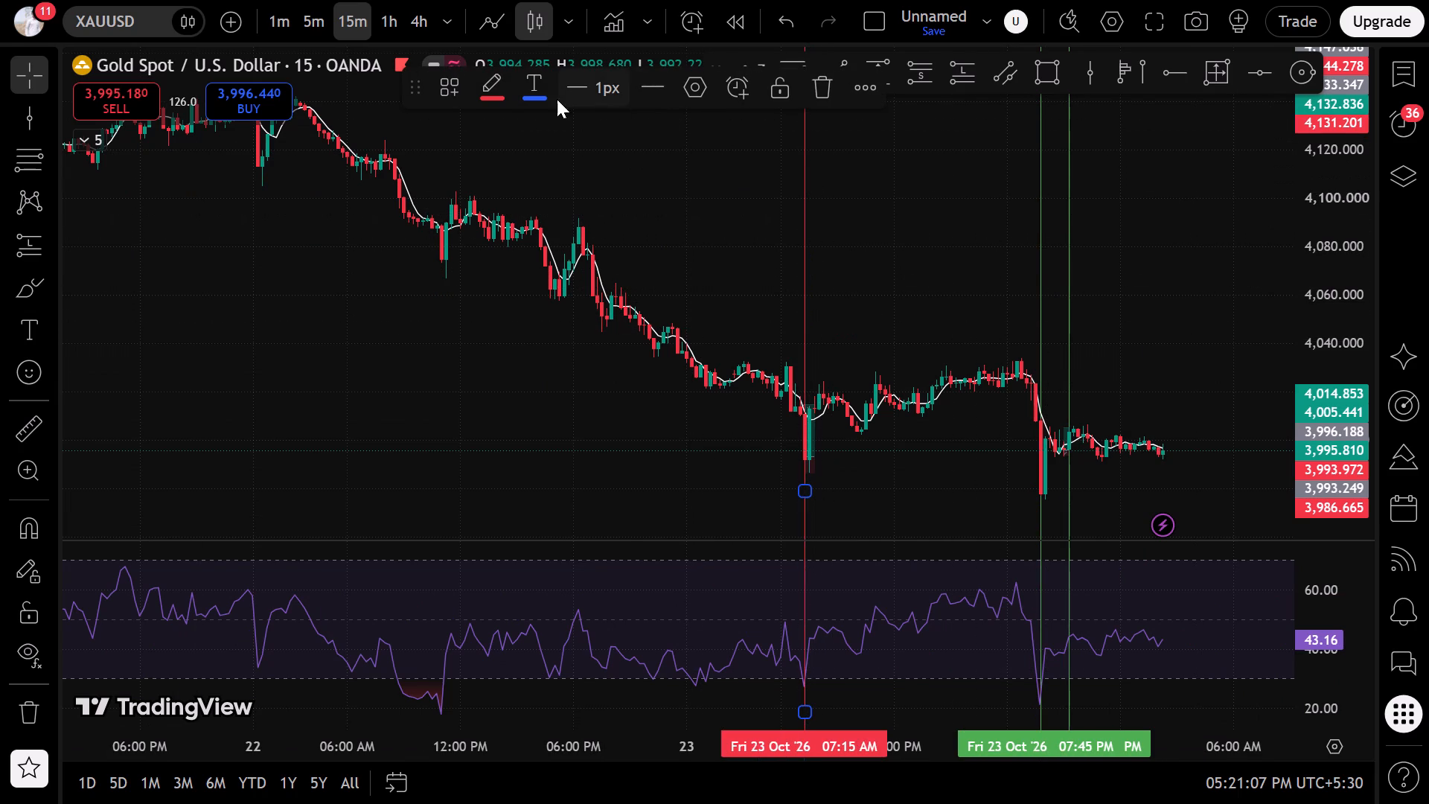
{"action": "left_click", "coordinate": [498, 87]}
{"action": "double_click", "coordinate": [579, 162]}
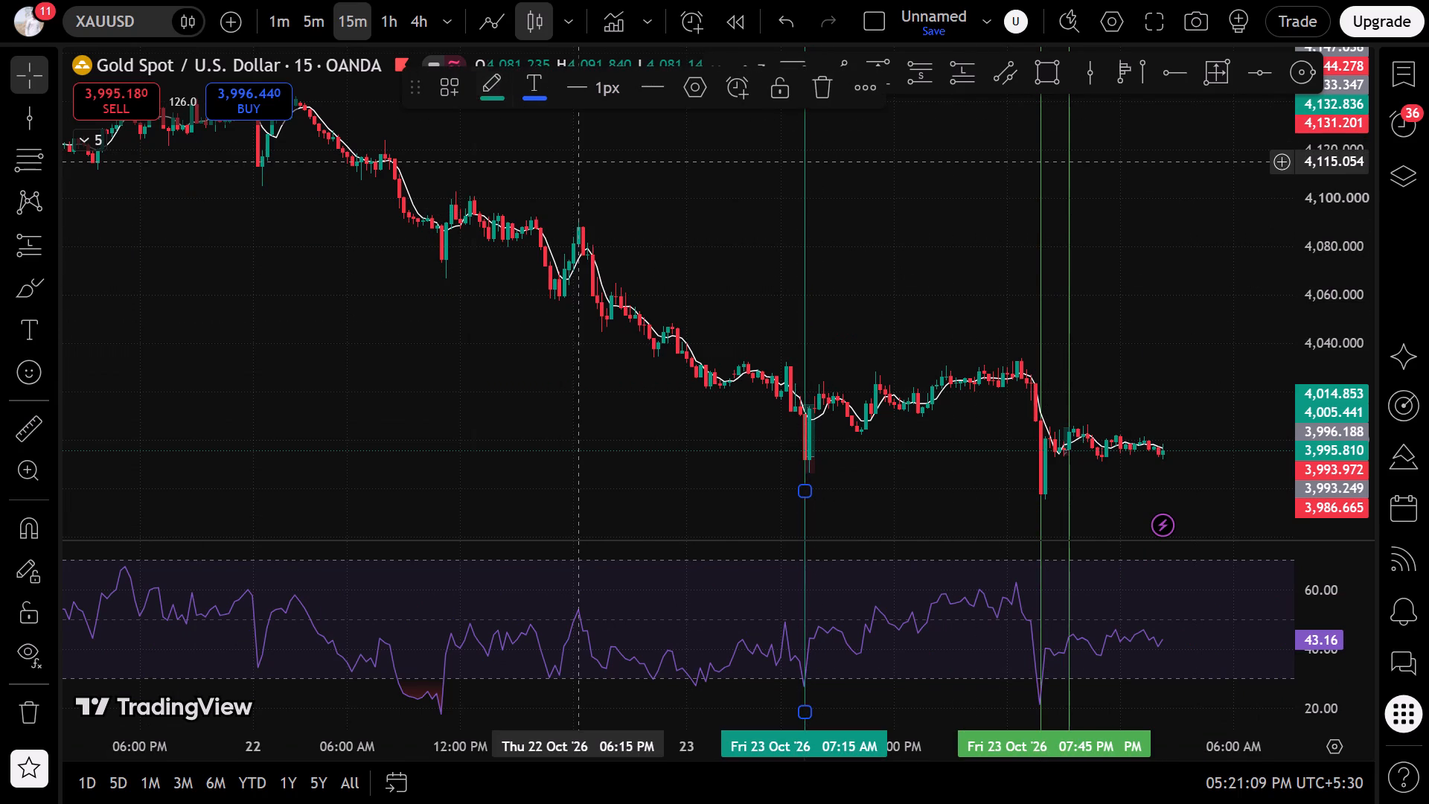
Place a vertical line at Mon 19 Oct '26 07:15 PM and change its colour to green.
{"action": "left_click_drag", "start_coordinate": [300, 257], "coordinate": [1106, 518]}
{"action": "scroll", "coordinate": [877, 334], "scroll_direction": "down", "scroll_amount": 6}
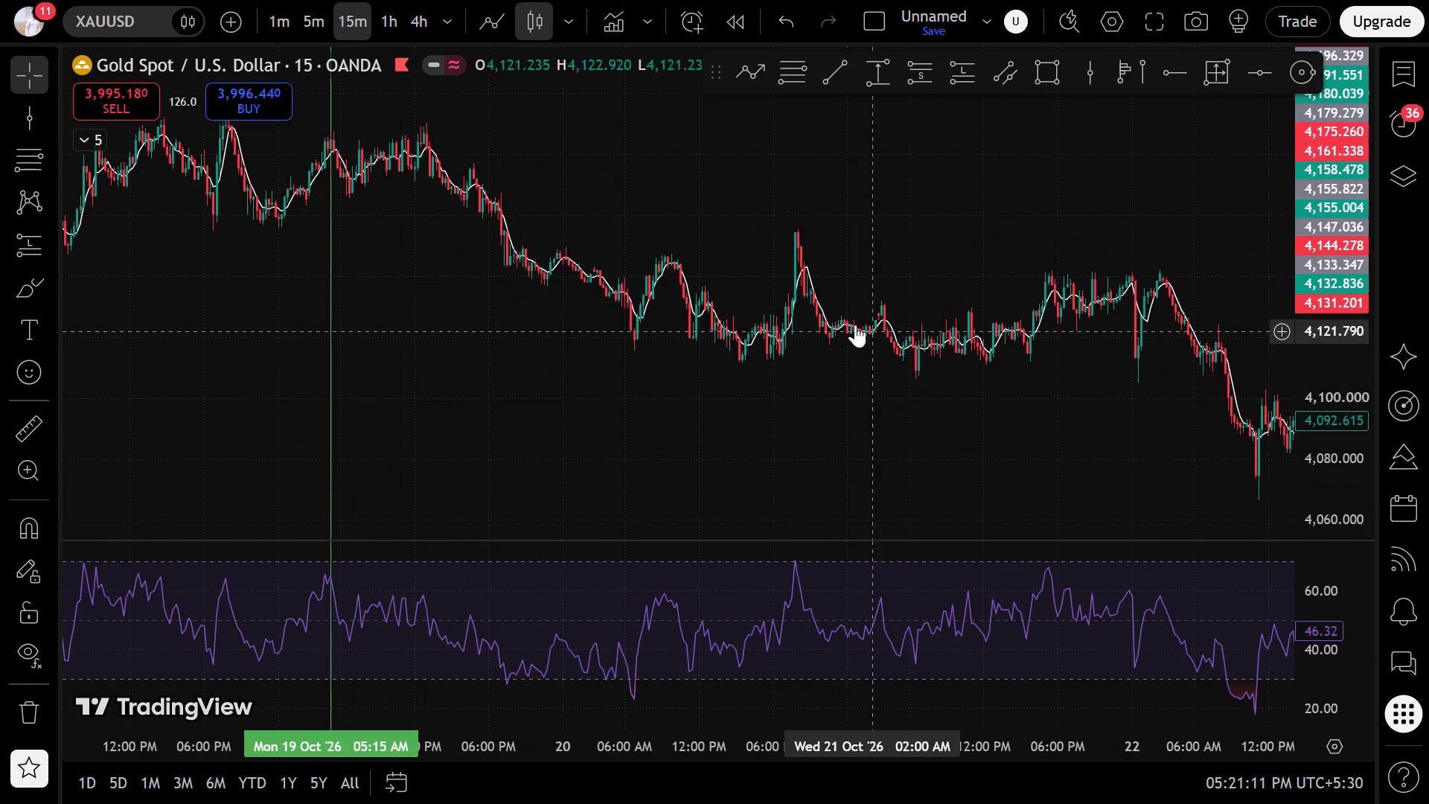
{"action": "left_click_drag", "start_coordinate": [205, 106], "coordinate": [943, 587]}
{"action": "left_click_drag", "start_coordinate": [415, 272], "coordinate": [1072, 569]}
{"action": "scroll", "coordinate": [854, 490], "scroll_direction": "up", "scroll_amount": 3}
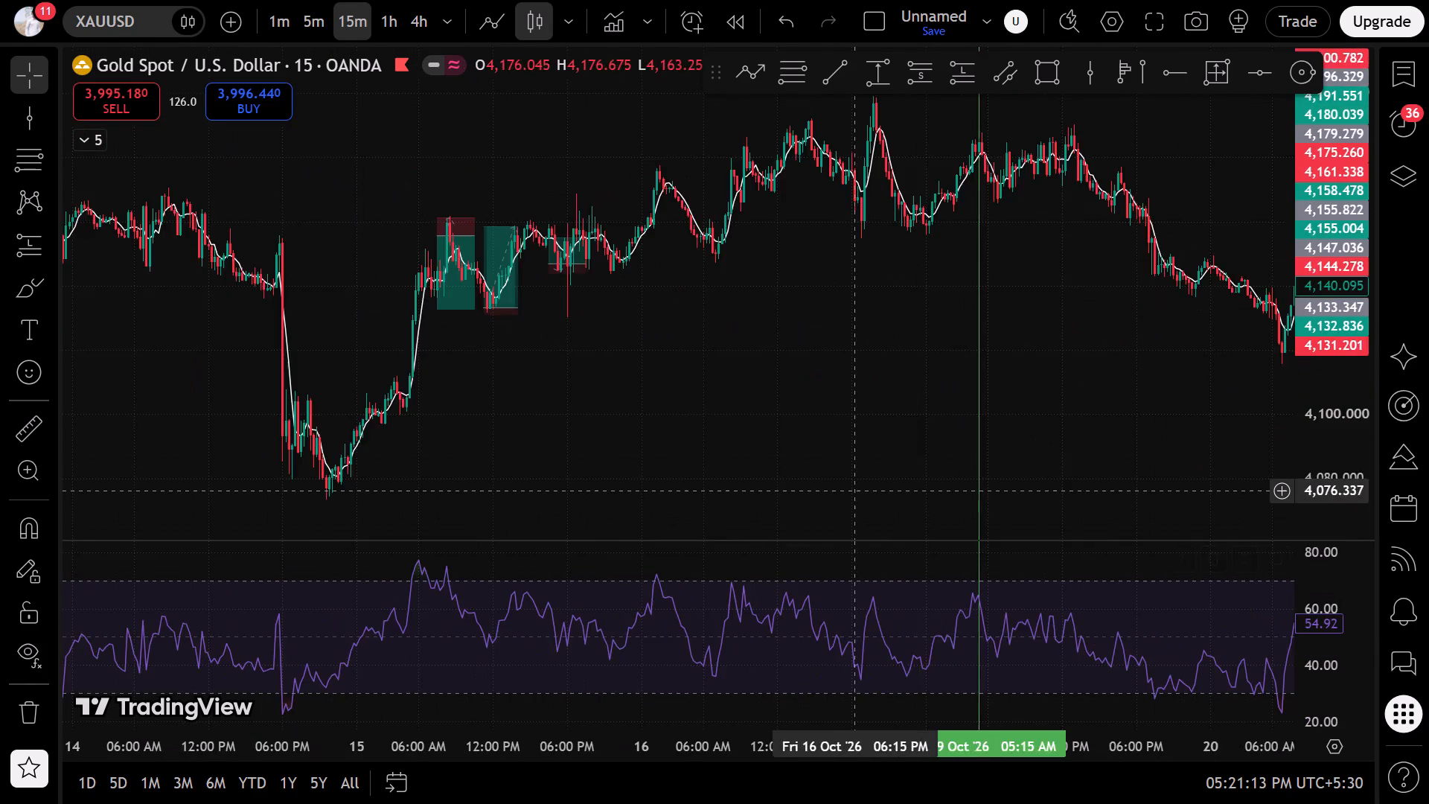
{"action": "scroll", "coordinate": [854, 490], "scroll_direction": "up", "scroll_amount": 10}
{"action": "left_click_drag", "start_coordinate": [913, 449], "coordinate": [432, 425]}
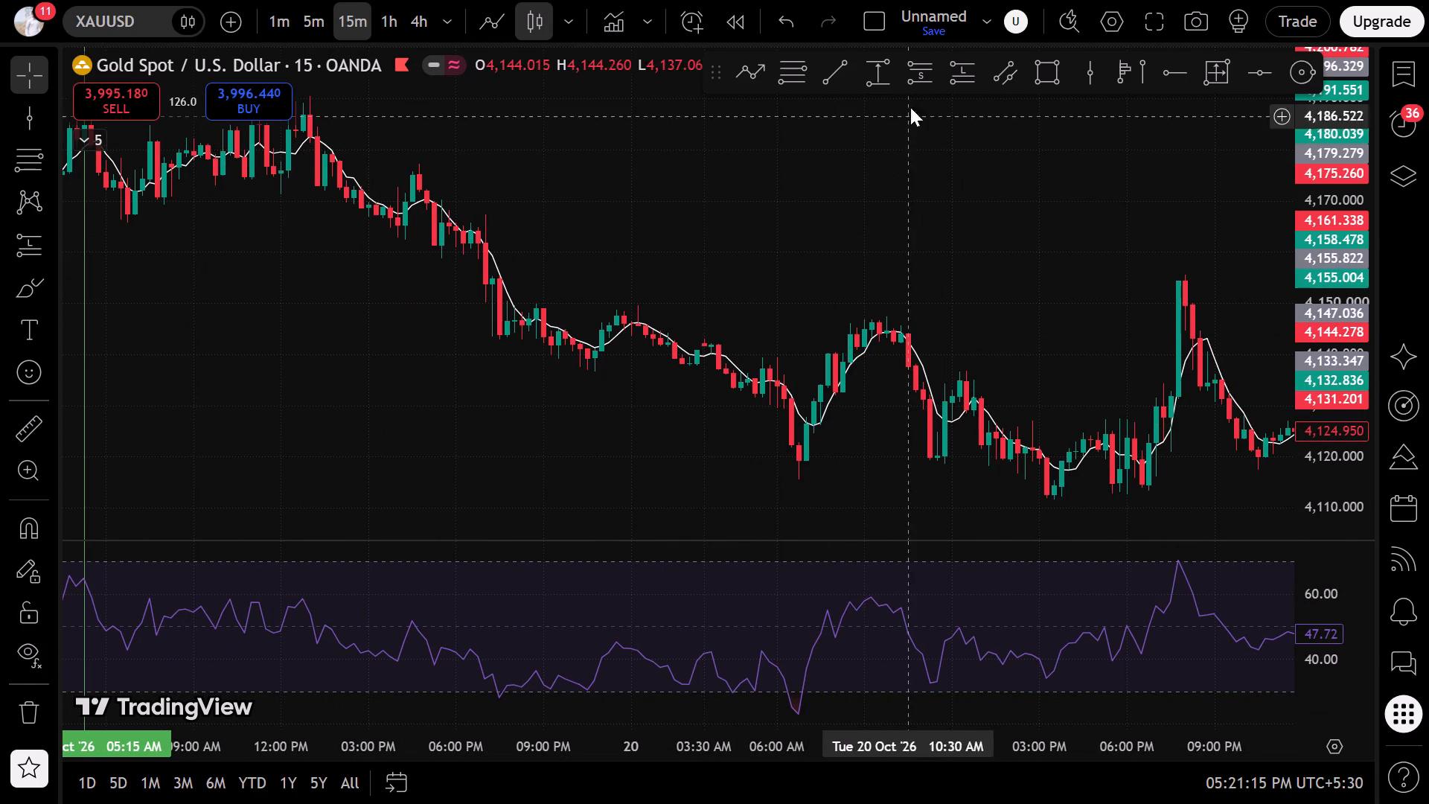
{"action": "left_click", "coordinate": [1084, 87]}
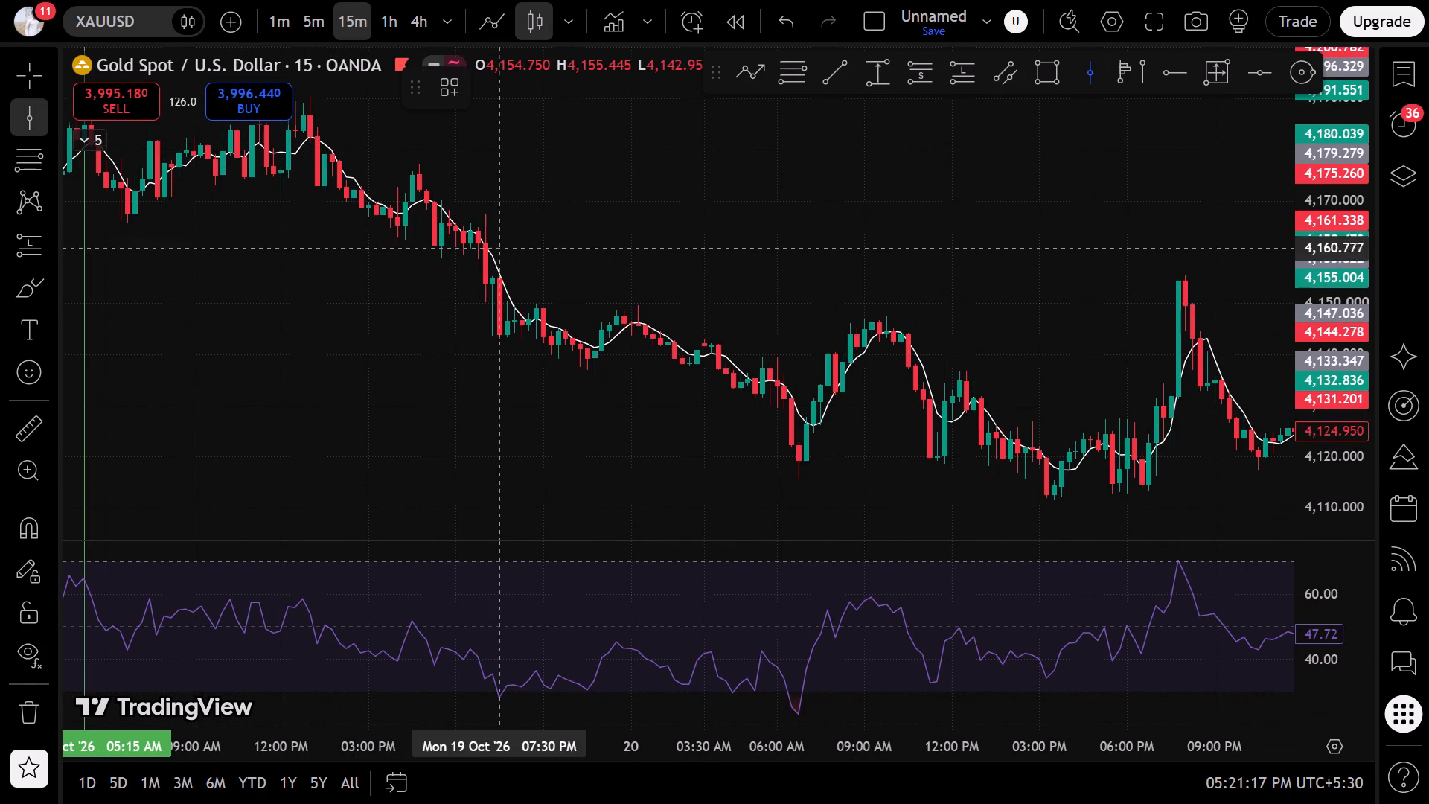
{"action": "left_click", "coordinate": [492, 266]}
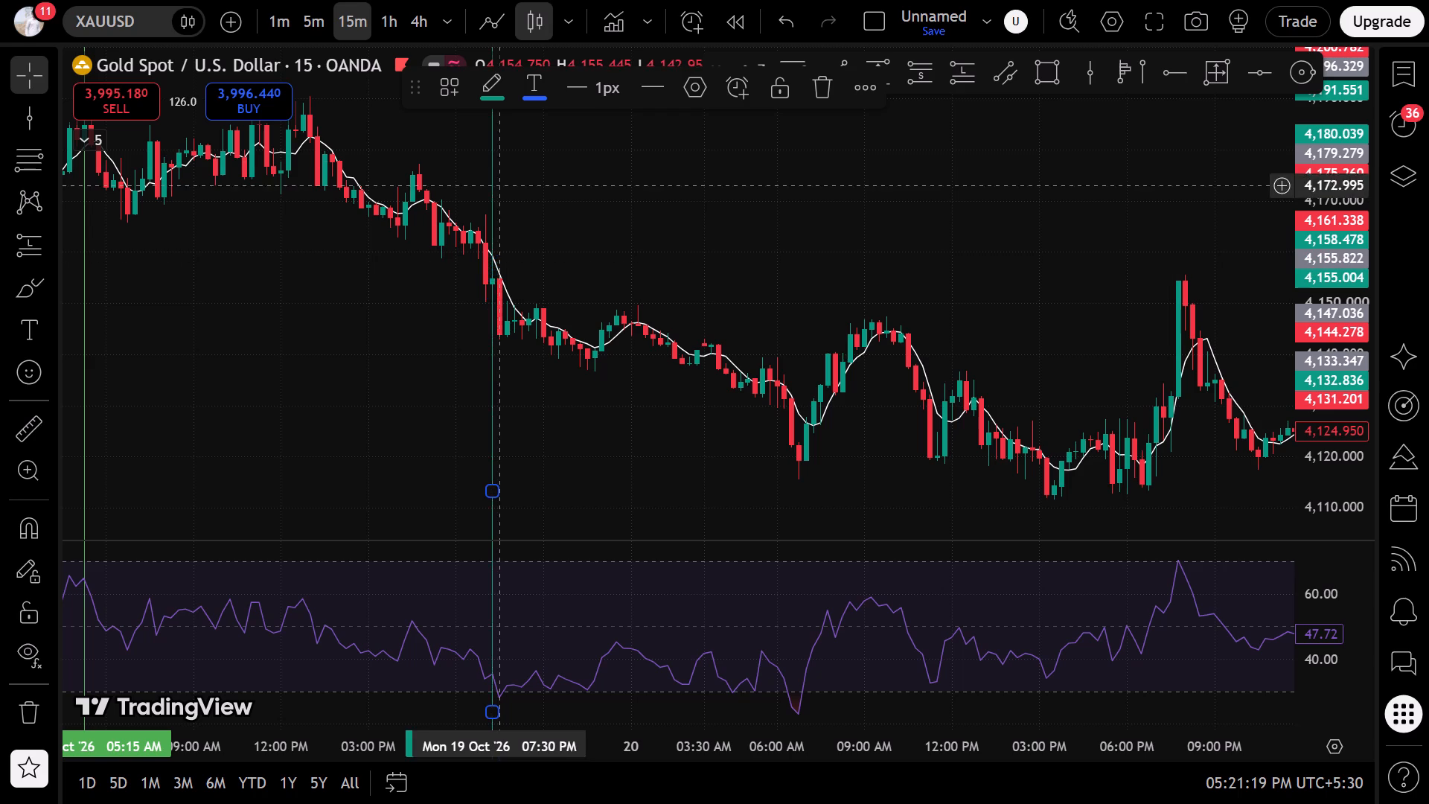
{"action": "left_click", "coordinate": [485, 95]}
{"action": "left_click_drag", "start_coordinate": [560, 160], "coordinate": [569, 156]}
{"action": "left_click", "coordinate": [569, 156]}
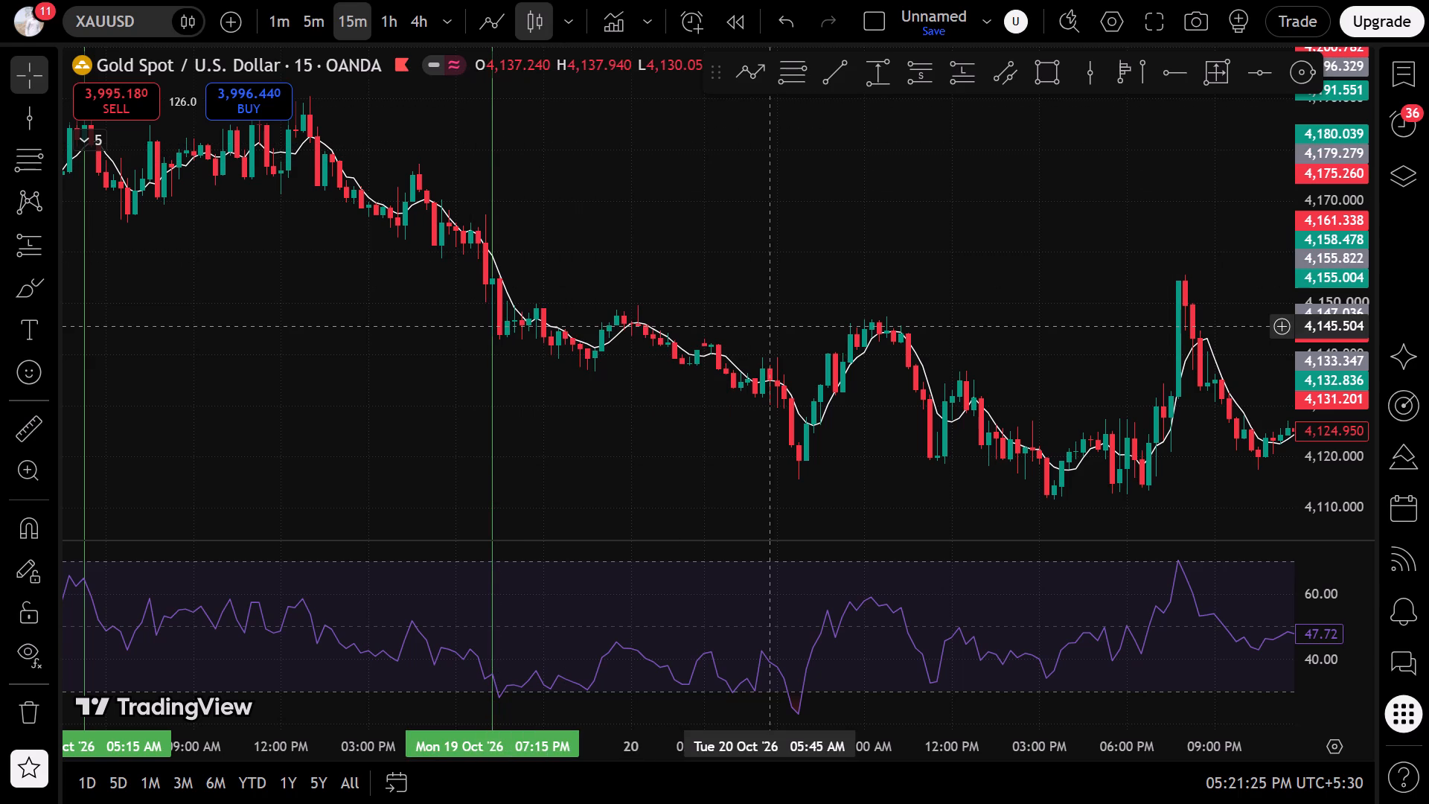
Enlarge the purple indicator pane so it takes up nearly half of the chart's height.
{"action": "left_click_drag", "start_coordinate": [770, 326], "coordinate": [642, 331]}
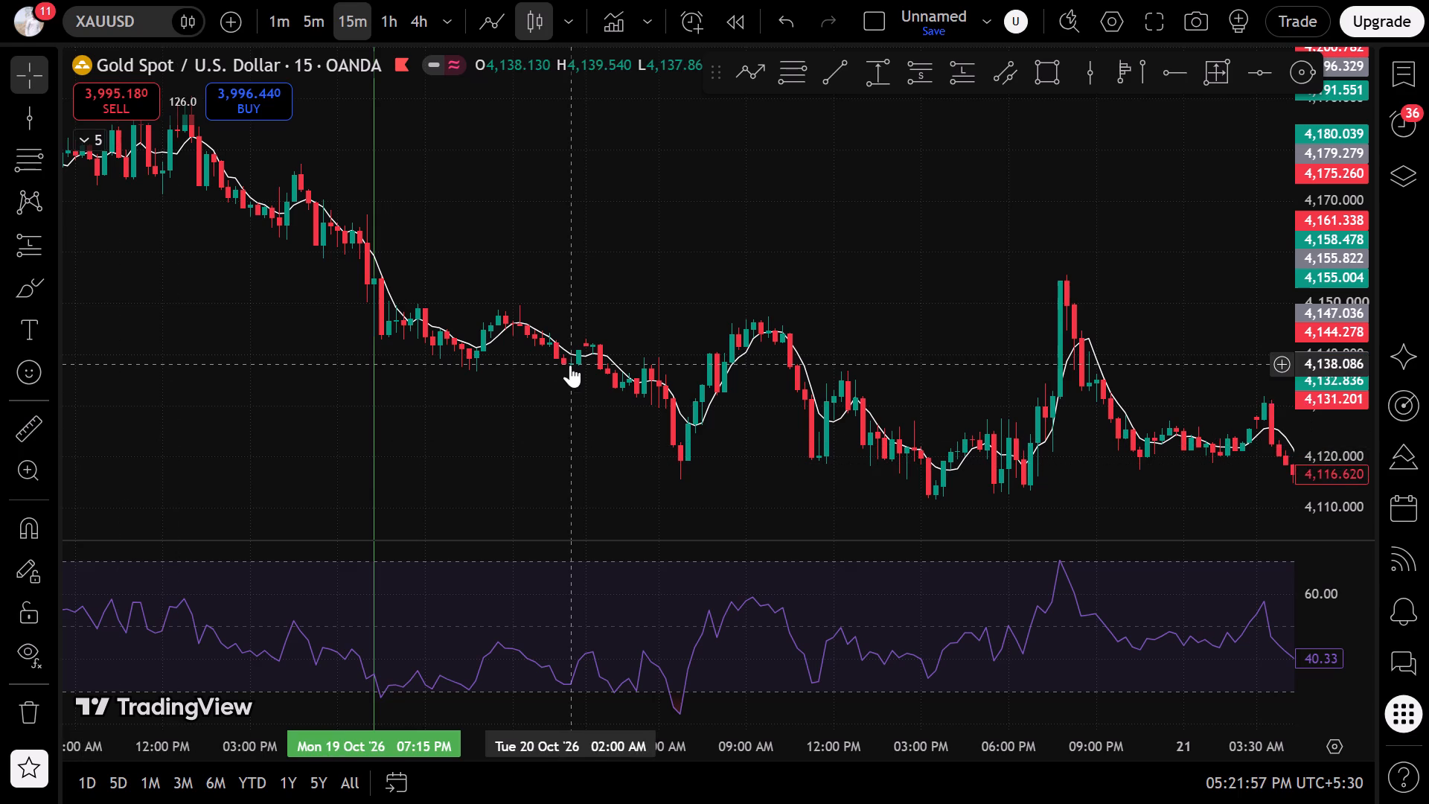
{"action": "scroll", "coordinate": [570, 365], "scroll_direction": "up", "scroll_amount": 4}
{"action": "scroll", "coordinate": [570, 365], "scroll_direction": "down", "scroll_amount": 3}
{"action": "left_click_drag", "start_coordinate": [587, 538], "coordinate": [599, 494]}
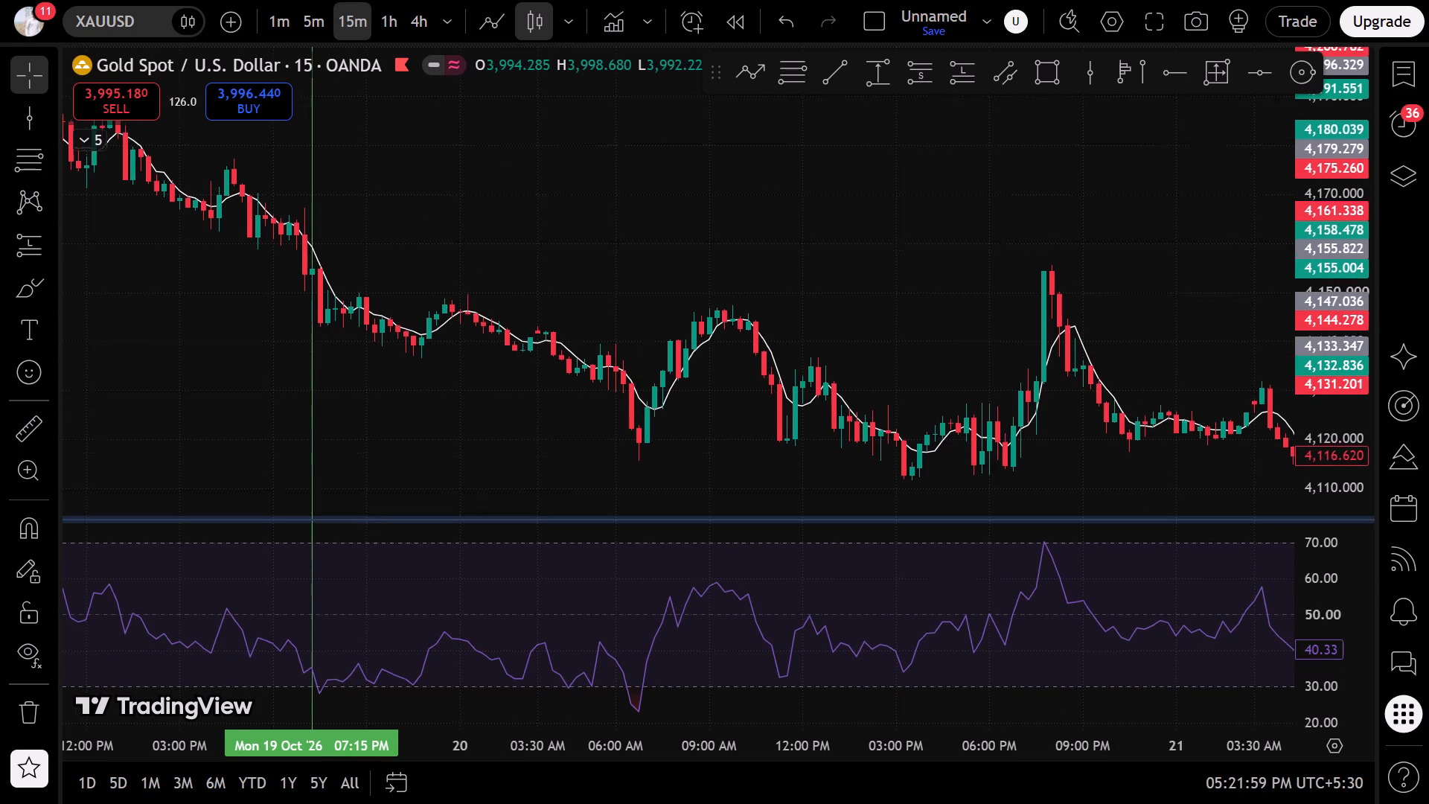
{"action": "left_click_drag", "start_coordinate": [599, 494], "coordinate": [603, 421]}
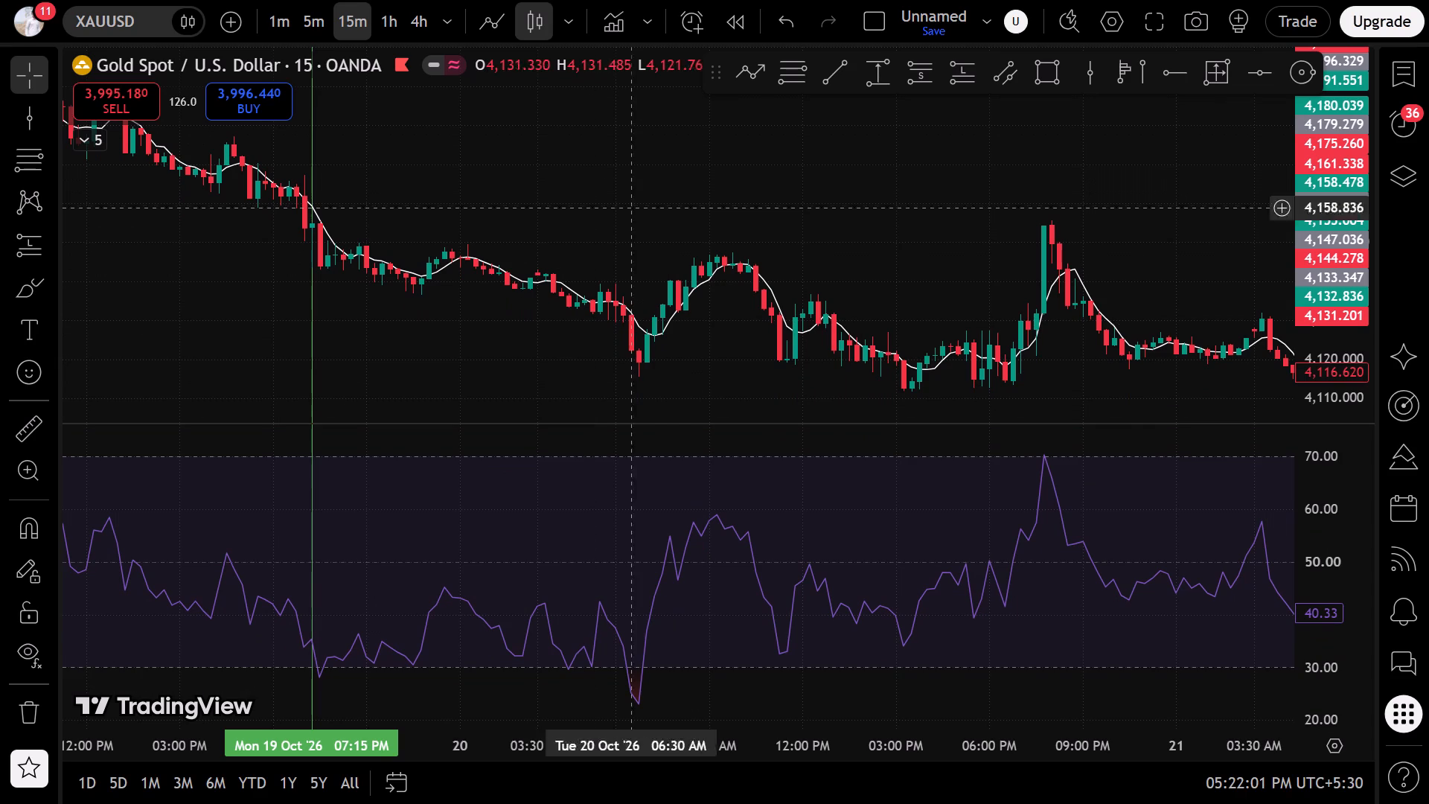
Place a green vertical line at Tue 20 Oct '26 04:30 AM.
{"action": "left_click", "coordinate": [1089, 68]}
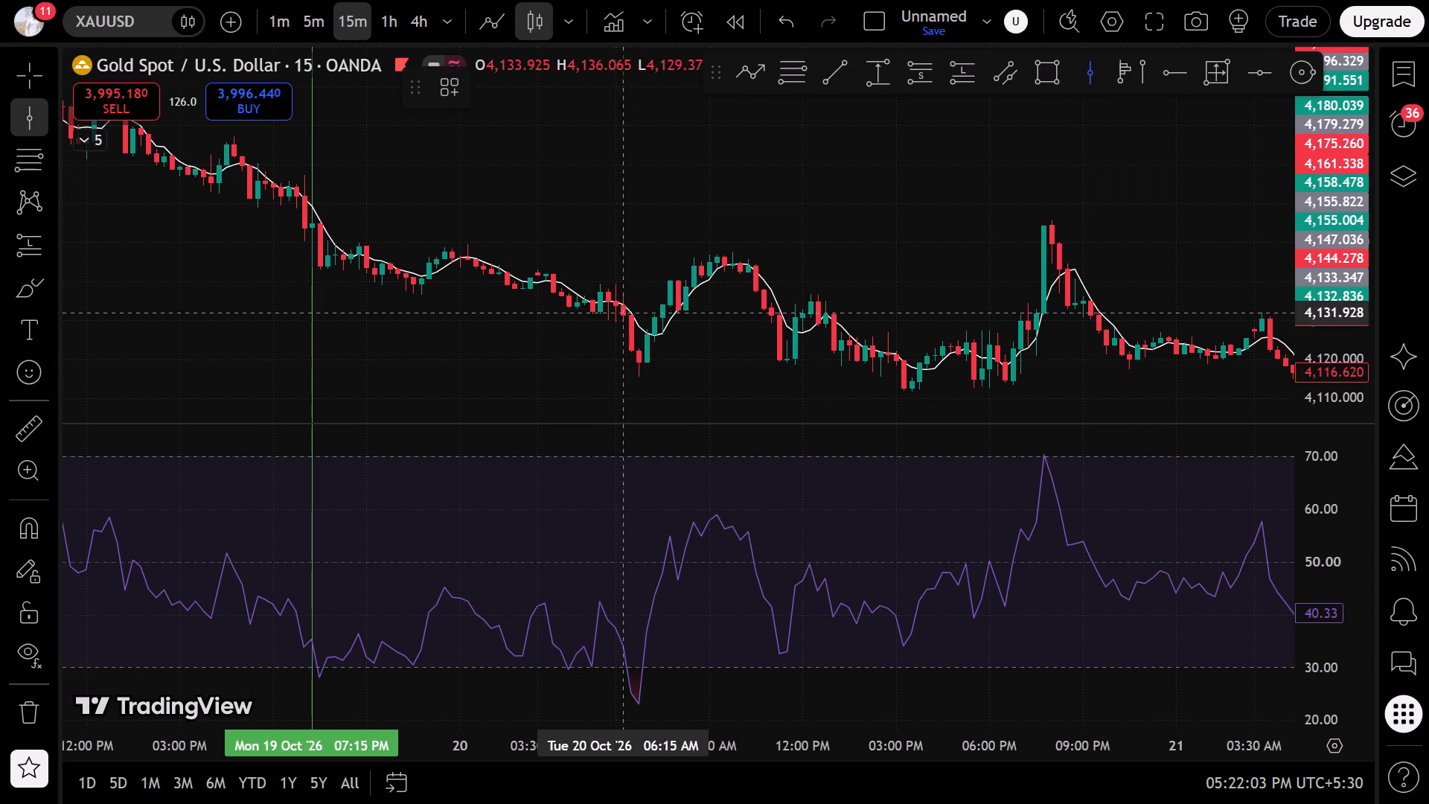
{"action": "left_click", "coordinate": [570, 326]}
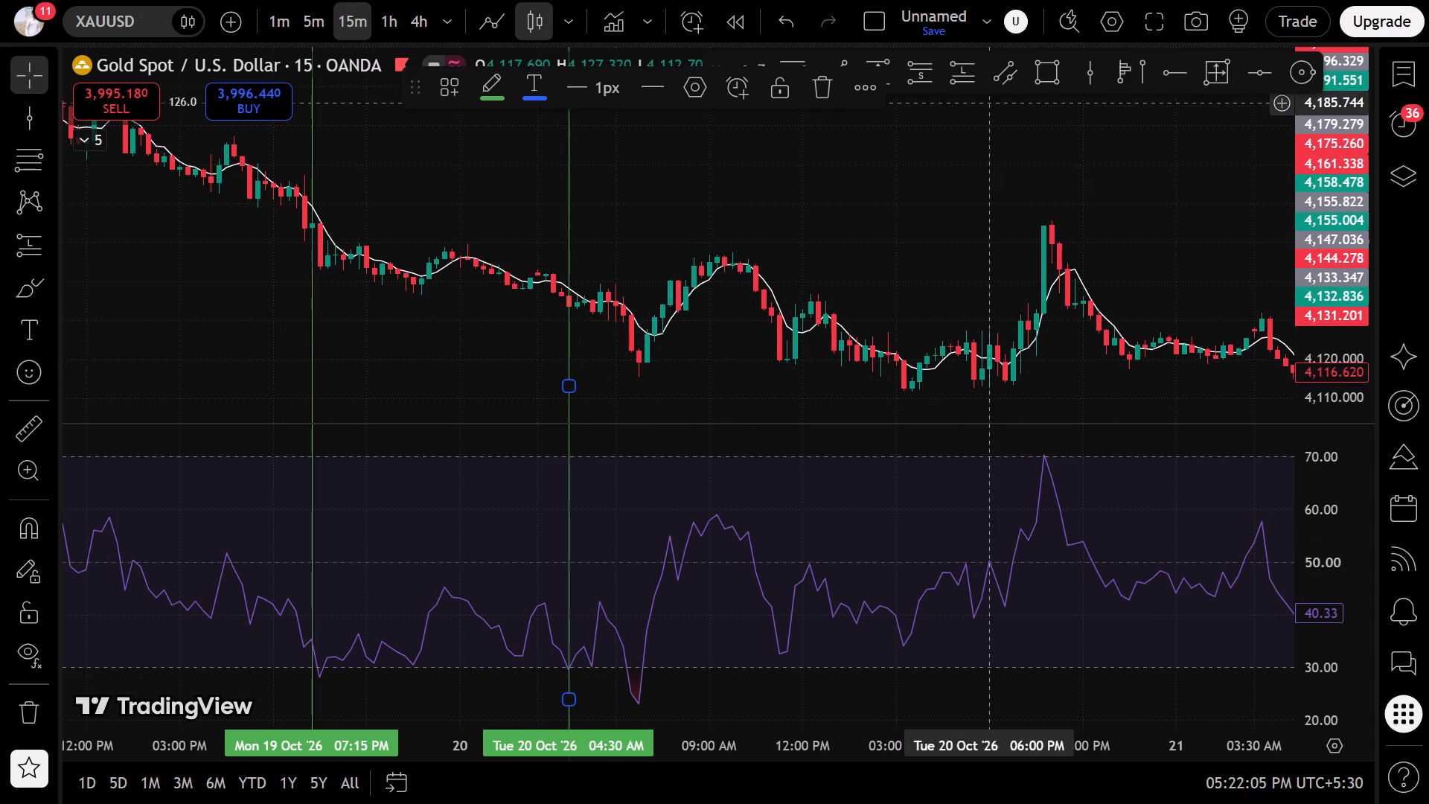
{"action": "left_click", "coordinate": [946, 155]}
Place another green vertical line at Tue 20 Oct '26 06:30 AM, just before the indicator's sharp low.
{"action": "left_click", "coordinate": [1093, 71]}
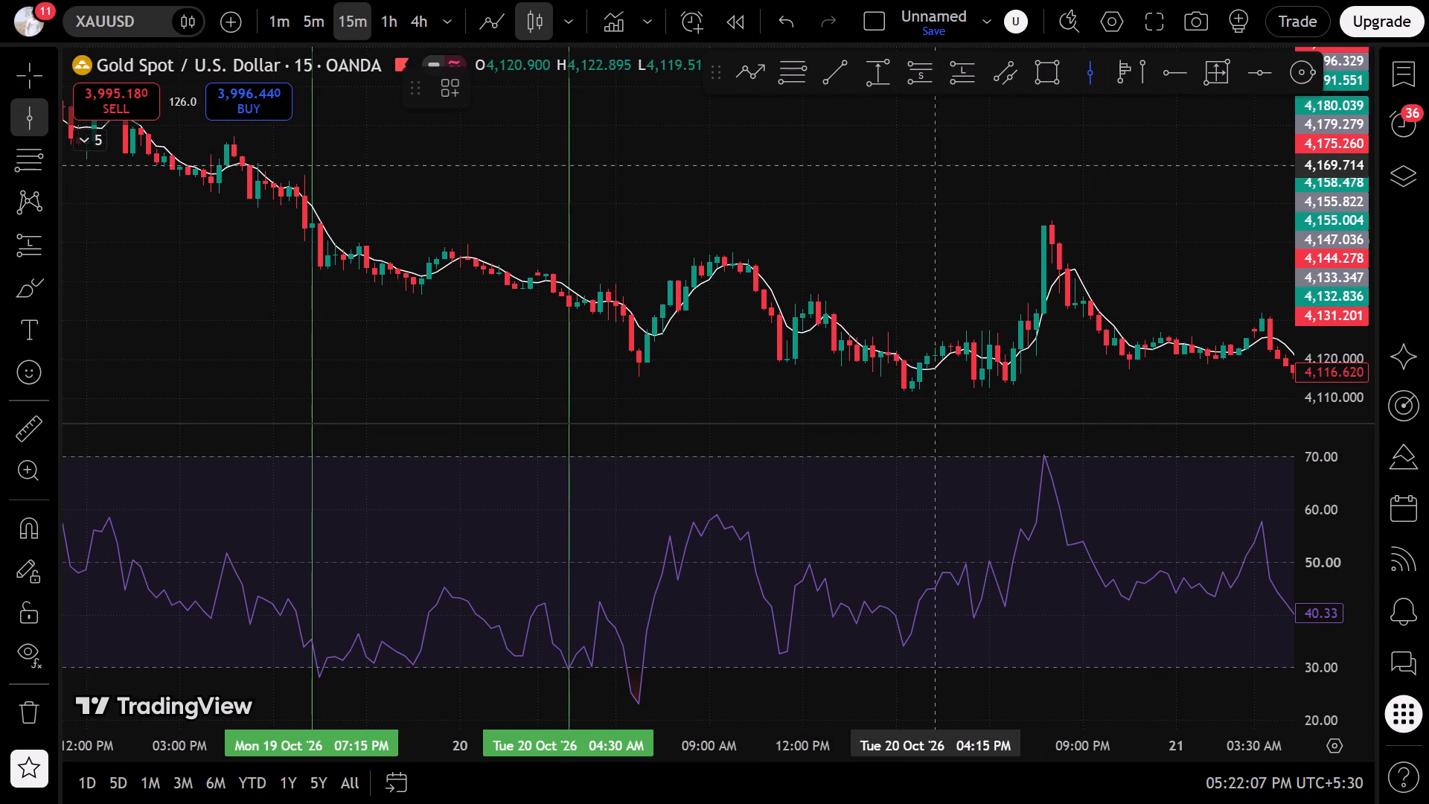
{"action": "left_click", "coordinate": [629, 389]}
{"action": "left_click", "coordinate": [784, 348]}
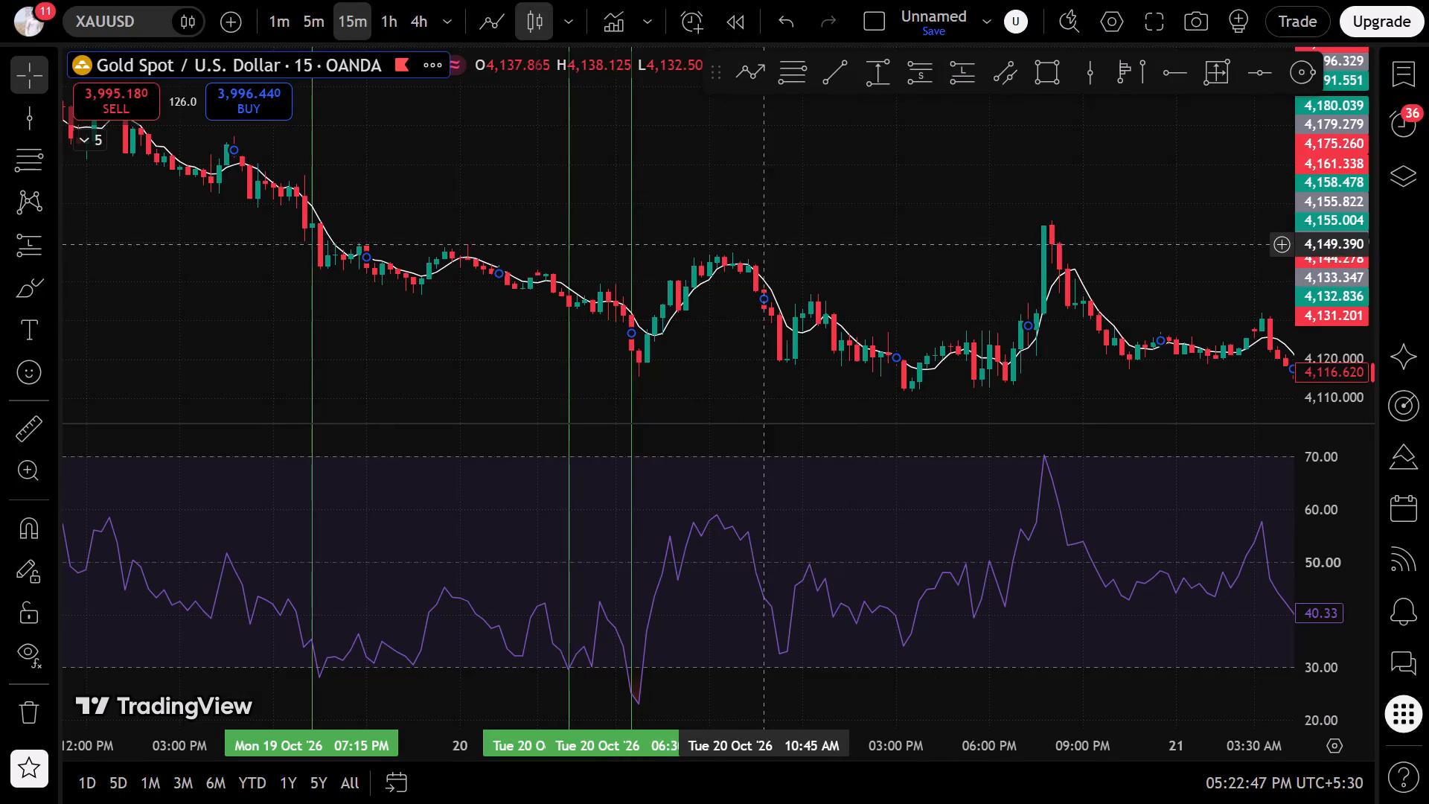
Place a green vertical line at Tue 20 Oct '26 07:45 PM, on the indicator's peak.
{"action": "left_click_drag", "start_coordinate": [960, 395], "coordinate": [334, 447]}
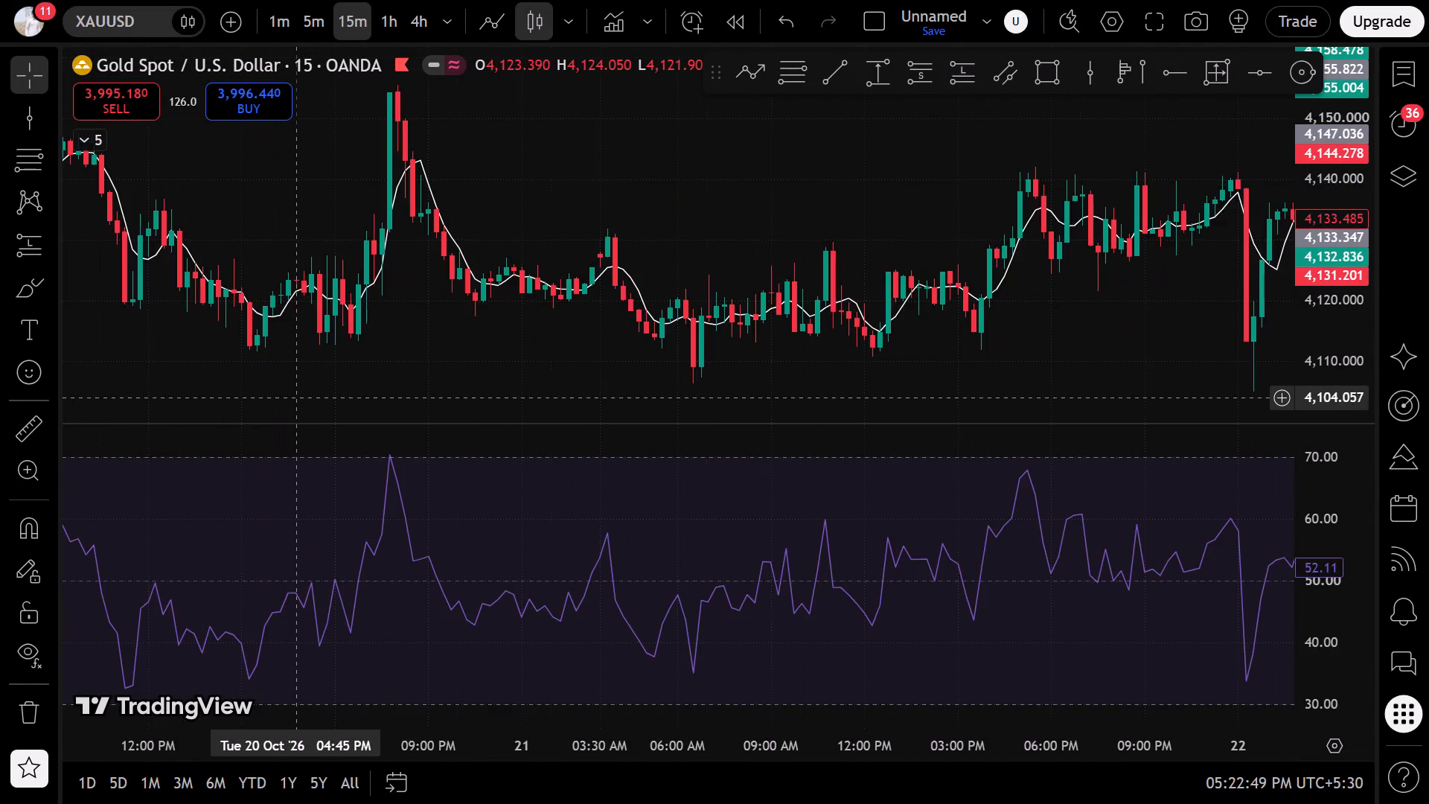
{"action": "left_click_drag", "start_coordinate": [334, 447], "coordinate": [460, 520]}
{"action": "left_click_drag", "start_coordinate": [1357, 200], "coordinate": [1366, 225]}
{"action": "left_click_drag", "start_coordinate": [694, 172], "coordinate": [694, 179]}
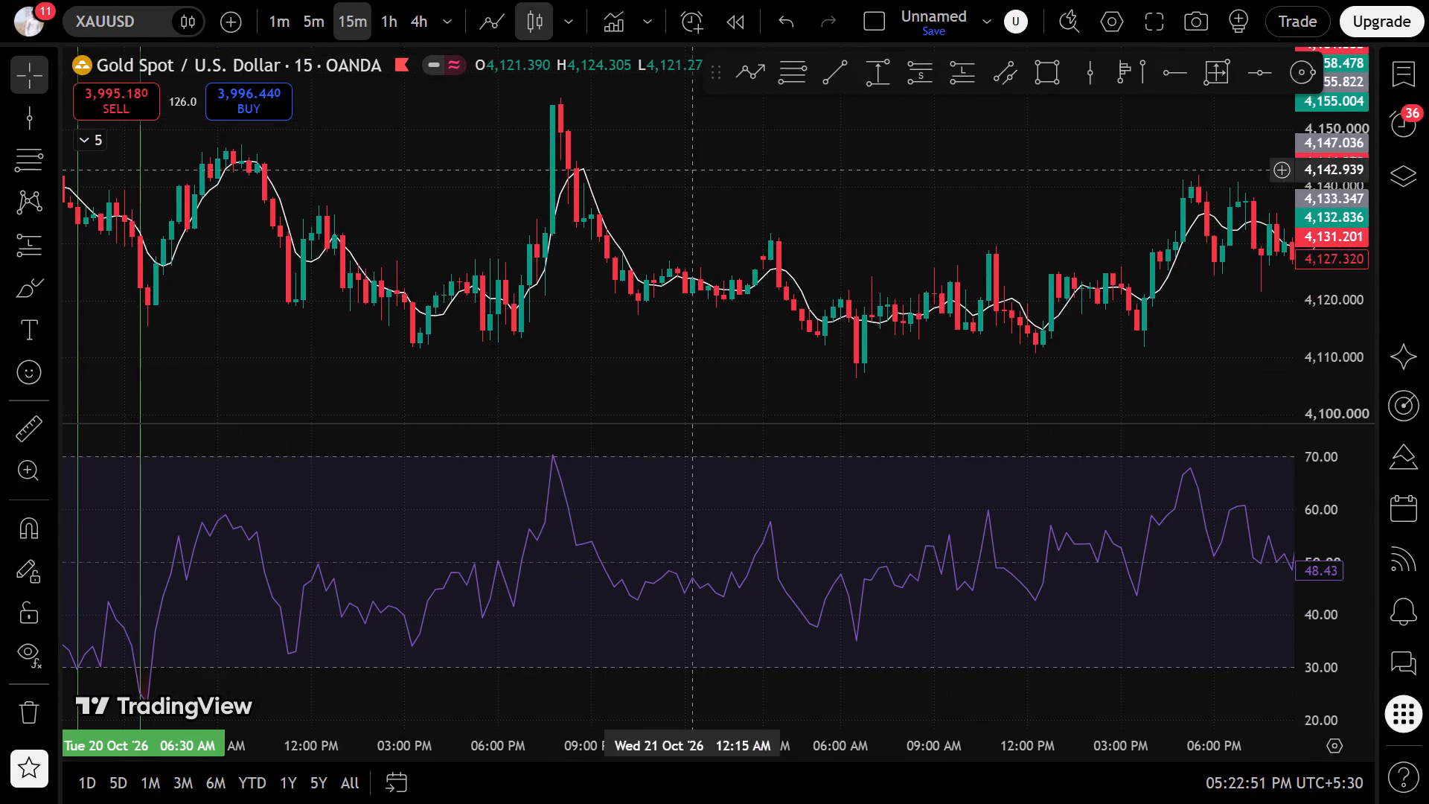
{"action": "left_click_drag", "start_coordinate": [694, 179], "coordinate": [674, 255]}
{"action": "left_click", "coordinate": [1086, 81]}
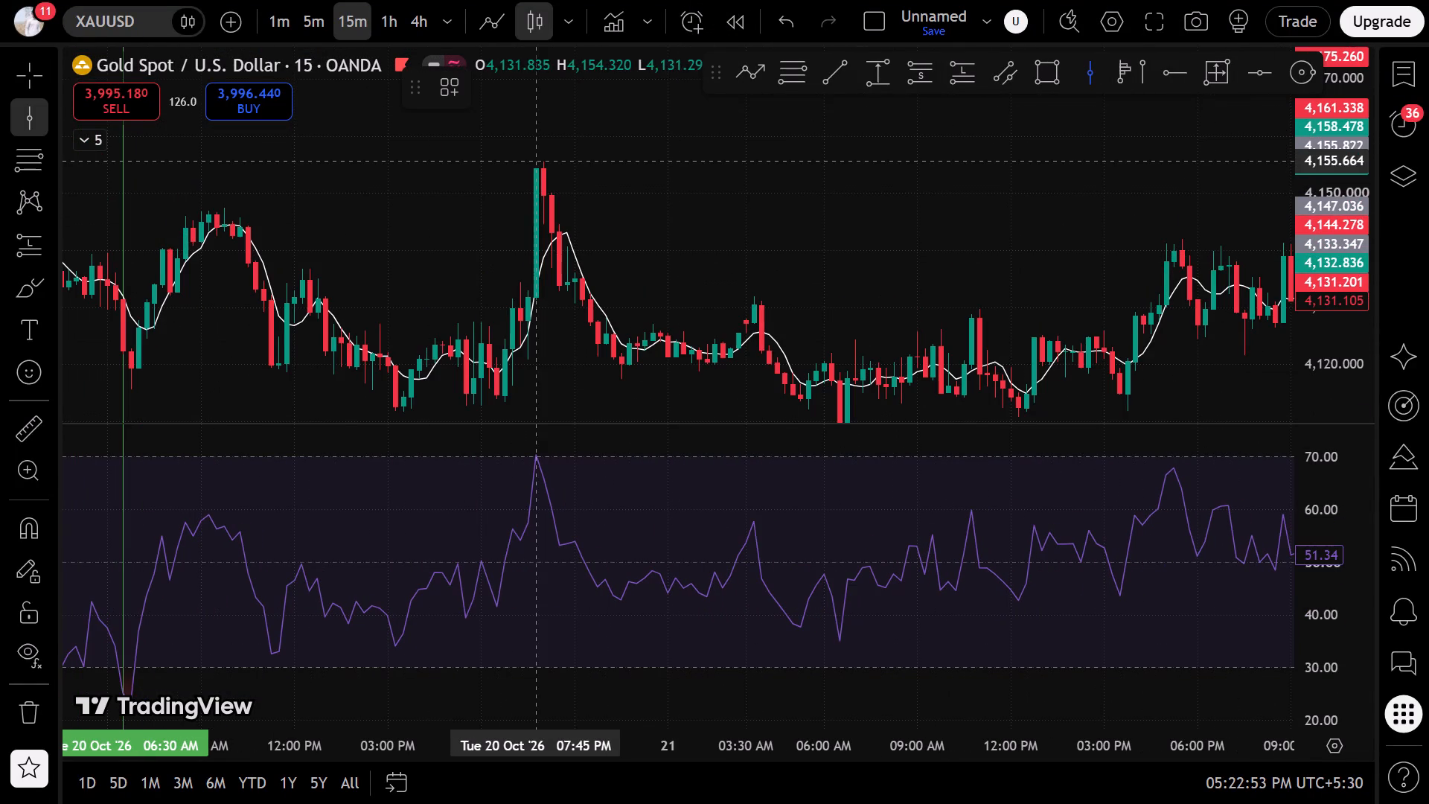
{"action": "left_click", "coordinate": [537, 181]}
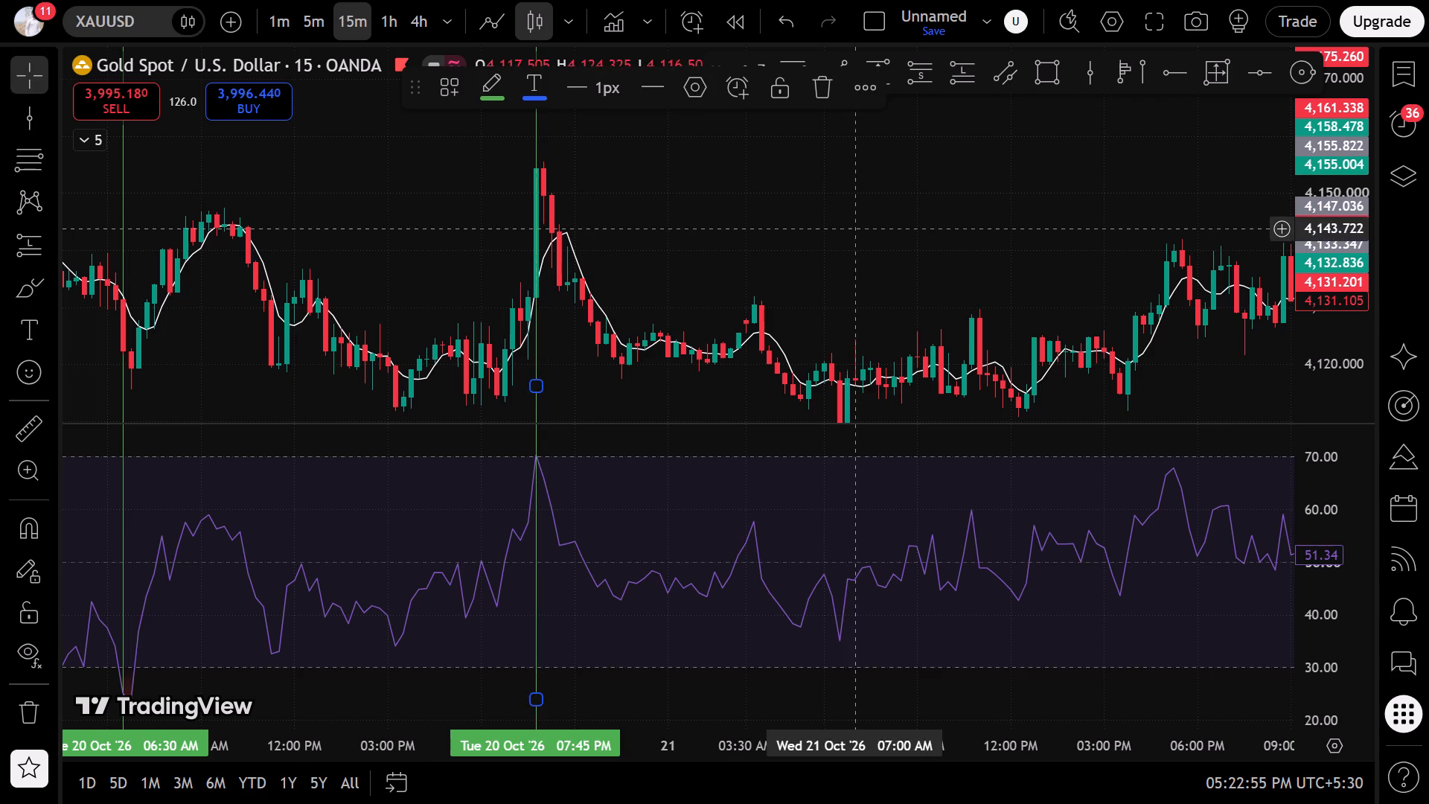
{"action": "left_click_drag", "start_coordinate": [866, 228], "coordinate": [796, 196]}
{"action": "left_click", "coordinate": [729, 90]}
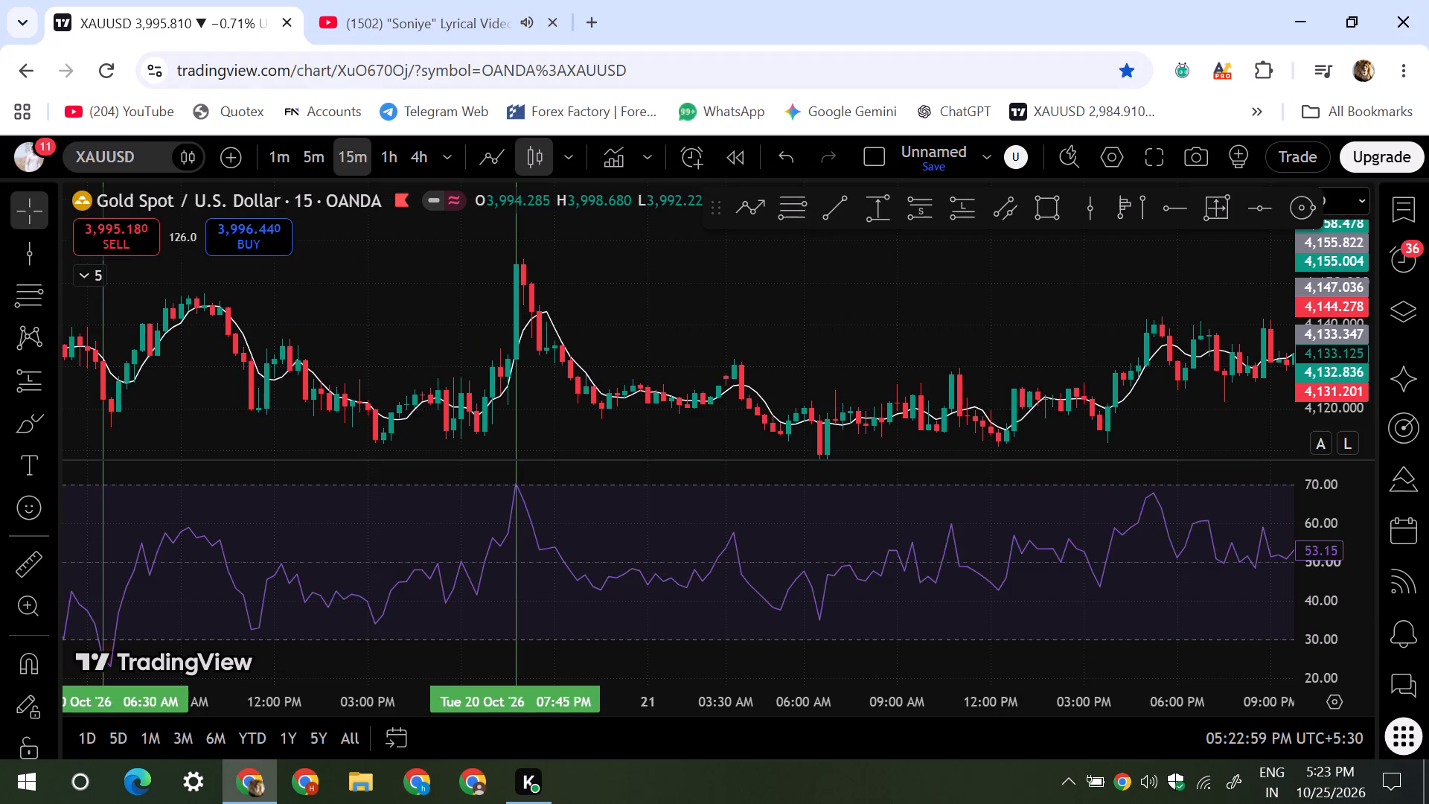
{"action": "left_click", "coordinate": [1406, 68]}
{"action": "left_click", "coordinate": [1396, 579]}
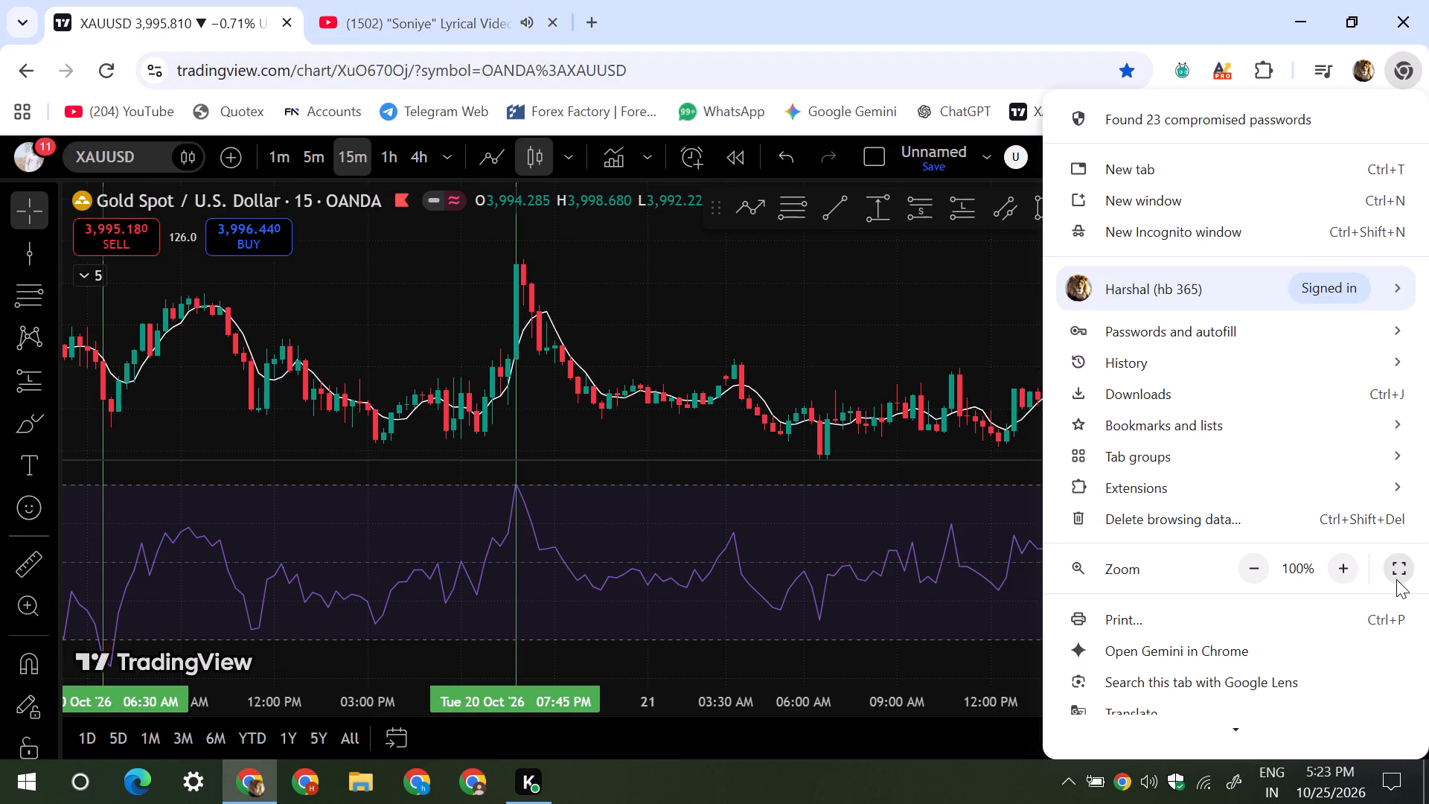
Place a green vertical line at Thu 22 Oct '26 08:45 AM, where the indicator drops below its lower band.
{"action": "left_click_drag", "start_coordinate": [875, 253], "coordinate": [60, 363]}
{"action": "left_click_drag", "start_coordinate": [569, 328], "coordinate": [452, 328]}
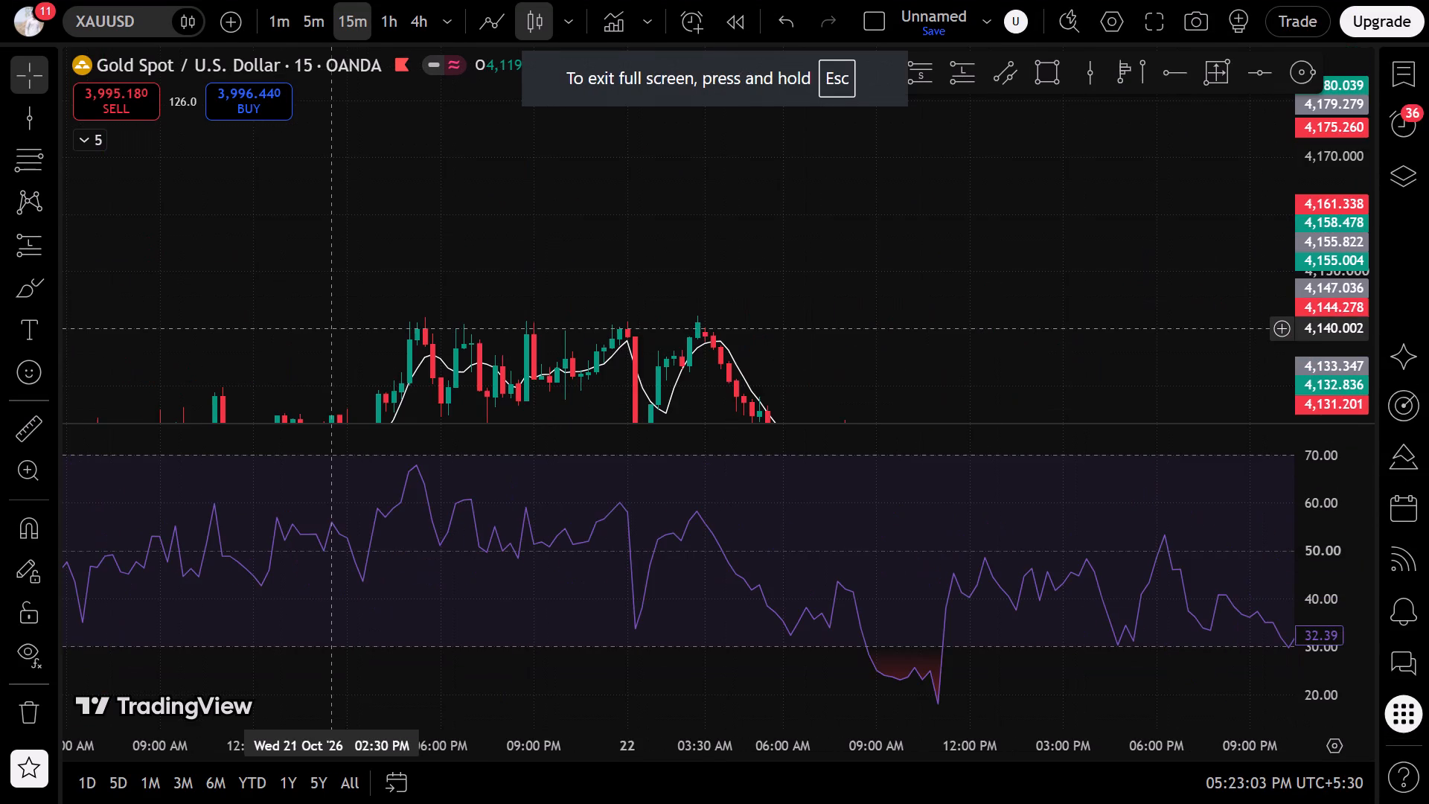
{"action": "left_click_drag", "start_coordinate": [452, 328], "coordinate": [713, 133]}
{"action": "left_click_drag", "start_coordinate": [1014, 258], "coordinate": [447, 176]}
{"action": "left_click_drag", "start_coordinate": [552, 237], "coordinate": [532, 80]}
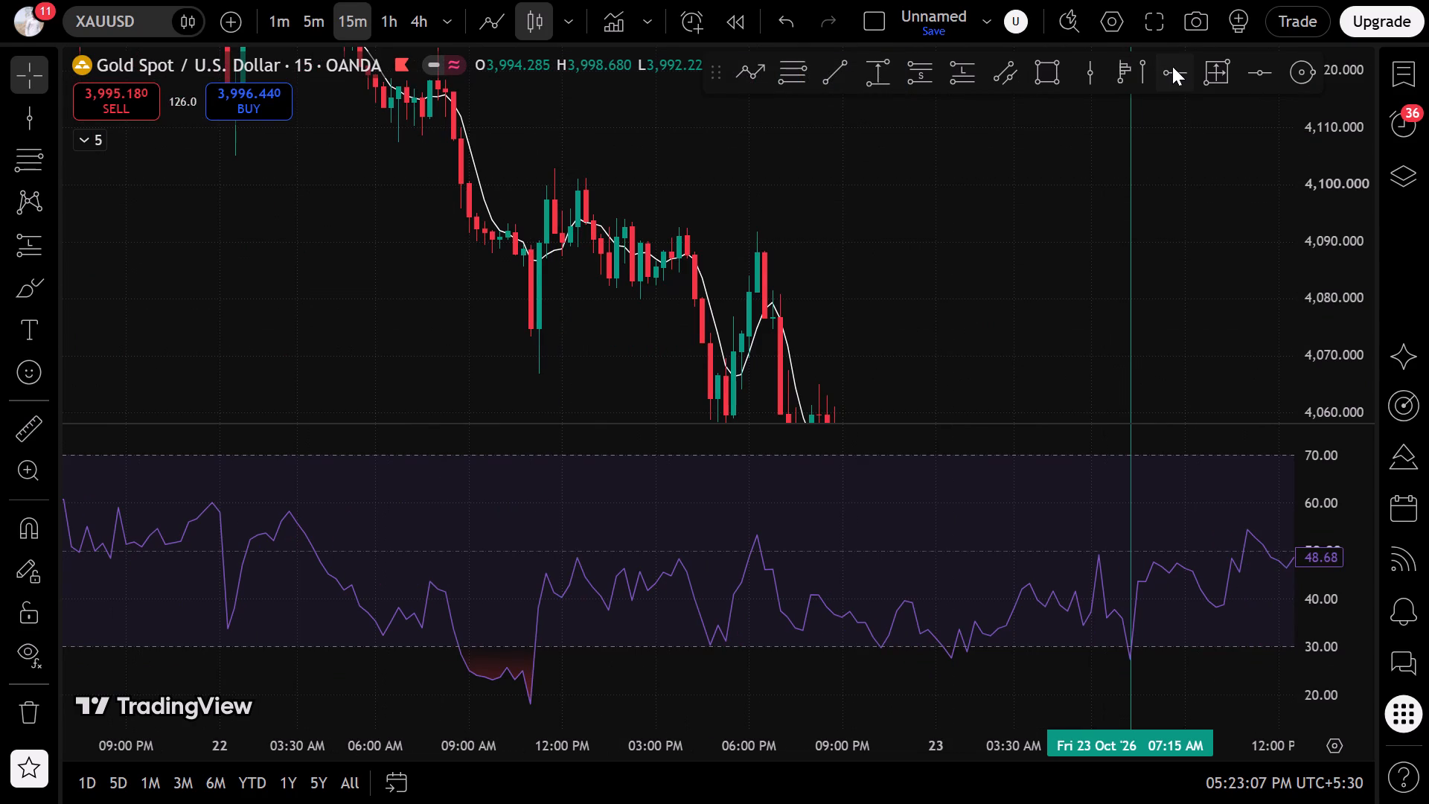
{"action": "left_click", "coordinate": [1097, 74]}
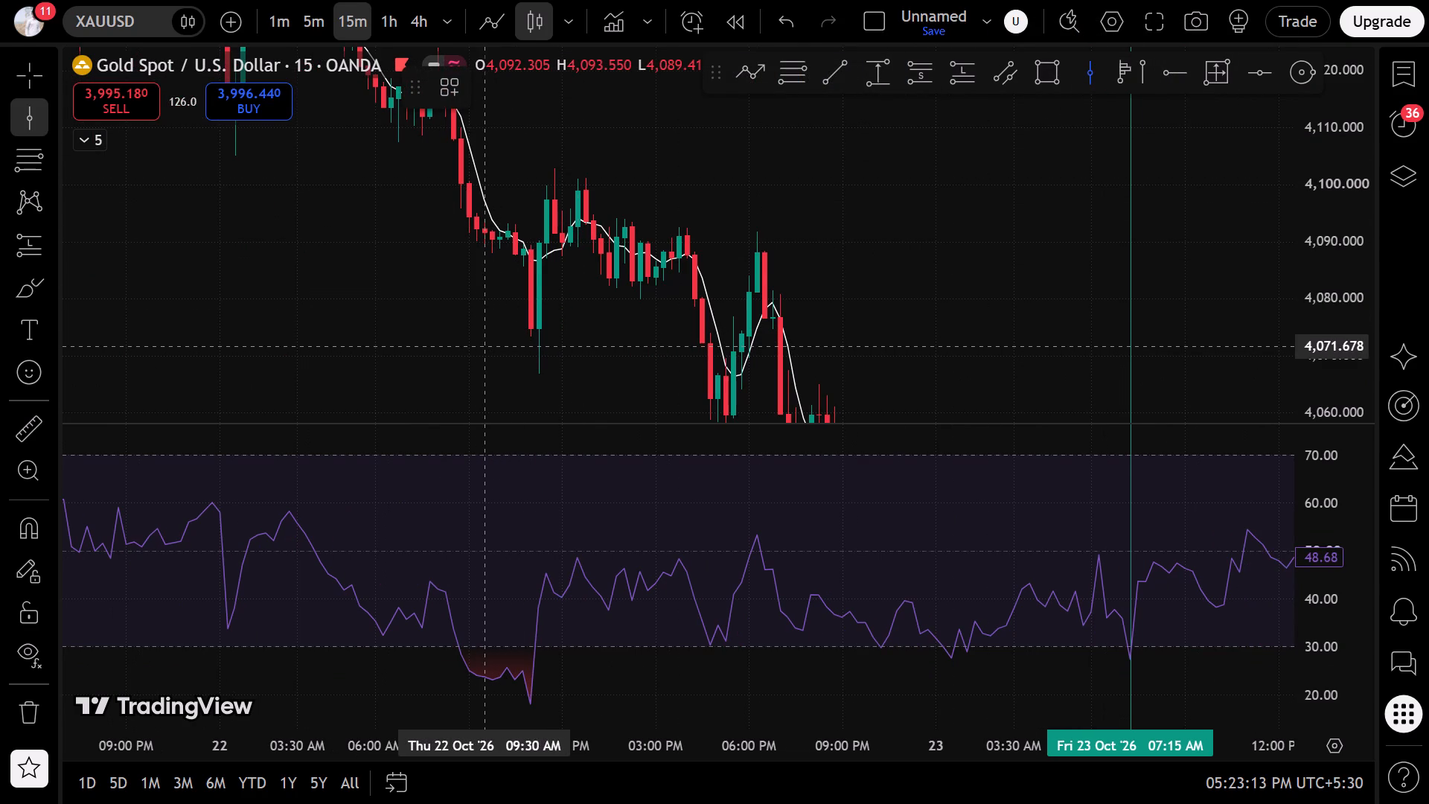
{"action": "left_click", "coordinate": [462, 364]}
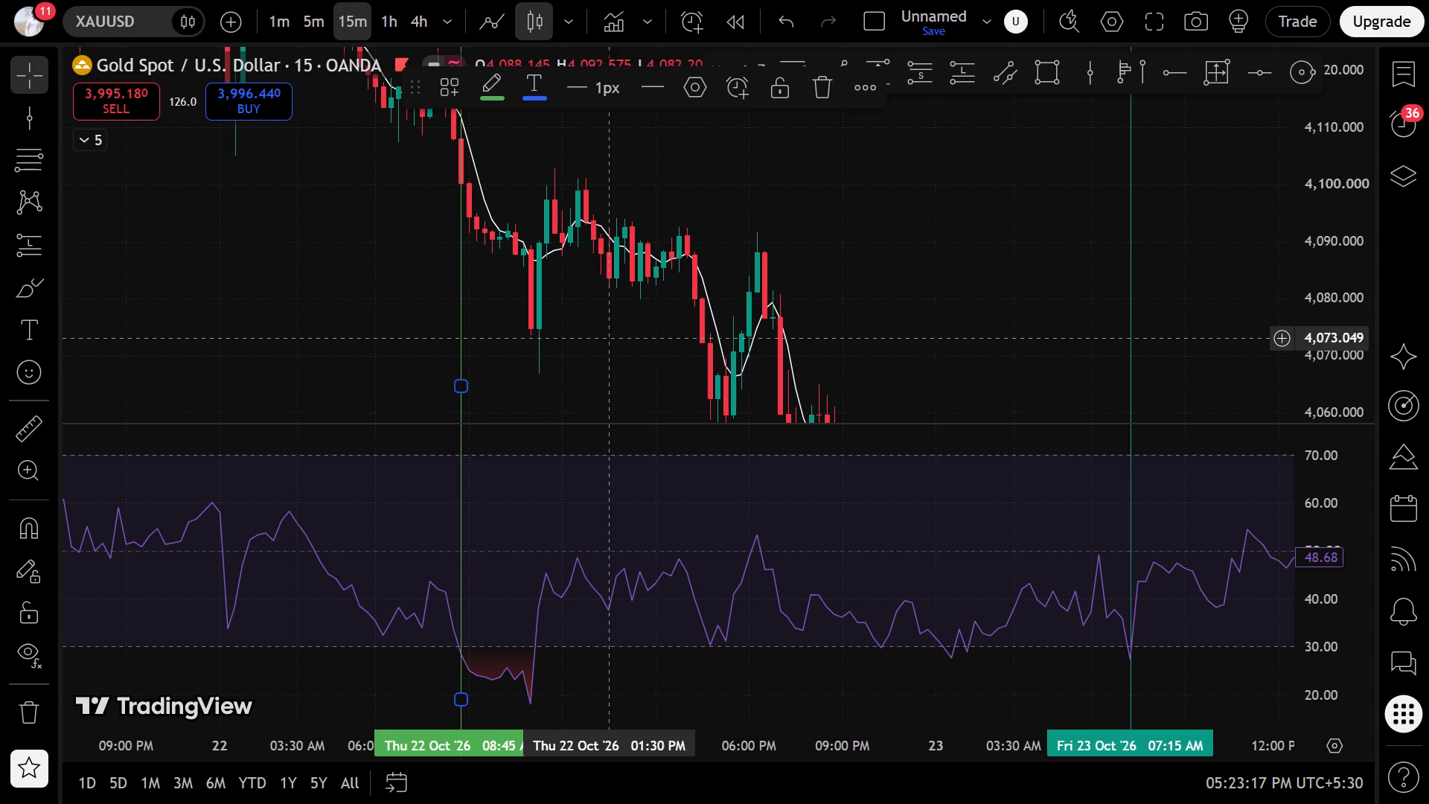
{"action": "left_click", "coordinate": [636, 317]}
Place a green vertical line at Thu 22 Oct '26 10:15 PM and dismiss the advertisement covering the chart.
{"action": "left_click_drag", "start_coordinate": [938, 246], "coordinate": [694, 78]}
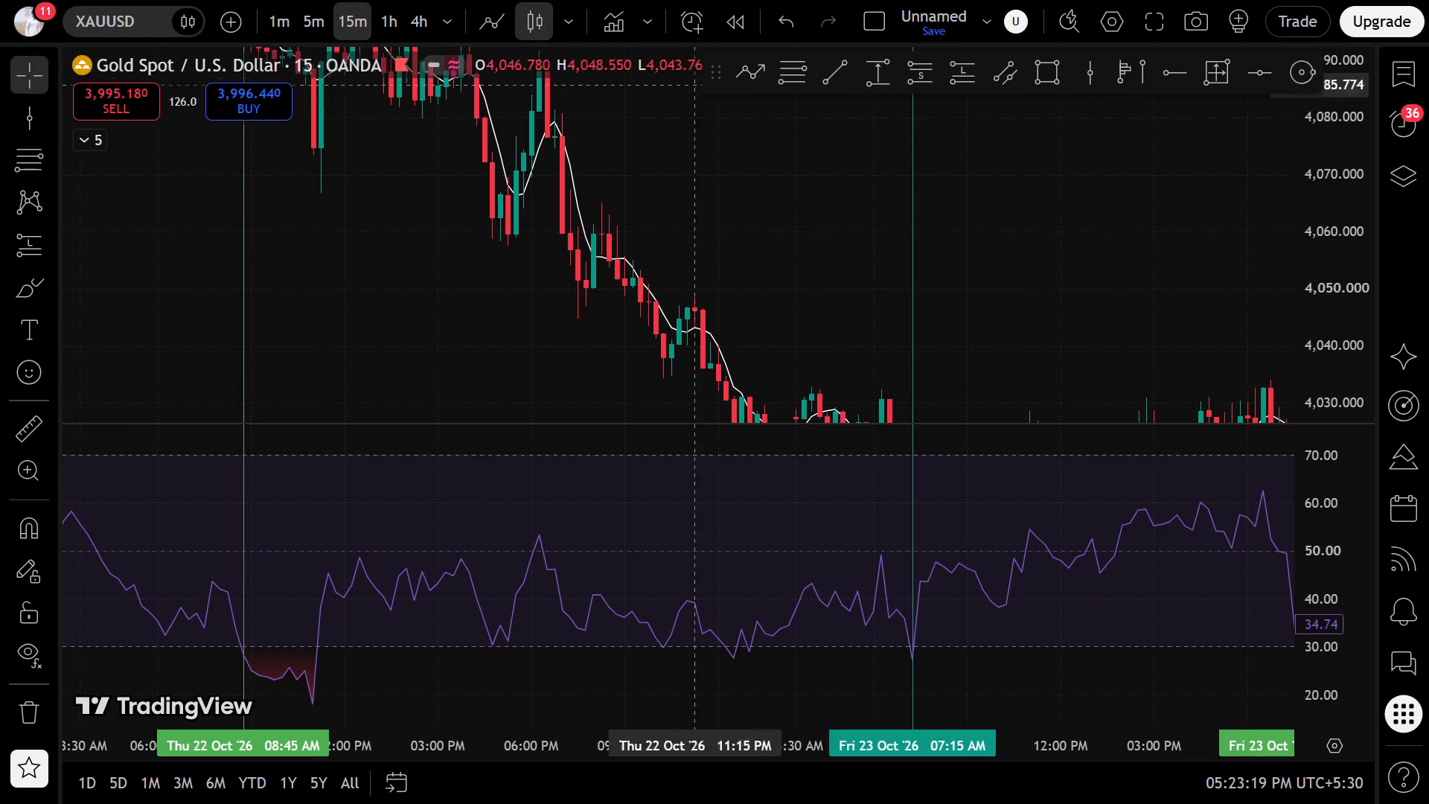
{"action": "scroll", "coordinate": [647, 217], "scroll_direction": "up", "scroll_amount": 1}
{"action": "left_click_drag", "start_coordinate": [717, 290], "coordinate": [705, 243]}
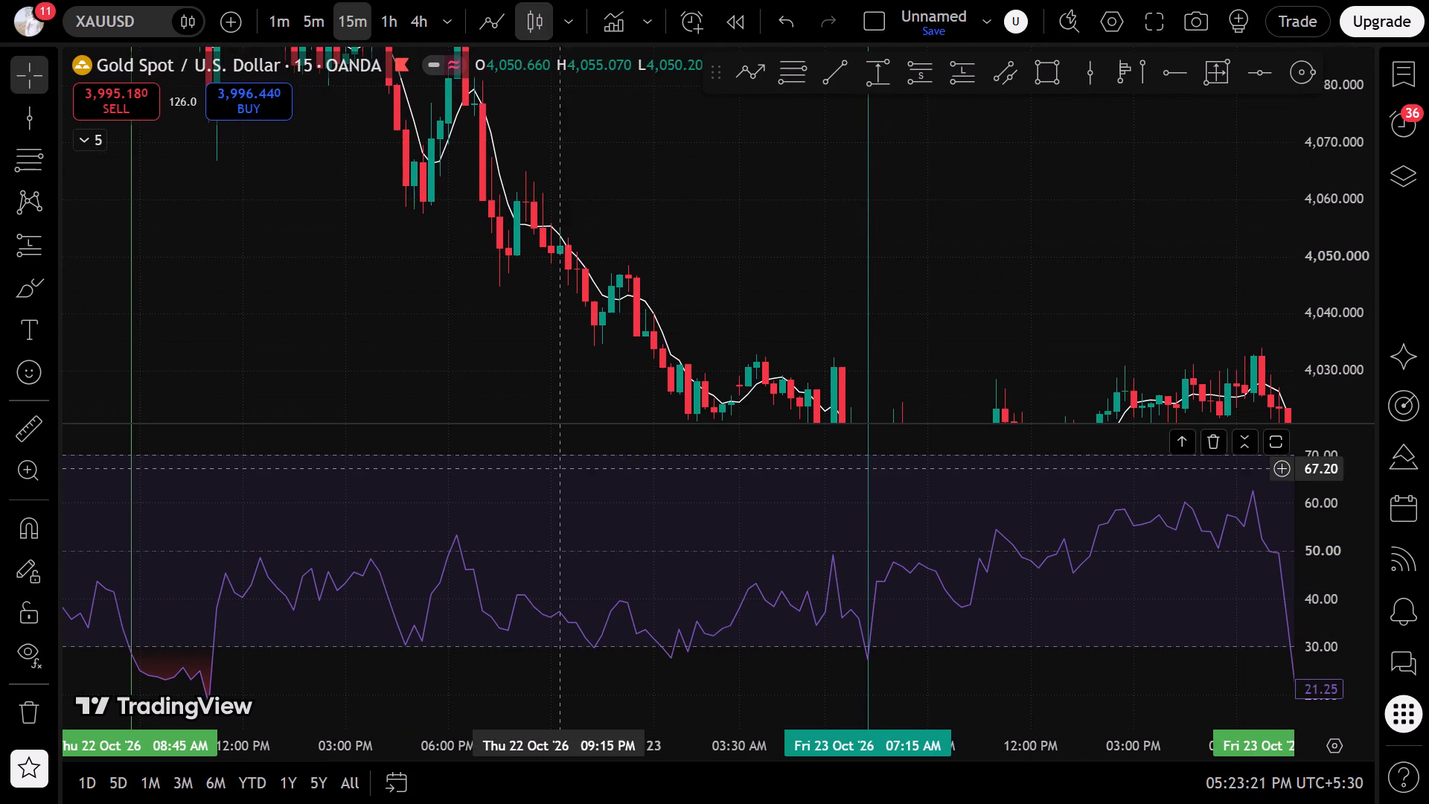
{"action": "left_click", "coordinate": [539, 426]}
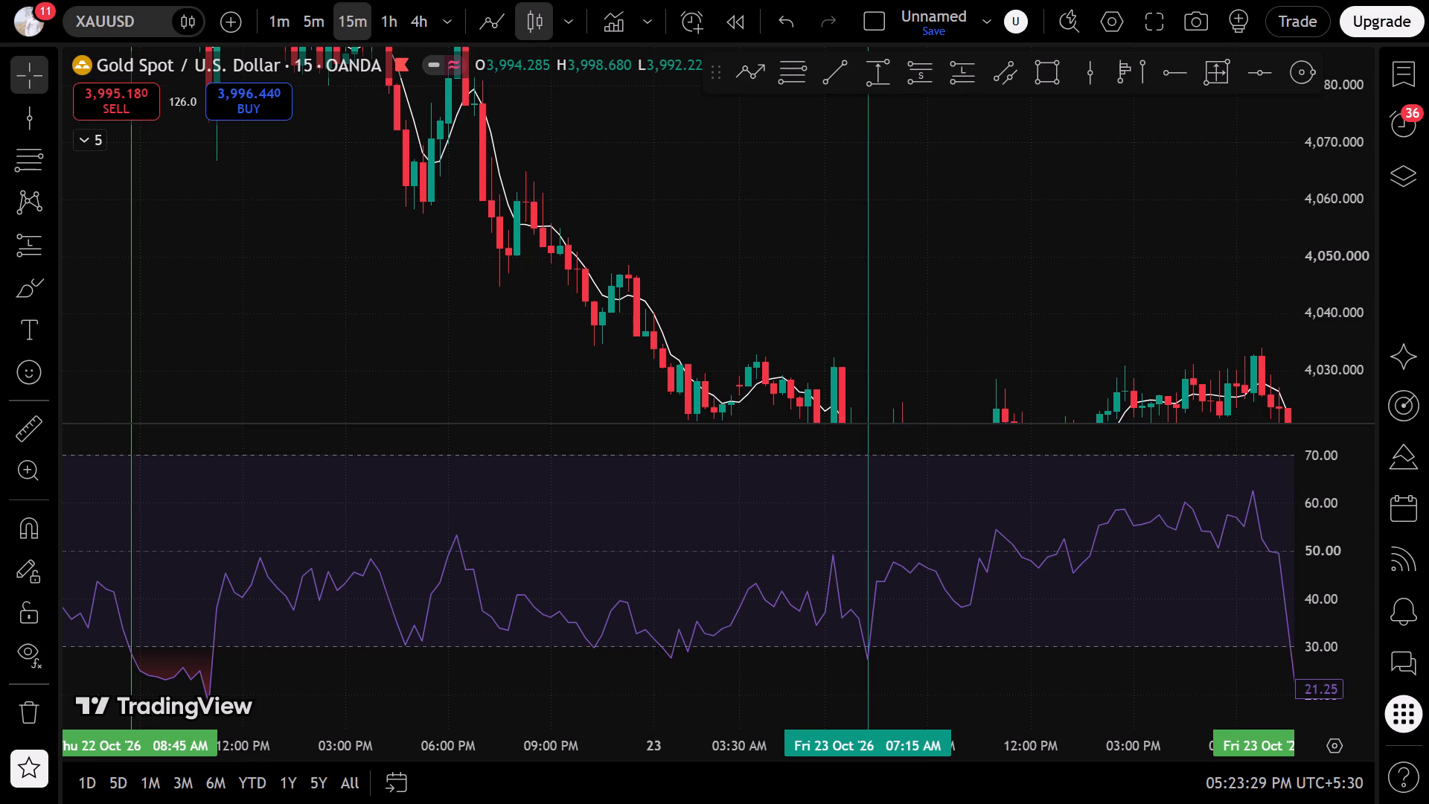
{"action": "left_click_drag", "start_coordinate": [493, 303], "coordinate": [786, 326]}
{"action": "scroll", "coordinate": [784, 329], "scroll_direction": "up", "scroll_amount": 7}
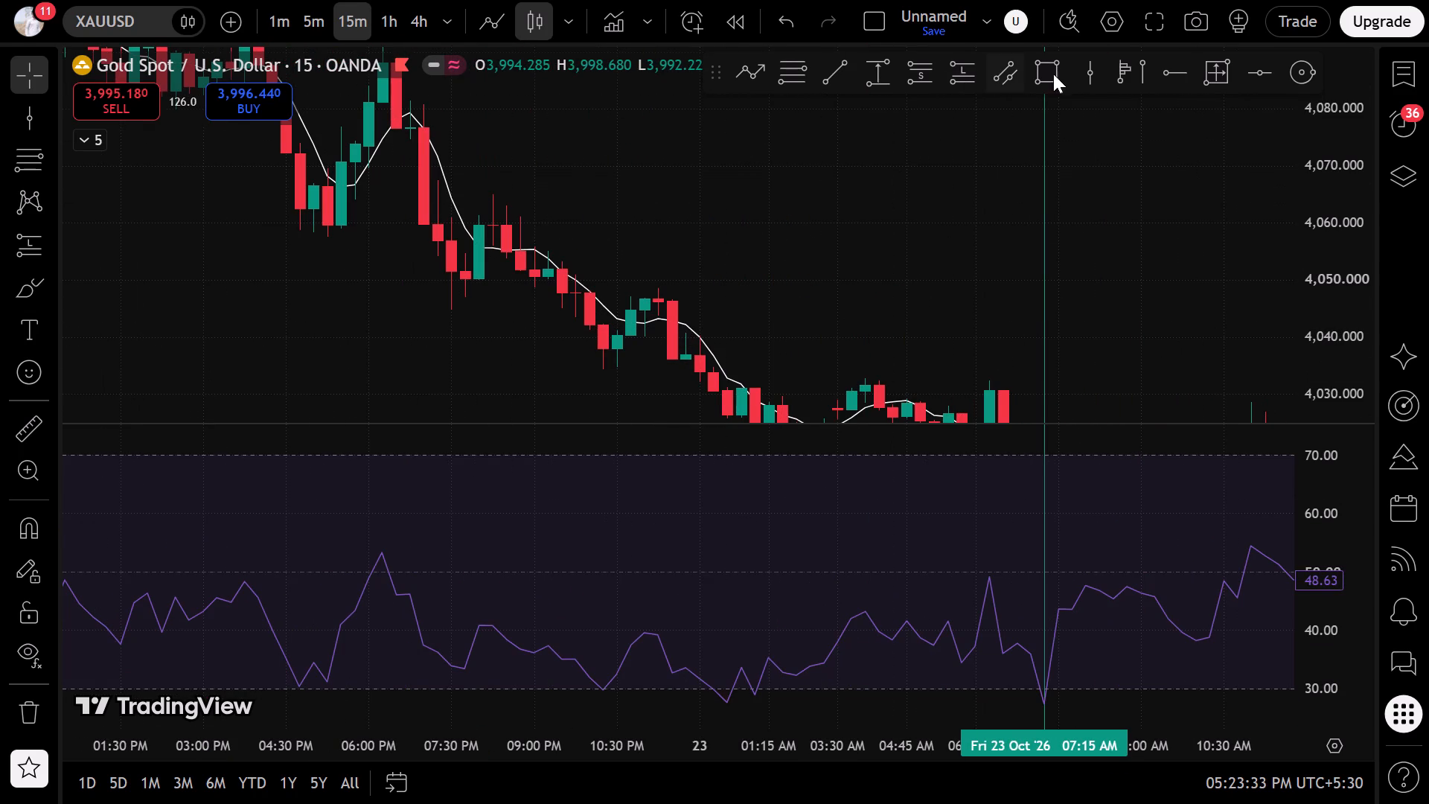
{"action": "left_click", "coordinate": [1082, 64]}
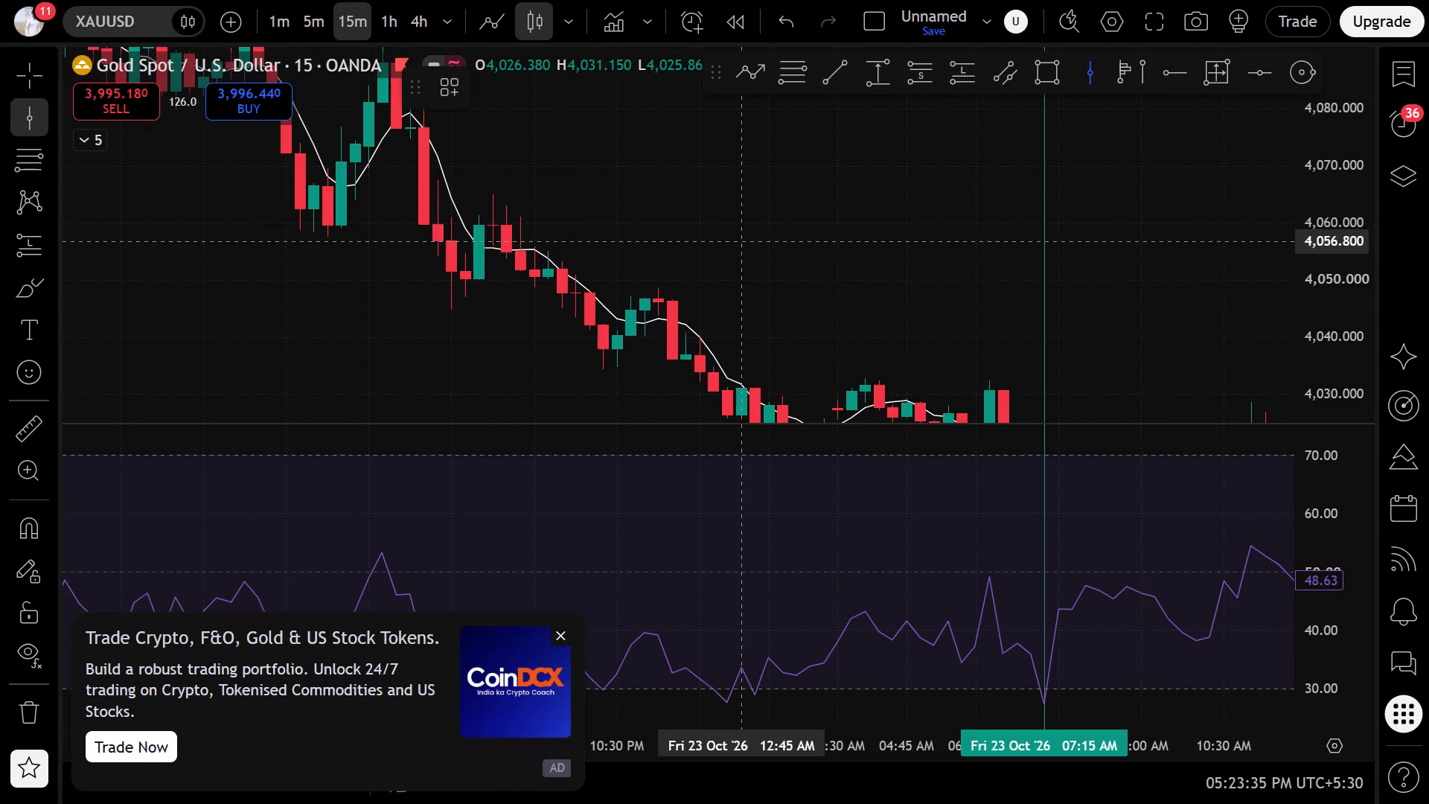
{"action": "left_click", "coordinate": [606, 299]}
{"action": "left_click", "coordinate": [556, 636]}
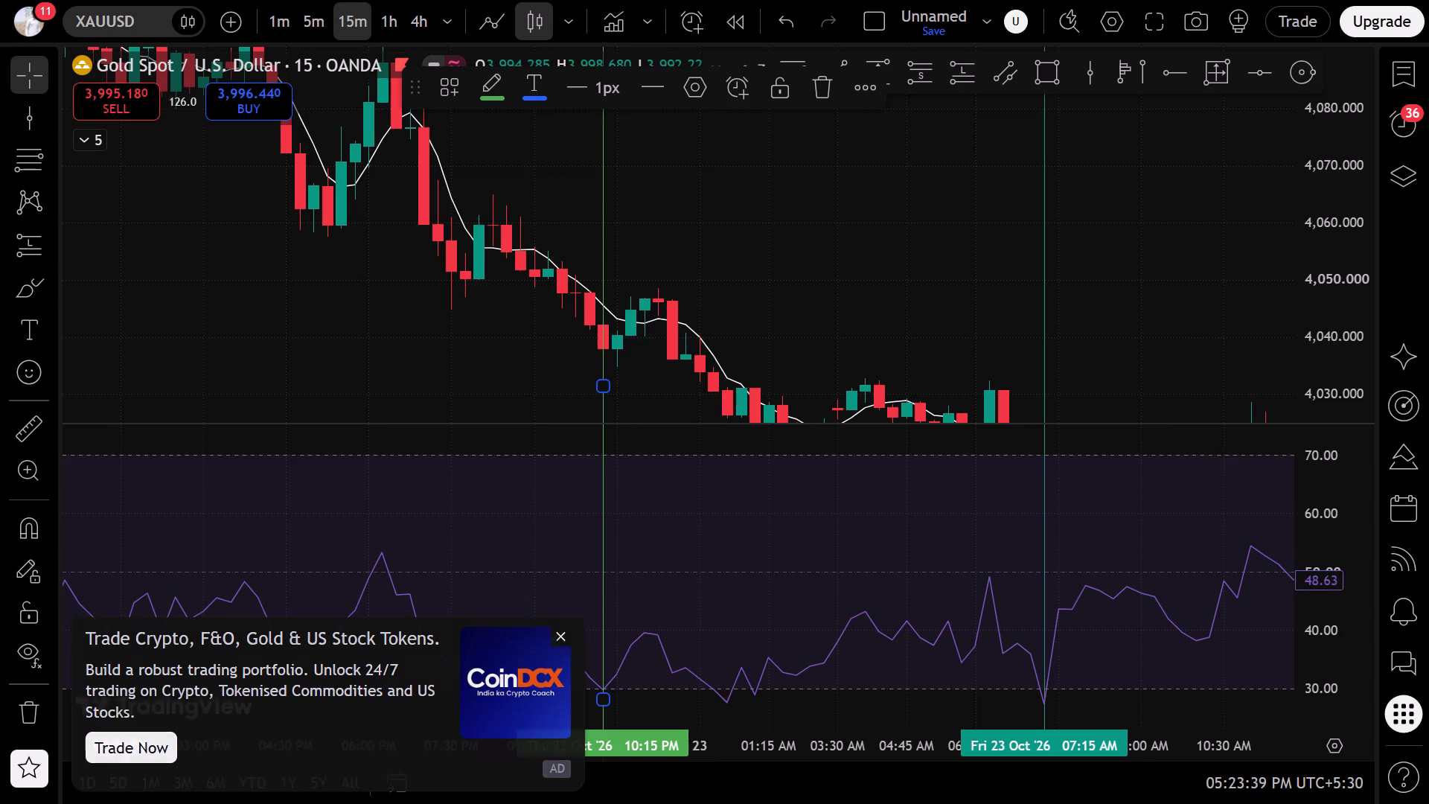
Place a green vertical line at Fri 23 Oct '26 12:15 AM.
{"action": "left_click_drag", "start_coordinate": [766, 367], "coordinate": [601, 249]}
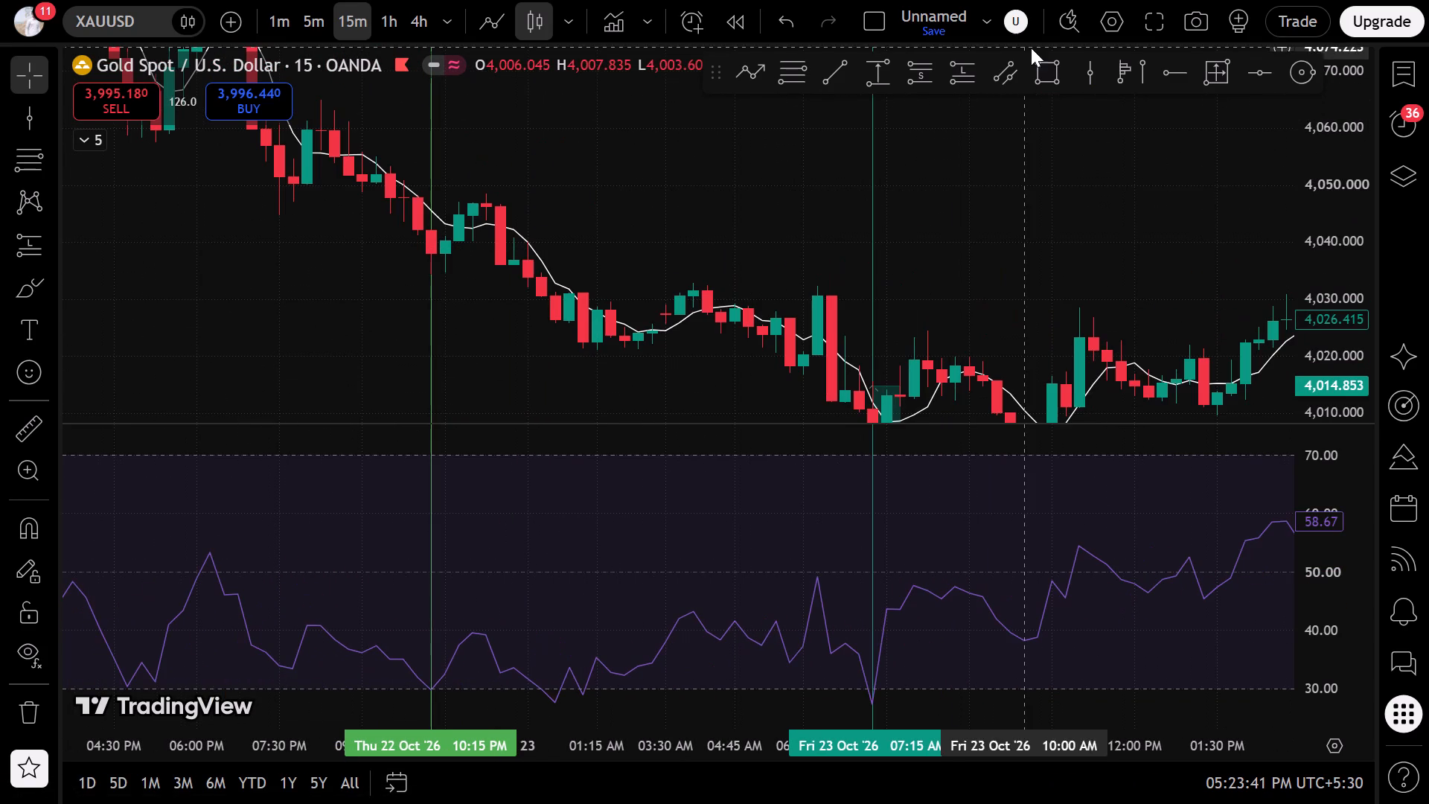
{"action": "left_click", "coordinate": [1100, 84]}
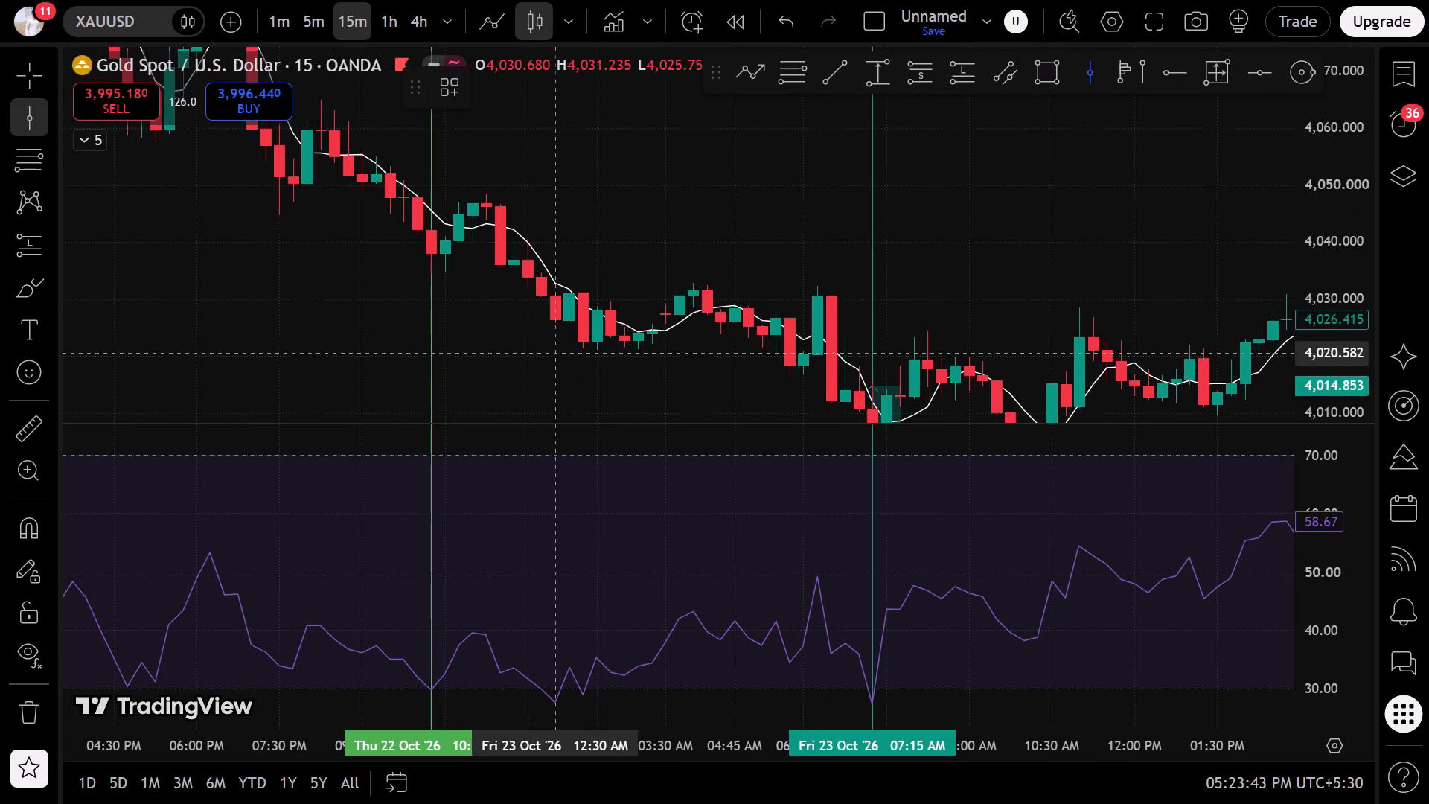
{"action": "left_click", "coordinate": [545, 360]}
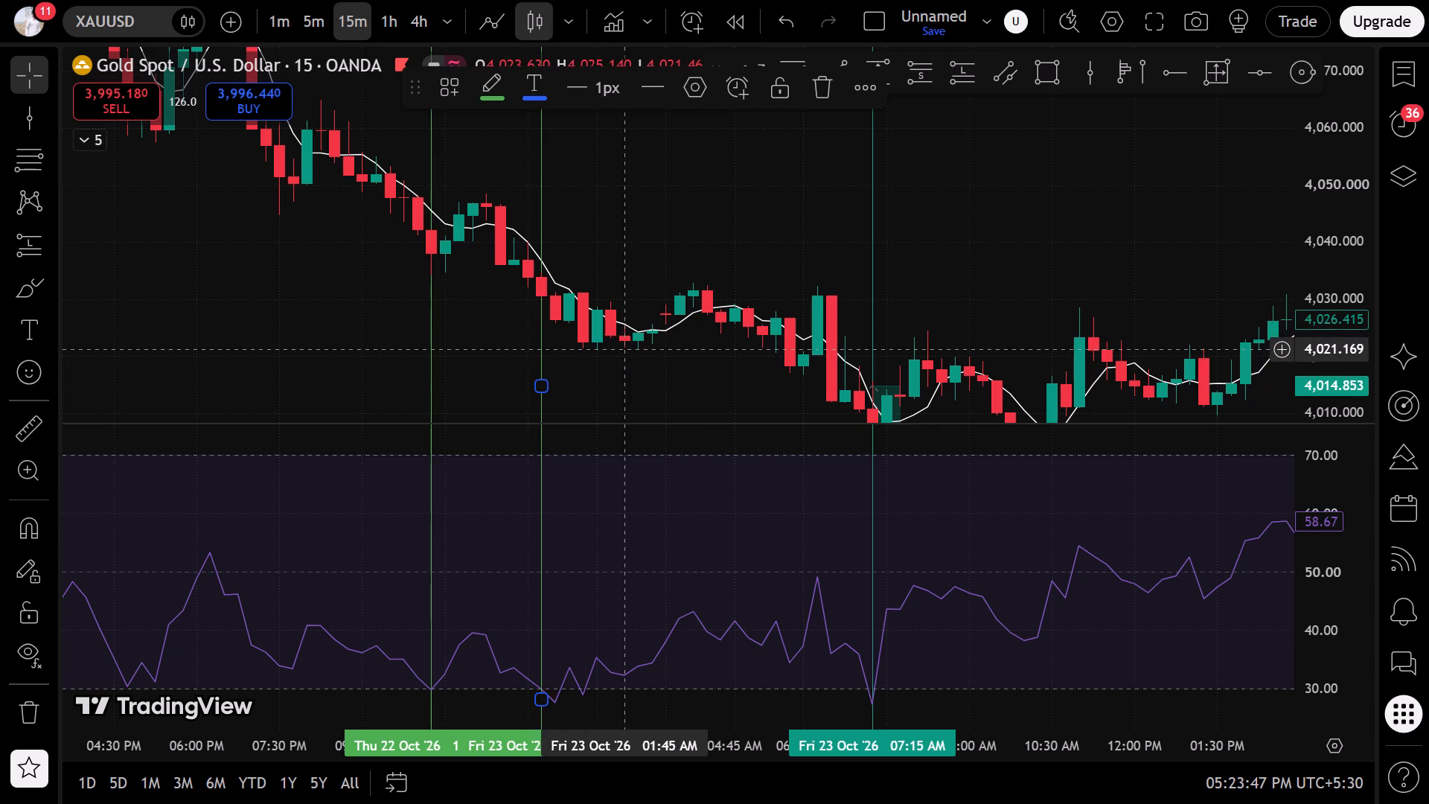
{"action": "left_click", "coordinate": [575, 352]}
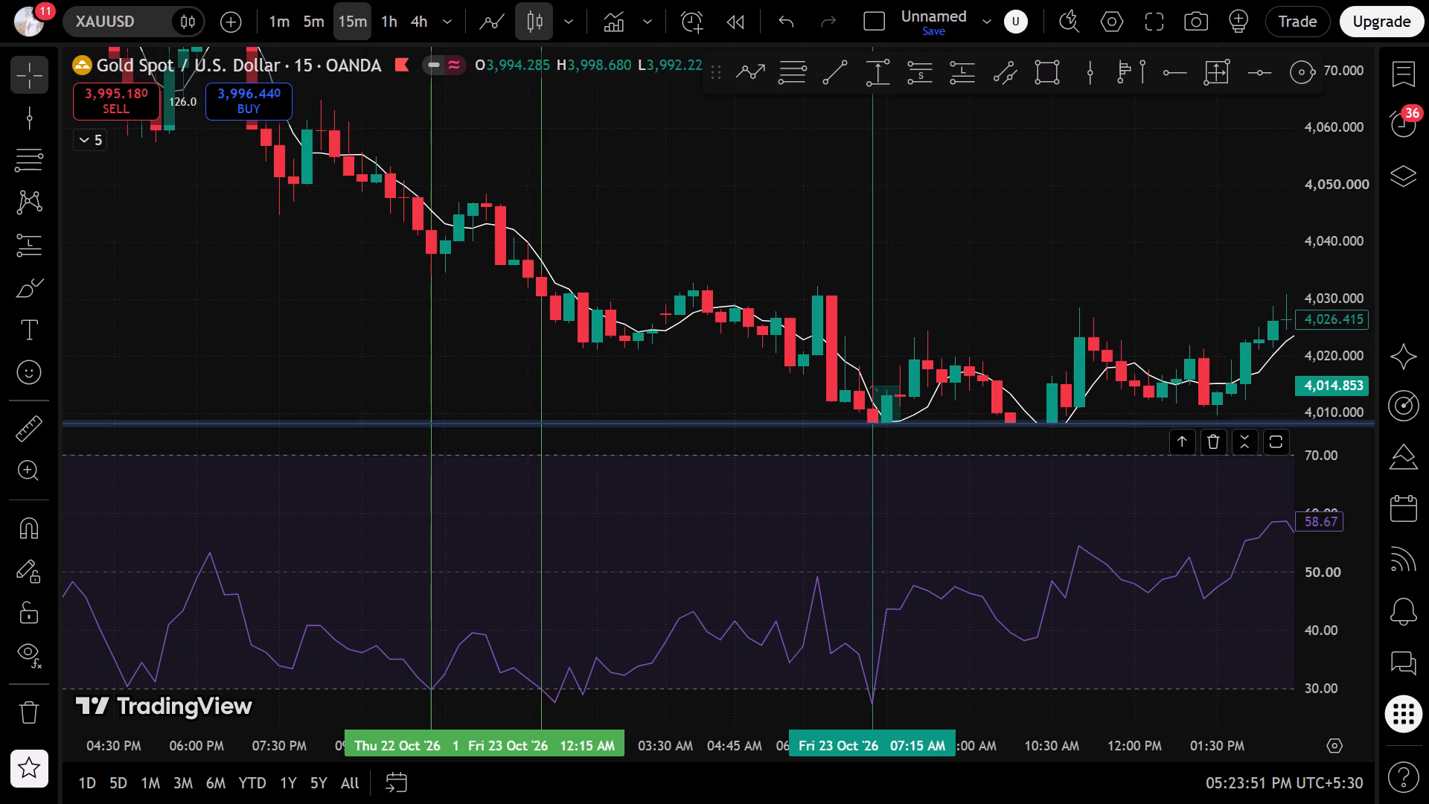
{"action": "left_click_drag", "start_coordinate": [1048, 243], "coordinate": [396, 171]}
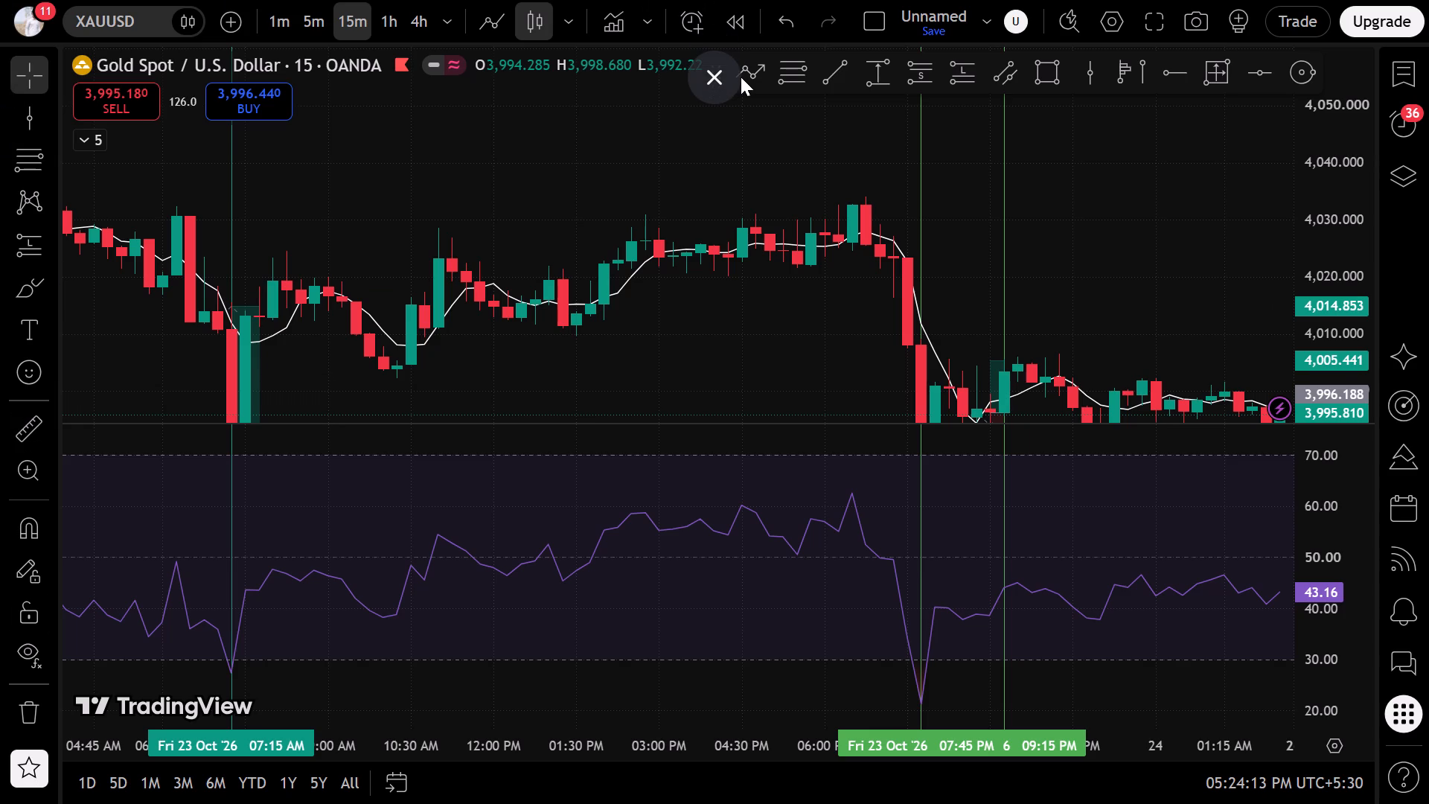
Leave full screen, switch to the YouTube tab and pause the "Soniye" lyrical video.
{"action": "left_click", "coordinate": [741, 78]}
{"action": "left_click", "coordinate": [505, 0]}
{"action": "left_click", "coordinate": [494, 435]}
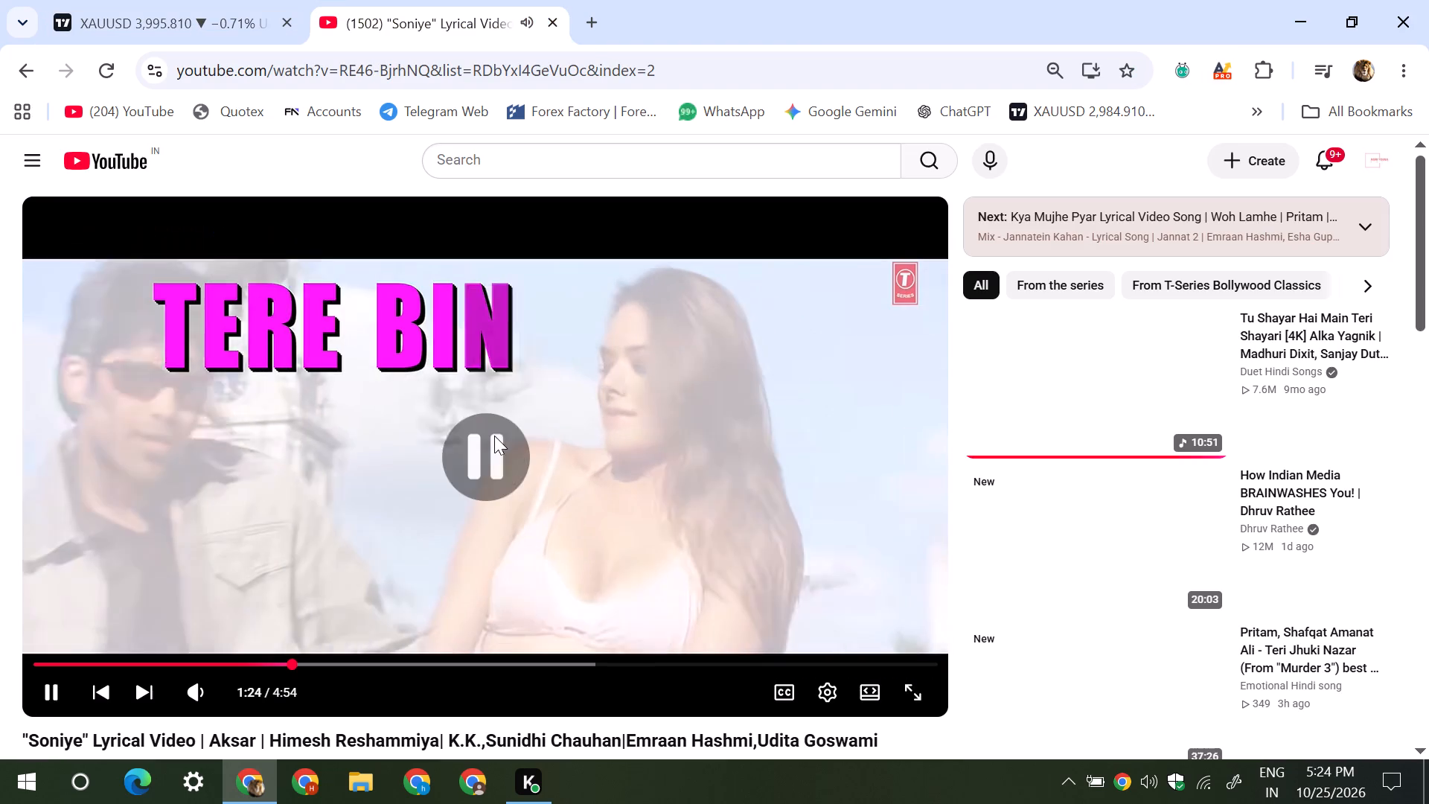
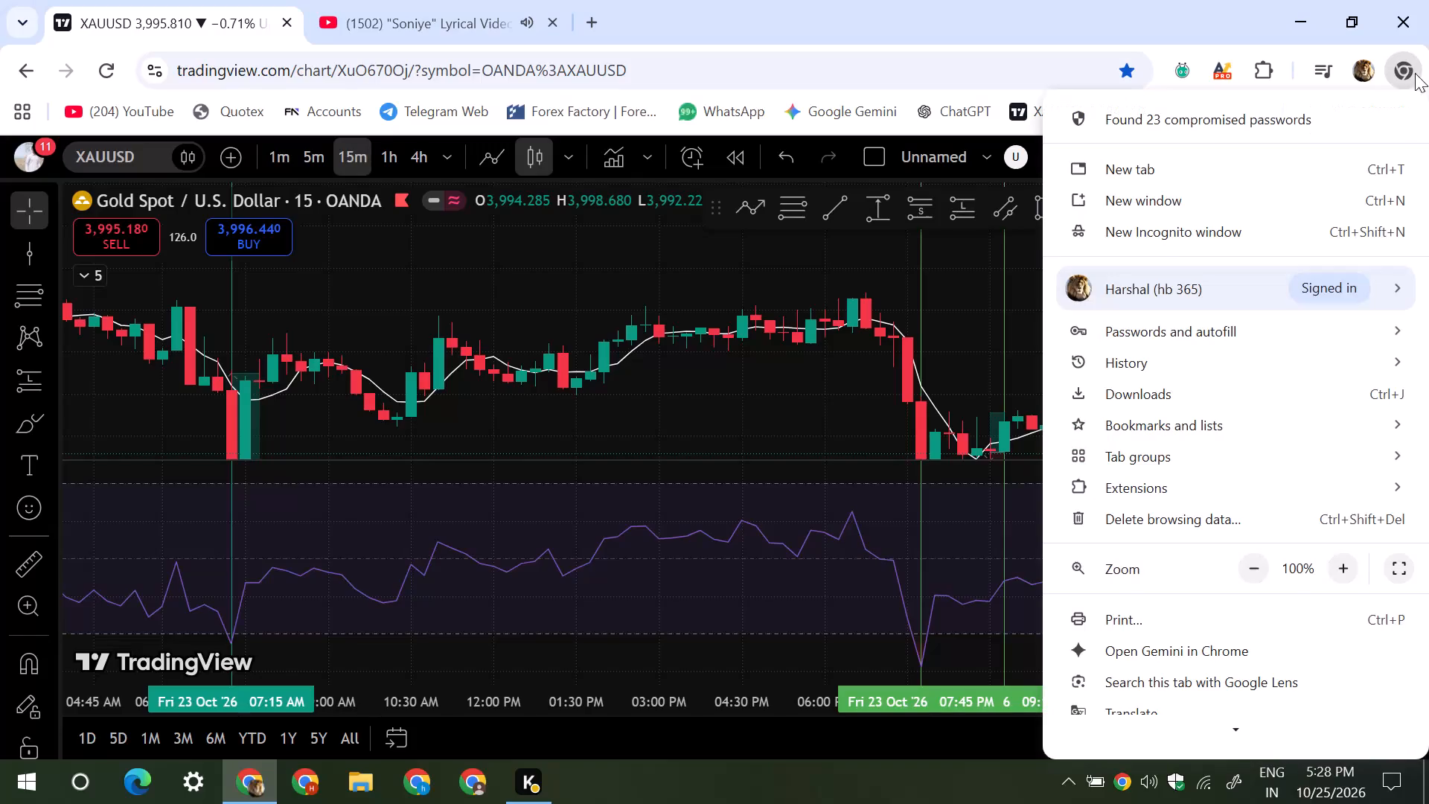
Return the chart to full screen and dismiss the advertisement and the ad-free upgrade offer covering it.
{"action": "left_click", "coordinate": [1398, 561]}
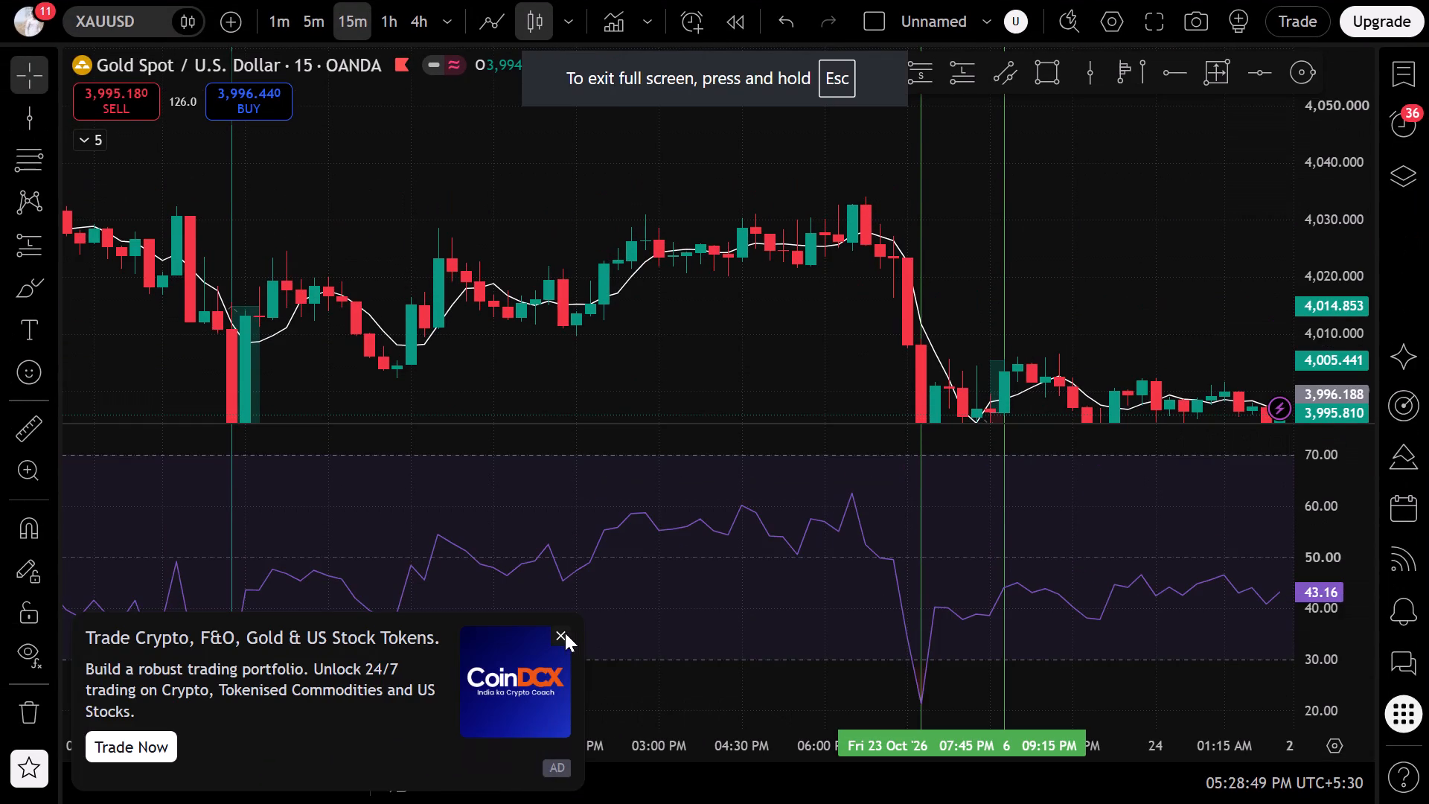
{"action": "left_click", "coordinate": [565, 633]}
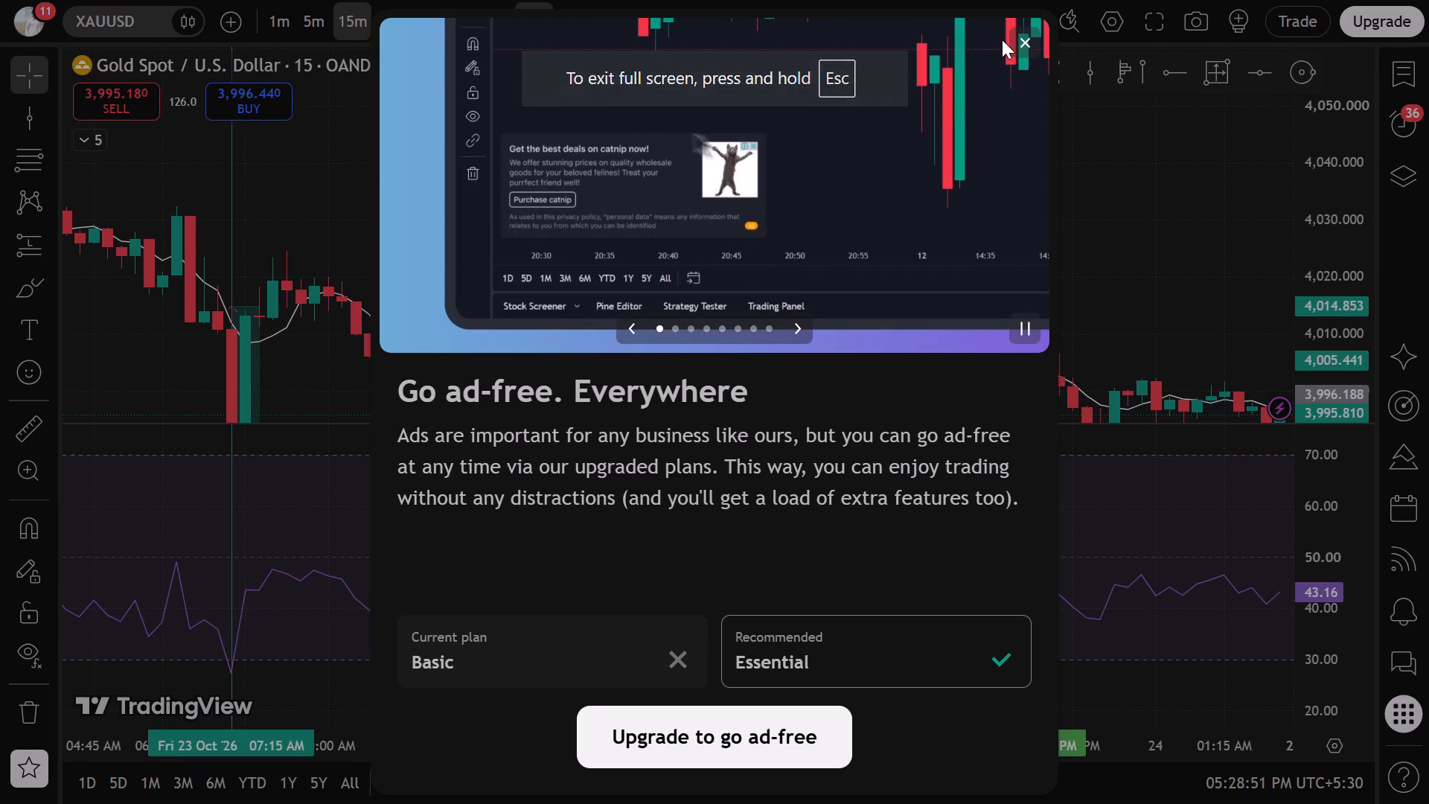
{"action": "left_click", "coordinate": [1011, 39]}
Switch the XAUUSD chart from the 15-minute to the 1-minute timeframe.
{"action": "left_click_drag", "start_coordinate": [977, 282], "coordinate": [779, 289]}
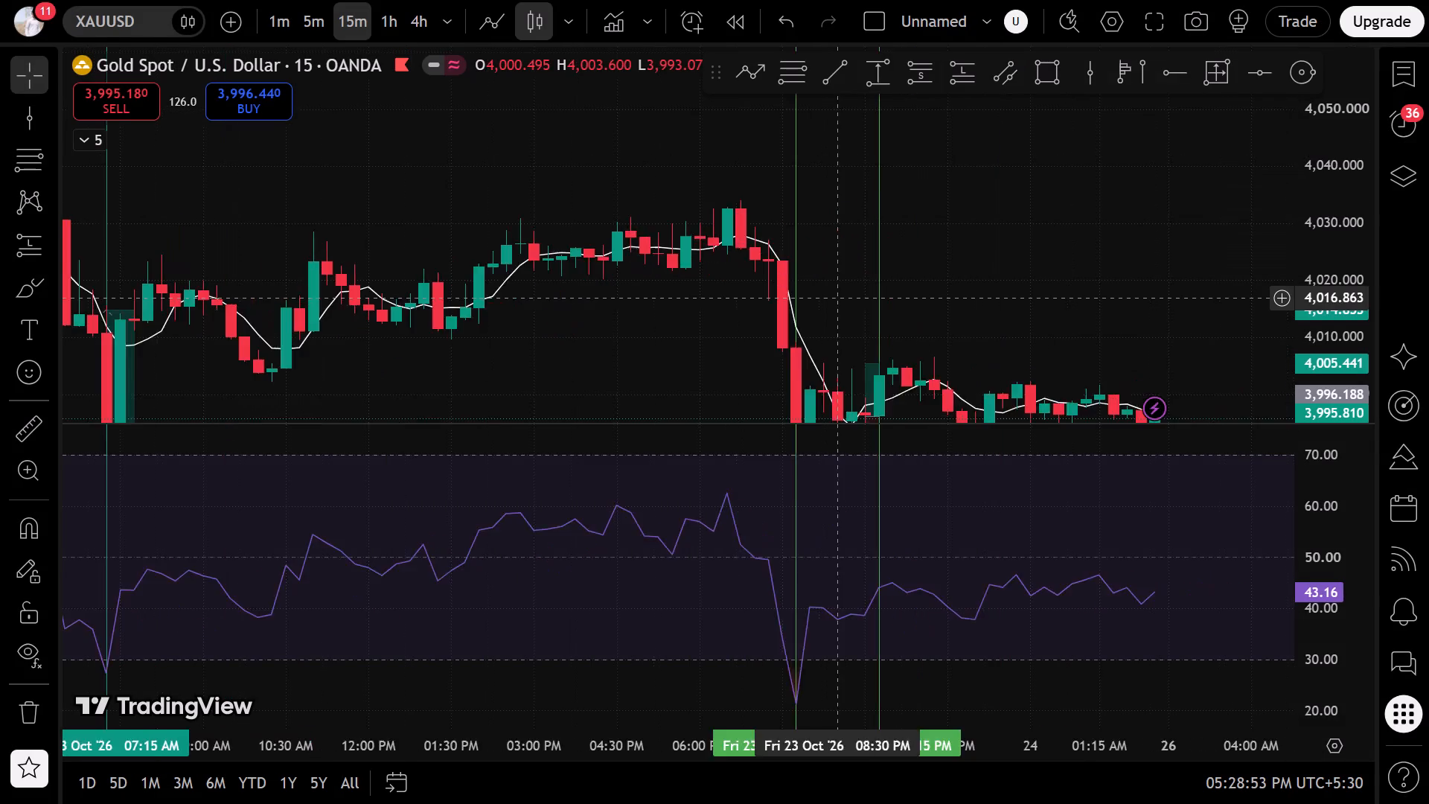
{"action": "left_click_drag", "start_coordinate": [779, 289], "coordinate": [699, 150]}
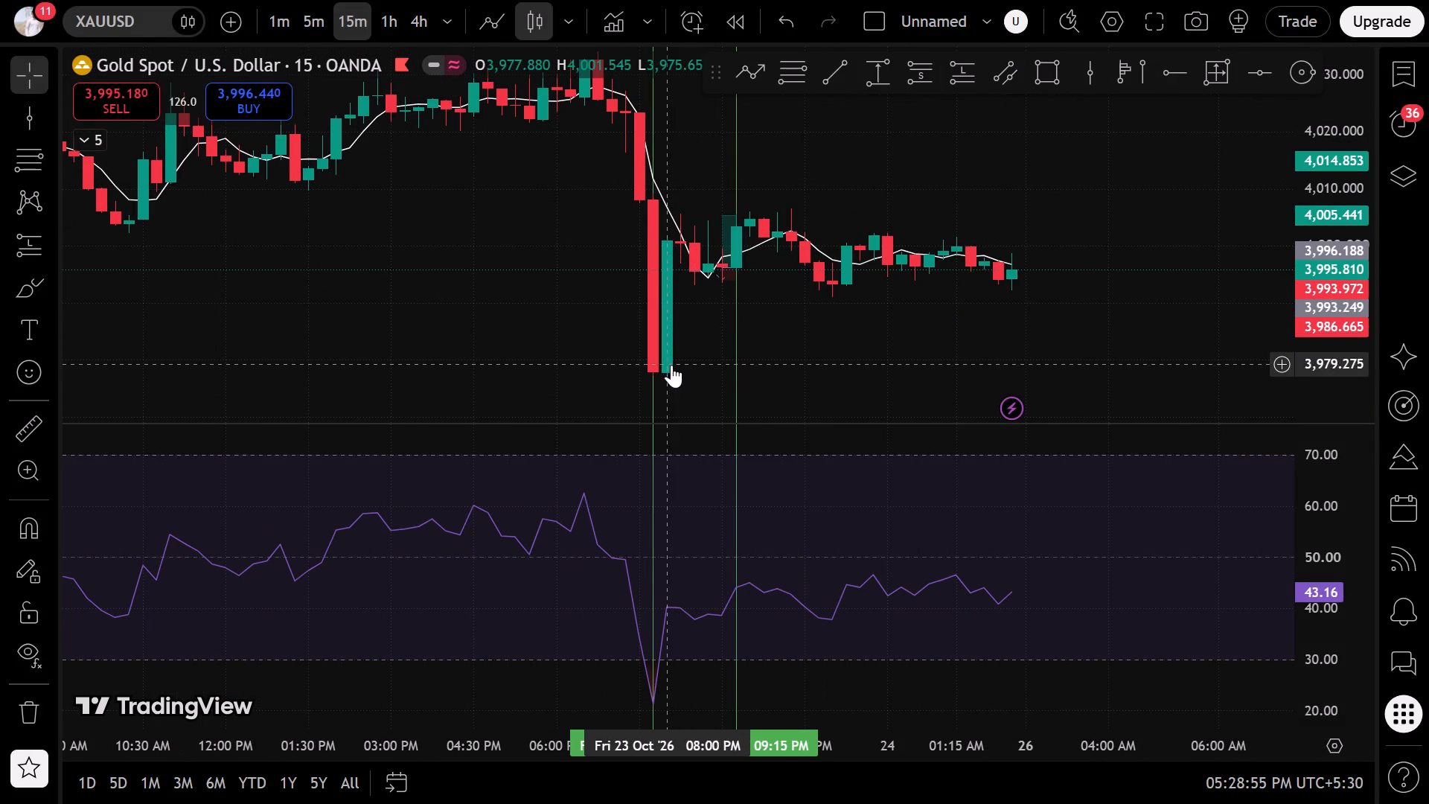
{"action": "scroll", "coordinate": [934, 303], "scroll_direction": "down", "scroll_amount": 11}
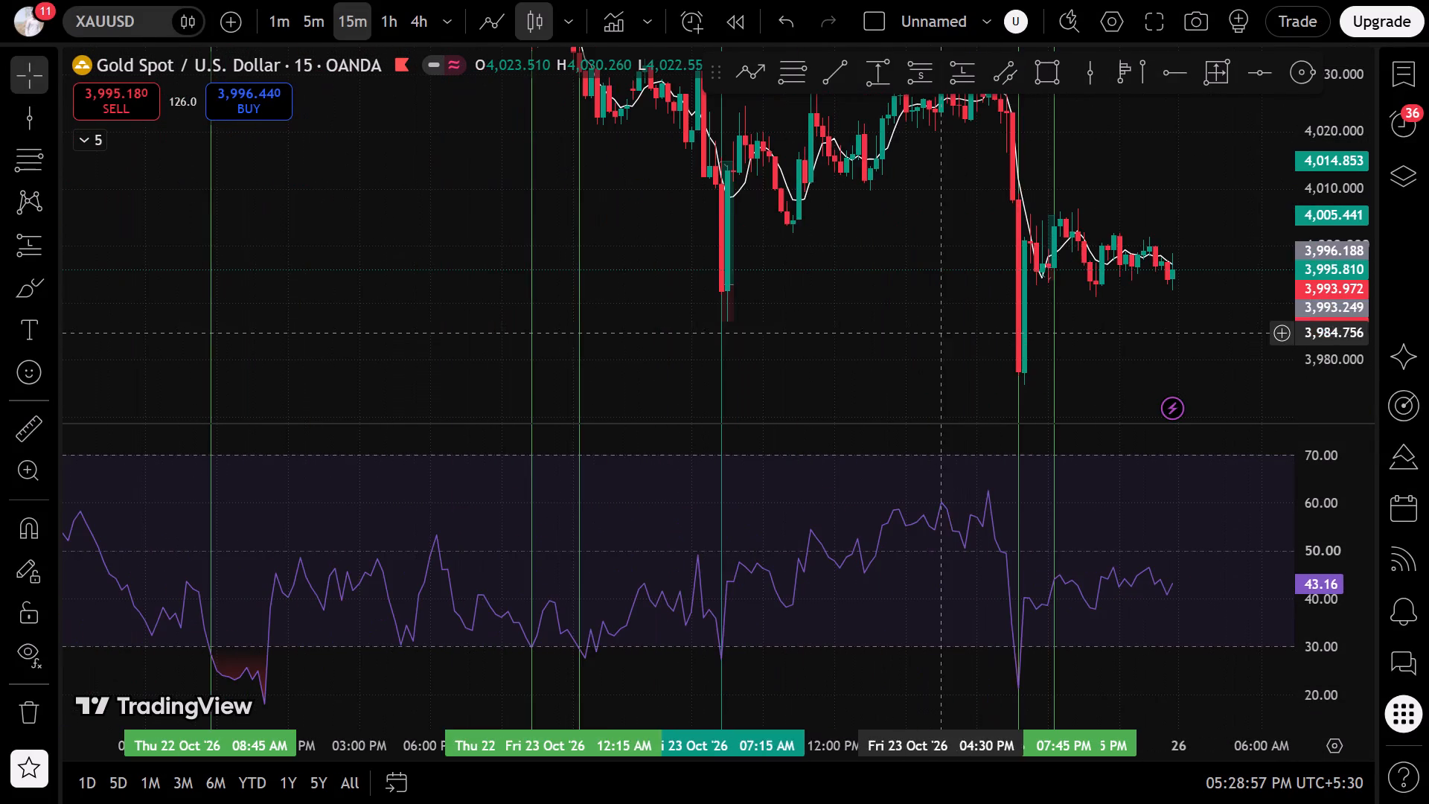
{"action": "left_click_drag", "start_coordinate": [333, 226], "coordinate": [977, 479]}
{"action": "left_click", "coordinate": [262, 13]}
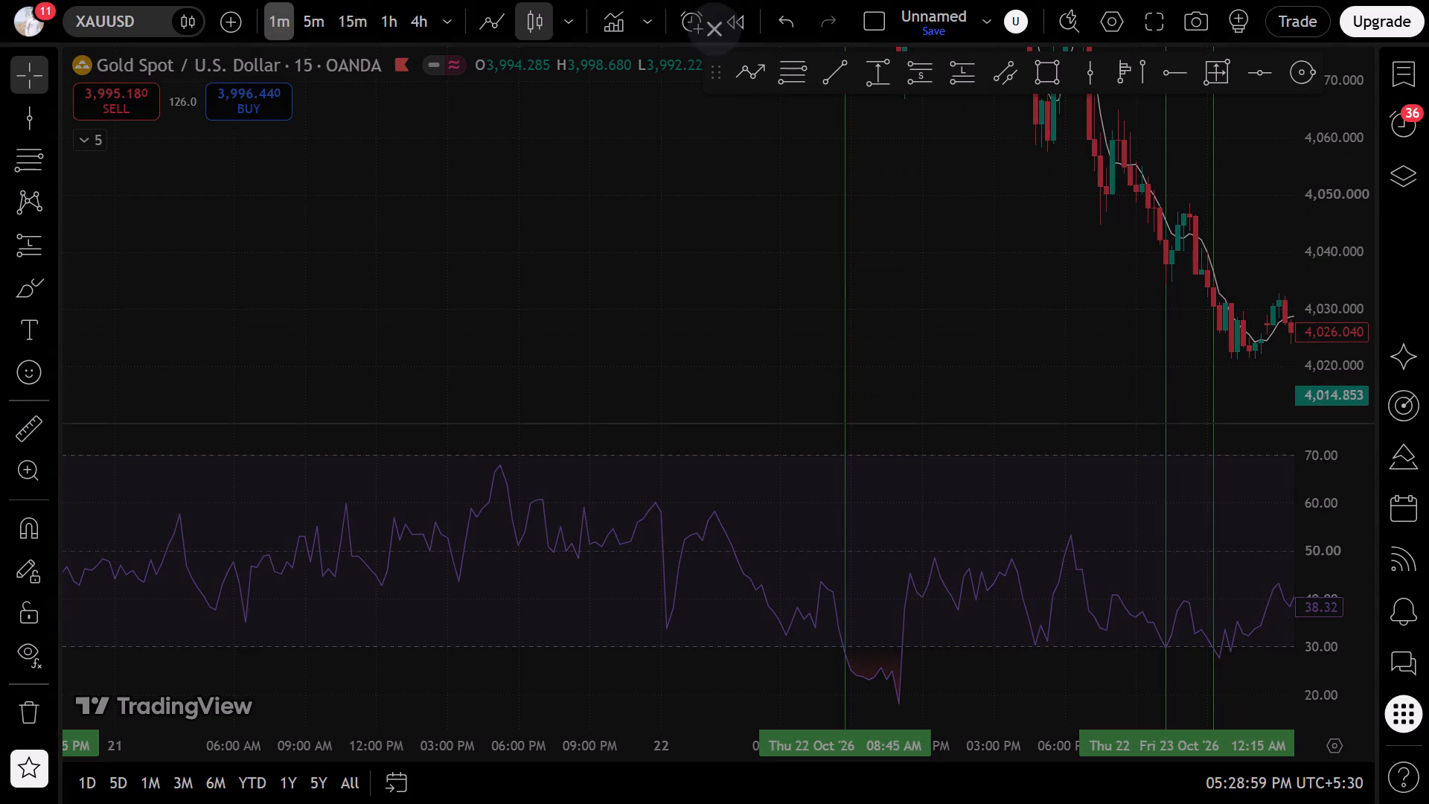
{"action": "left_click", "coordinate": [776, 709]}
Examine the 1-minute price action and indicator around the green lines from Thu 22 Oct 08:45 AM to Fri 23 Oct 12:15 AM.
{"action": "scroll", "coordinate": [636, 327], "scroll_direction": "down", "scroll_amount": 8}
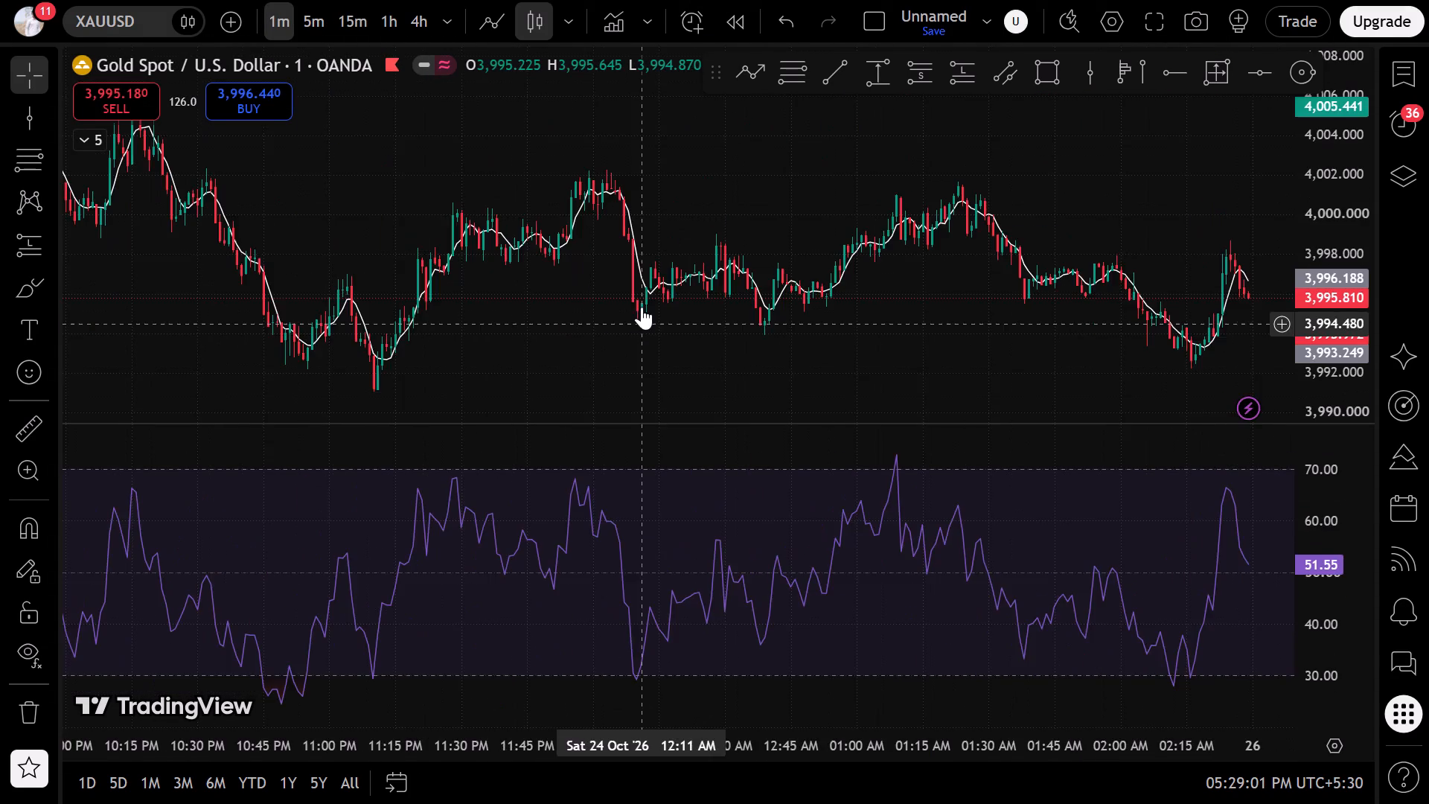
{"action": "scroll", "coordinate": [642, 307], "scroll_direction": "down", "scroll_amount": 19}
{"action": "left_click_drag", "start_coordinate": [315, 289], "coordinate": [466, 296]}
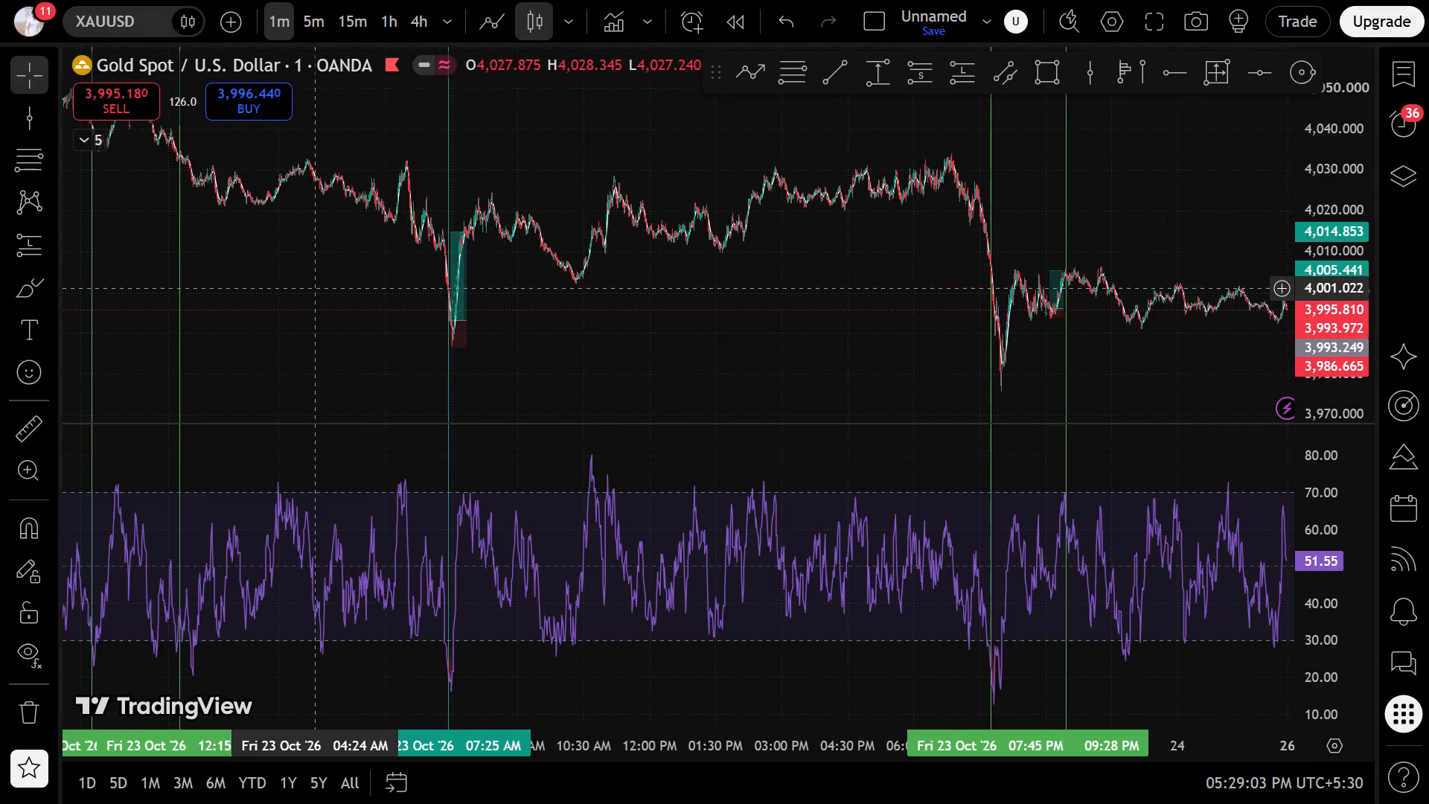
{"action": "left_click_drag", "start_coordinate": [466, 296], "coordinate": [1341, 398]}
{"action": "left_click_drag", "start_coordinate": [506, 221], "coordinate": [1428, 464]}
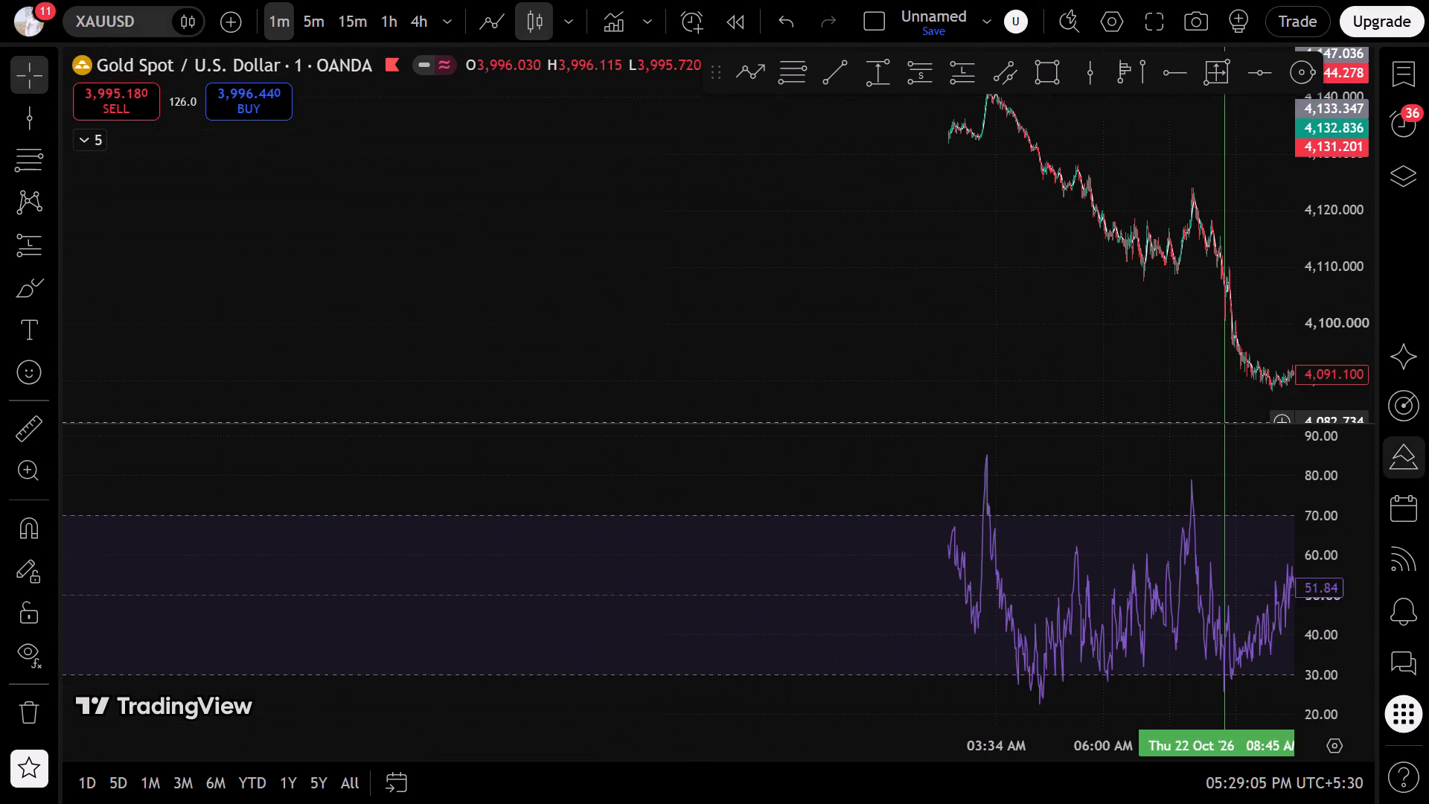
{"action": "left_click_drag", "start_coordinate": [1428, 464], "coordinate": [1428, 465]}
{"action": "scroll", "coordinate": [930, 384], "scroll_direction": "up", "scroll_amount": 7}
{"action": "left_click_drag", "start_coordinate": [1055, 321], "coordinate": [70, 319]}
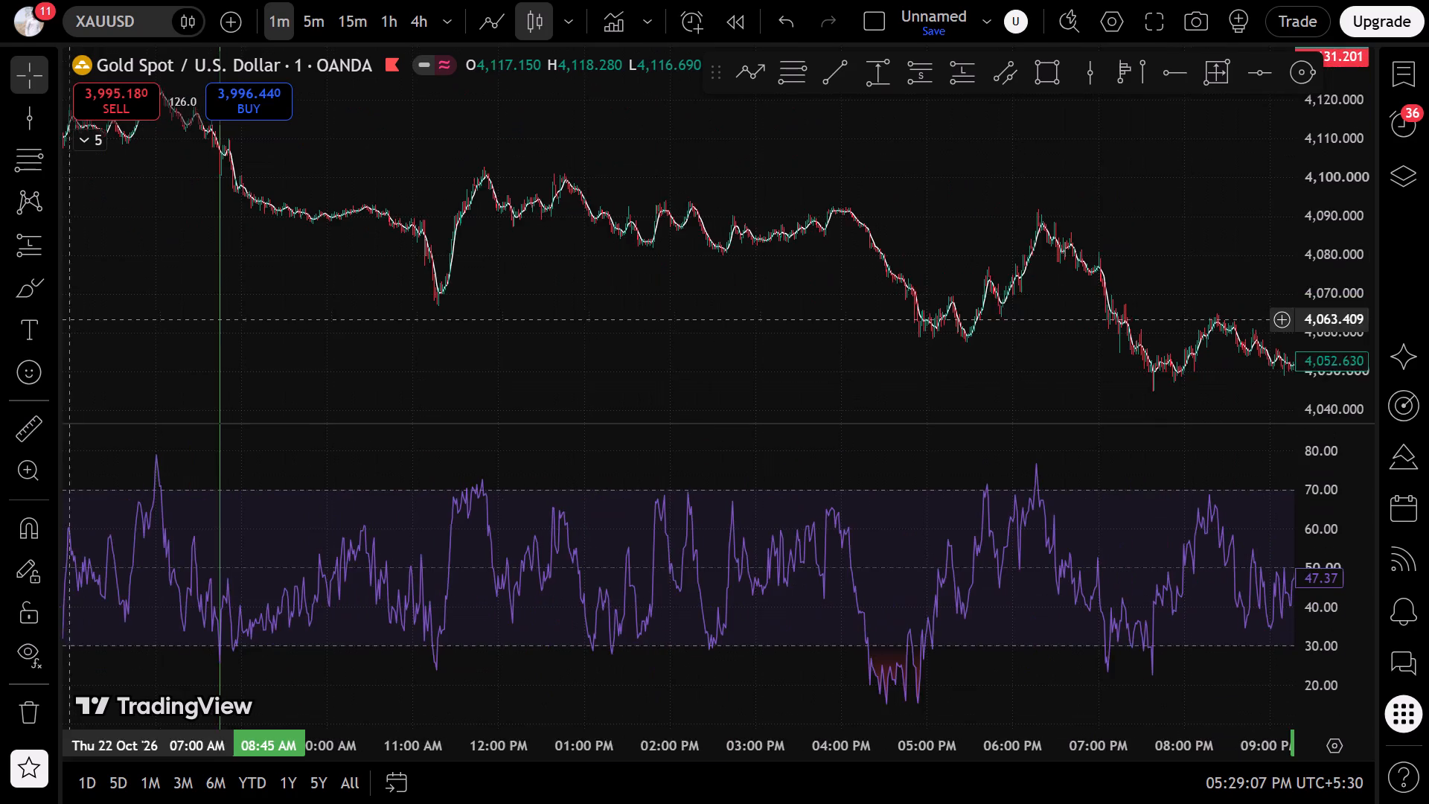
{"action": "scroll", "coordinate": [607, 364], "scroll_direction": "up", "scroll_amount": 6}
{"action": "left_click_drag", "start_coordinate": [941, 308], "coordinate": [71, 252]}
{"action": "scroll", "coordinate": [496, 284], "scroll_direction": "up", "scroll_amount": 7}
{"action": "left_click_drag", "start_coordinate": [512, 287], "coordinate": [617, 353]}
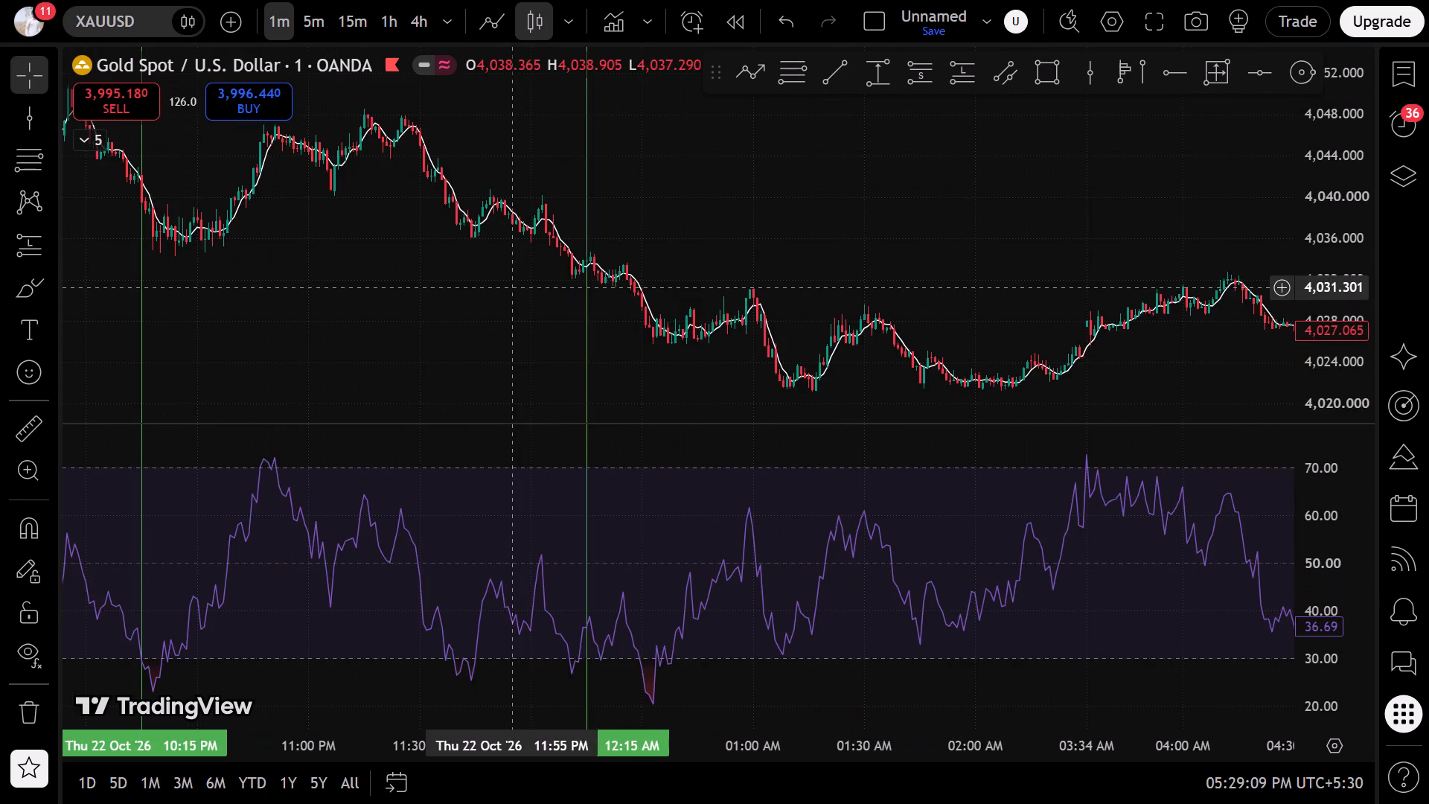
{"action": "left_click_drag", "start_coordinate": [617, 353], "coordinate": [1267, 401]}
{"action": "scroll", "coordinate": [906, 386], "scroll_direction": "up", "scroll_amount": 12}
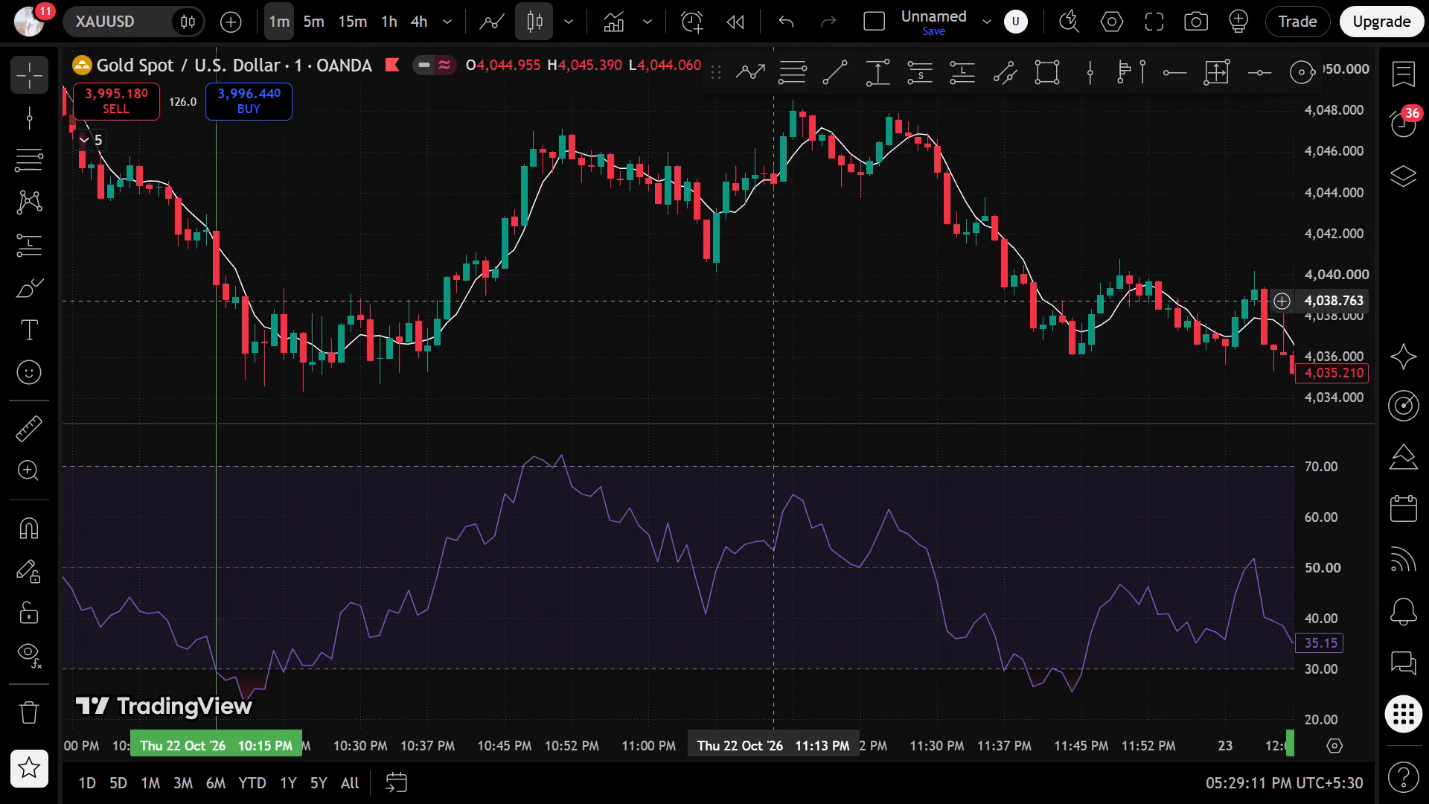
Maximize the price pane so the candles fill the whole chart area without the indicator pane.
{"action": "left_click_drag", "start_coordinate": [1366, 292], "coordinate": [1337, 227]}
{"action": "double_click", "coordinate": [362, 314]}
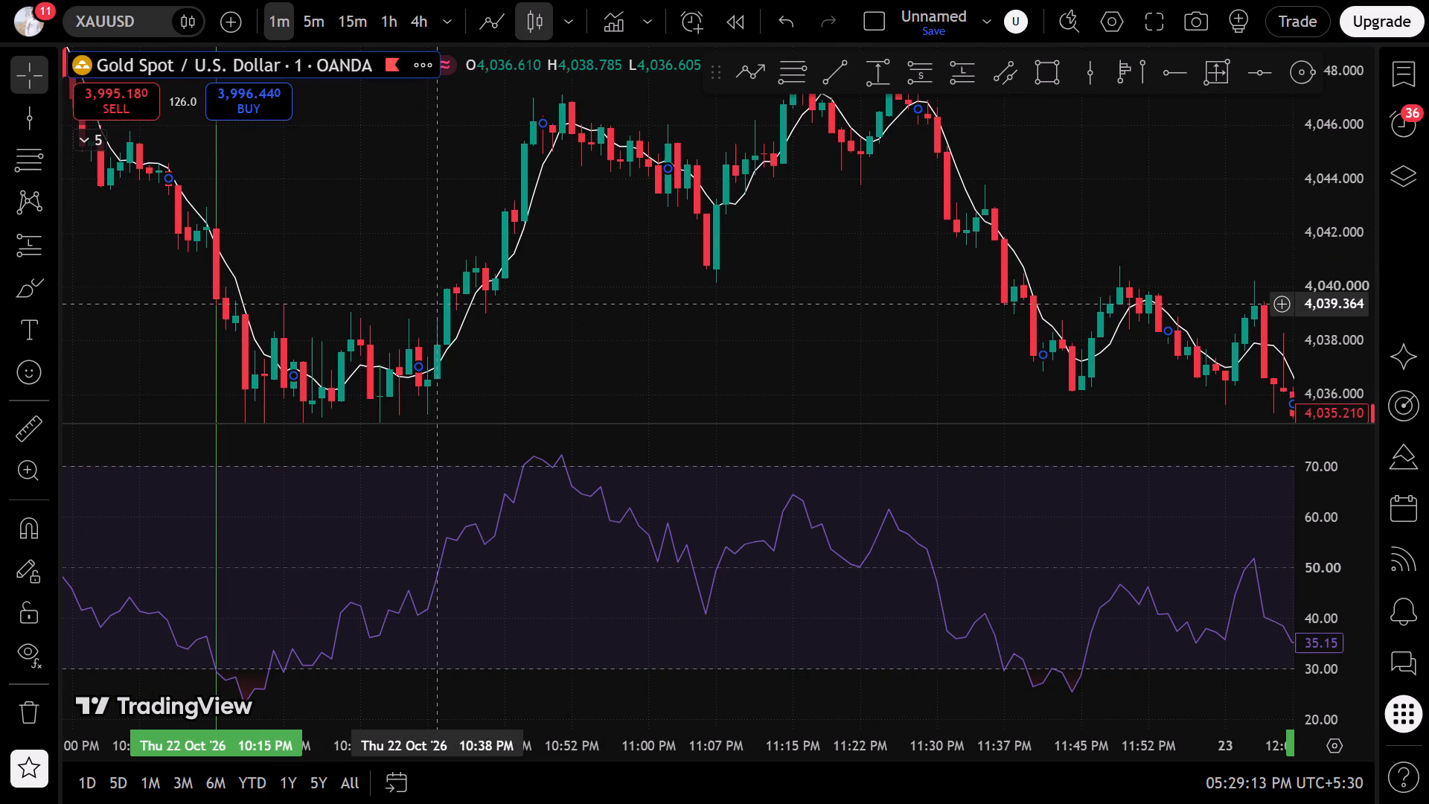
{"action": "double_click", "coordinate": [700, 336]}
Draw a small circle around the candles at Thu 22 Oct '26 10:58 PM, centred at about 4,045.
{"action": "left_click_drag", "start_coordinate": [560, 365], "coordinate": [1172, 212]}
{"action": "scroll", "coordinate": [971, 340], "scroll_direction": "up", "scroll_amount": 6}
{"action": "left_click_drag", "start_coordinate": [971, 354], "coordinate": [496, 444]}
{"action": "left_click", "coordinate": [924, 433]}
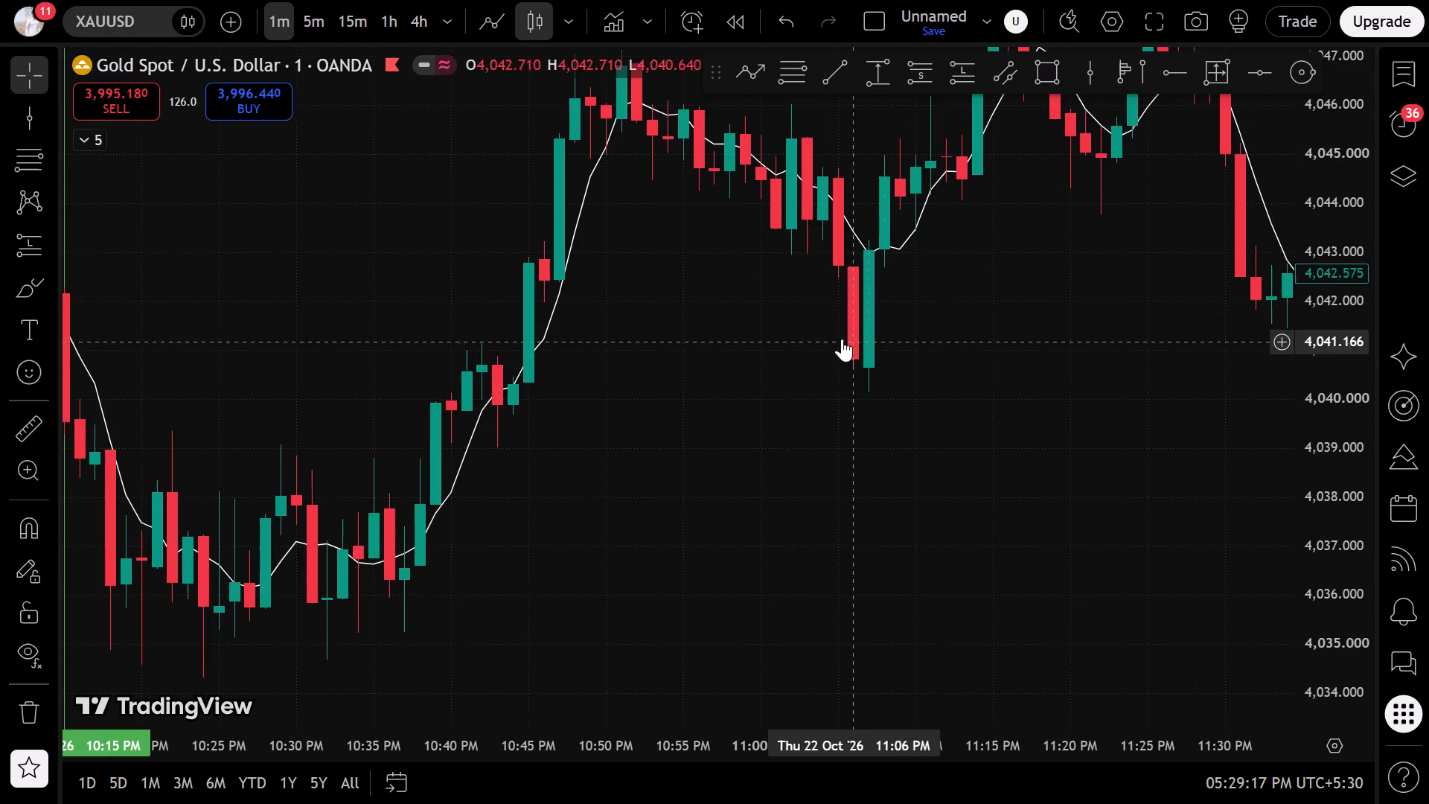
{"action": "left_click_drag", "start_coordinate": [819, 337], "coordinate": [472, 508]}
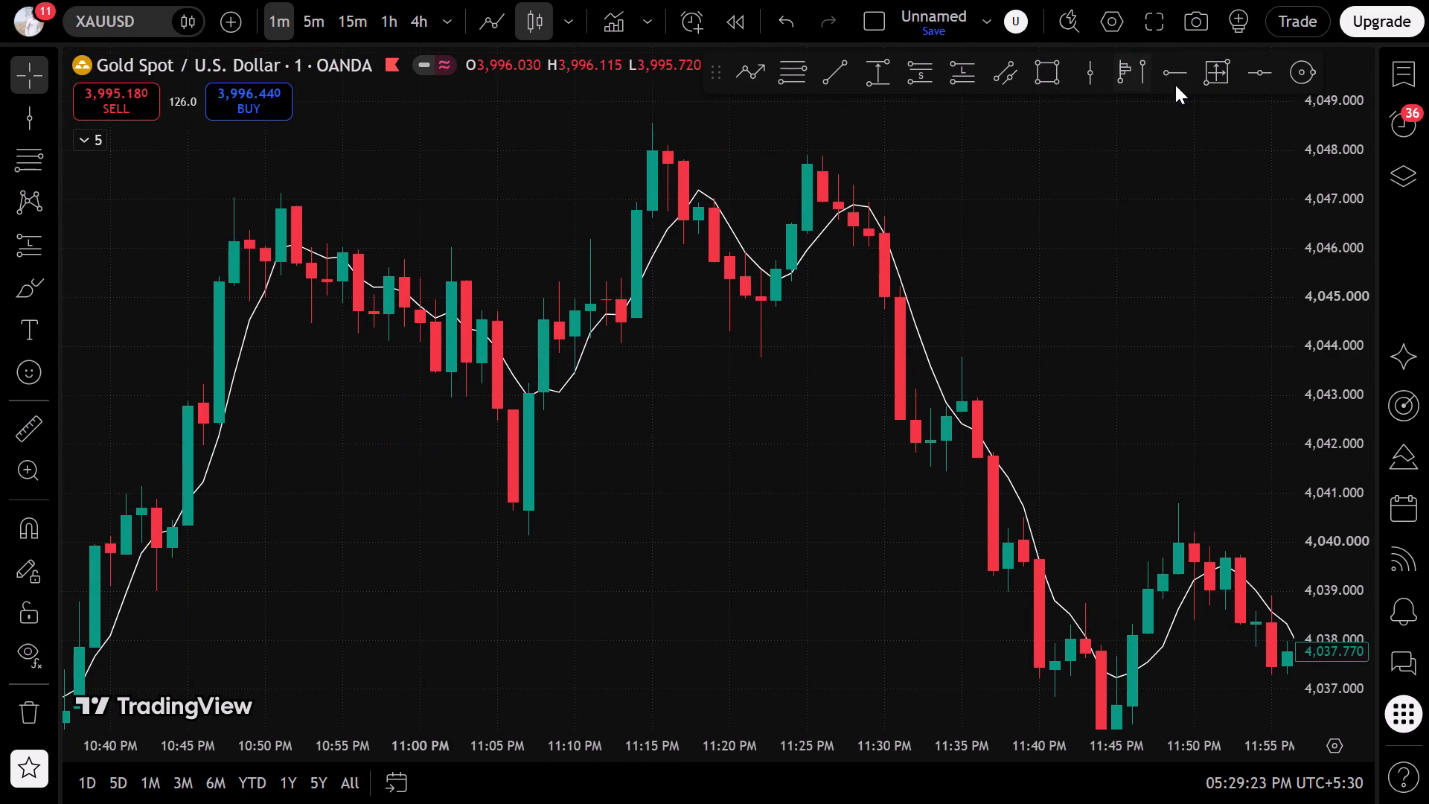
{"action": "left_click", "coordinate": [1291, 71]}
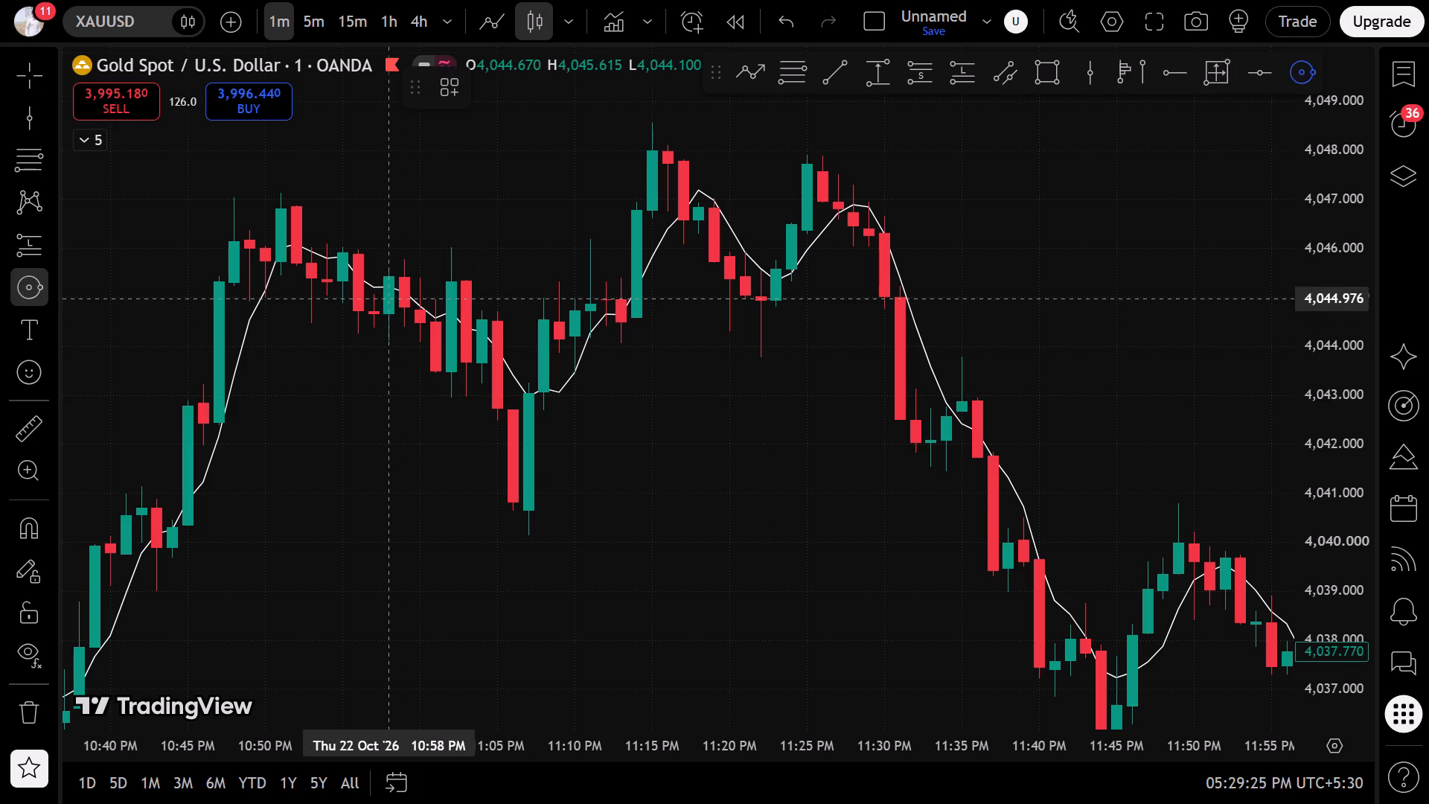
{"action": "left_click", "coordinate": [384, 299]}
{"action": "left_click", "coordinate": [361, 329]}
{"action": "left_click", "coordinate": [260, 481]}
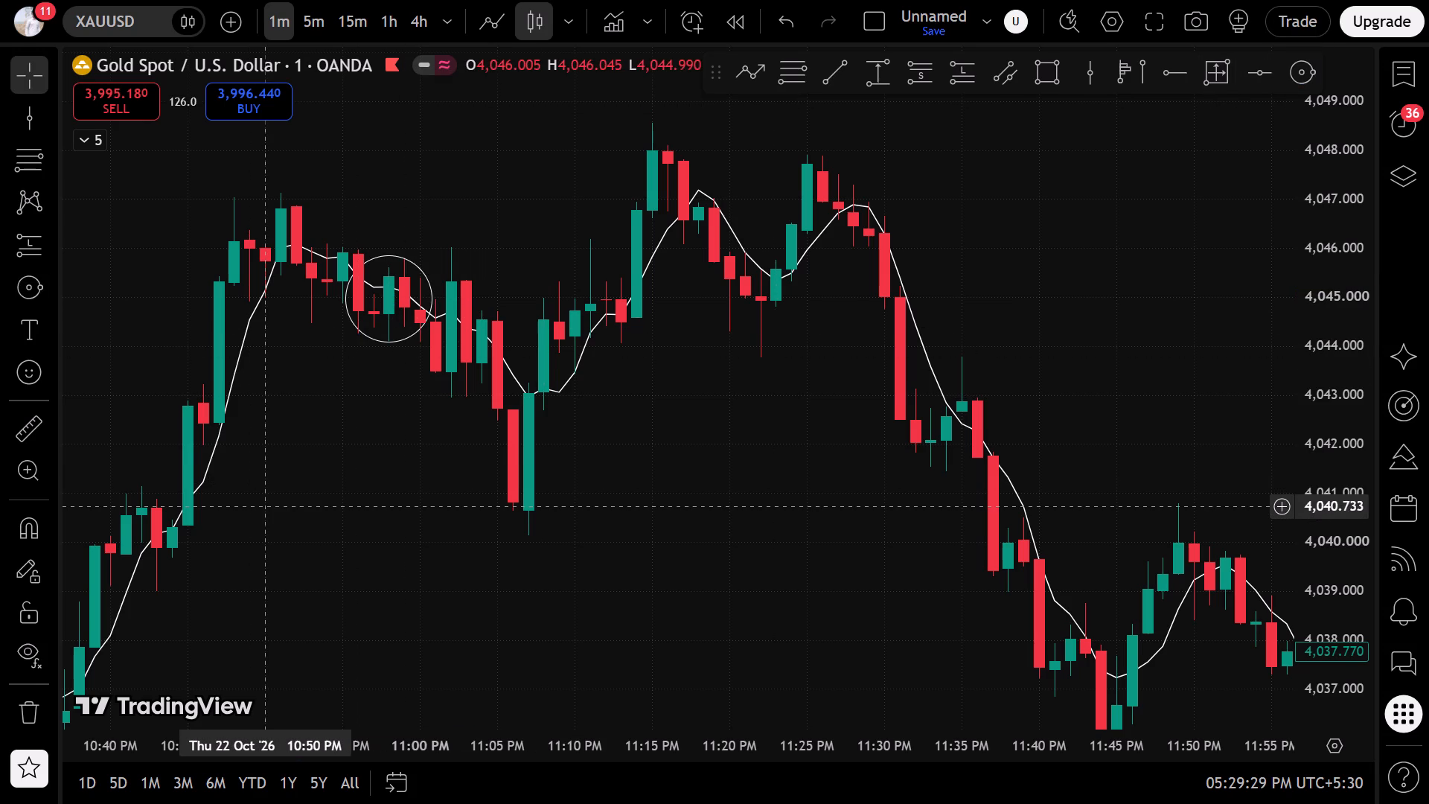
Examine the 1-minute candles and moving average following the circled area, from about 11:00 PM to midnight.
{"action": "scroll", "coordinate": [403, 433], "scroll_direction": "down", "scroll_amount": 6}
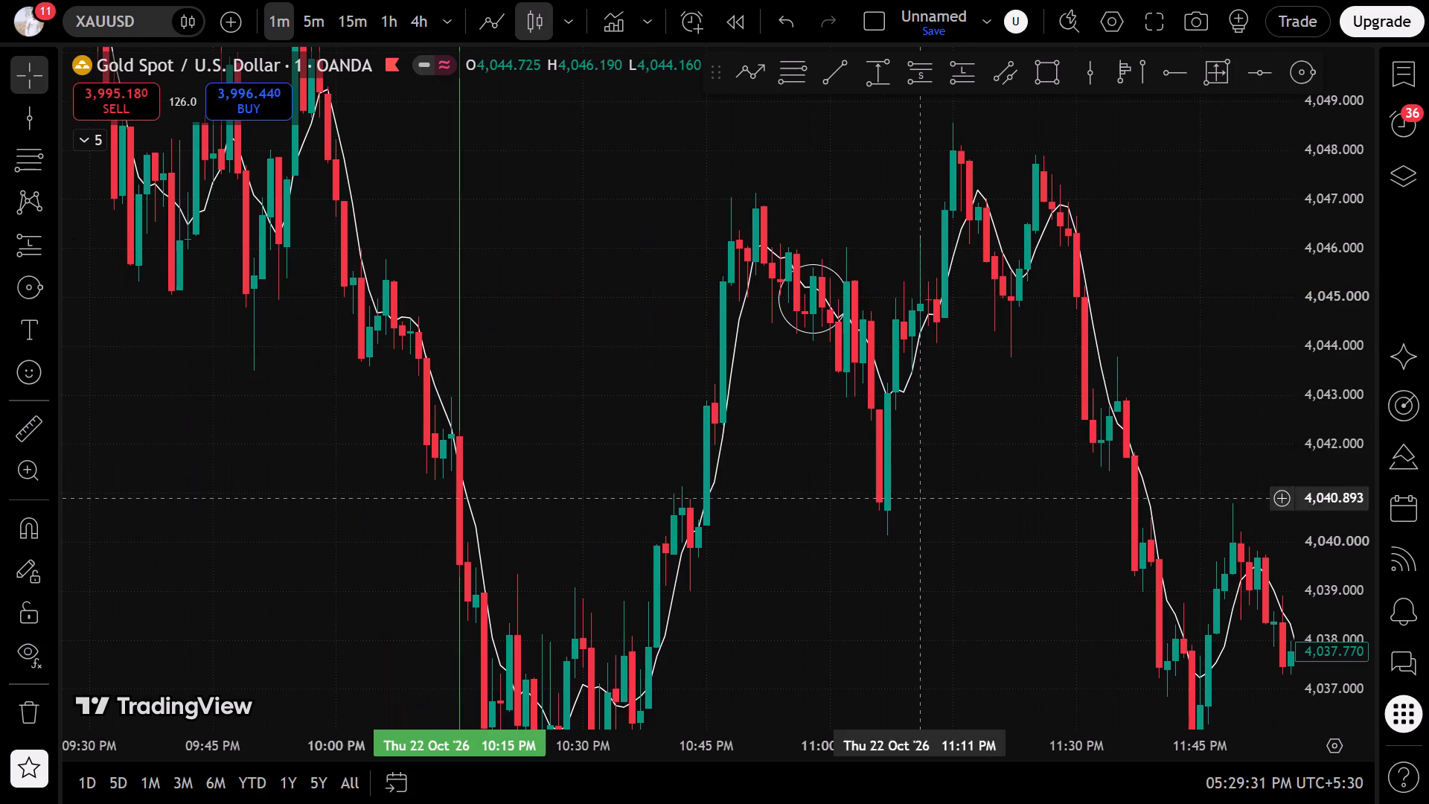
{"action": "scroll", "coordinate": [866, 435], "scroll_direction": "up", "scroll_amount": 9}
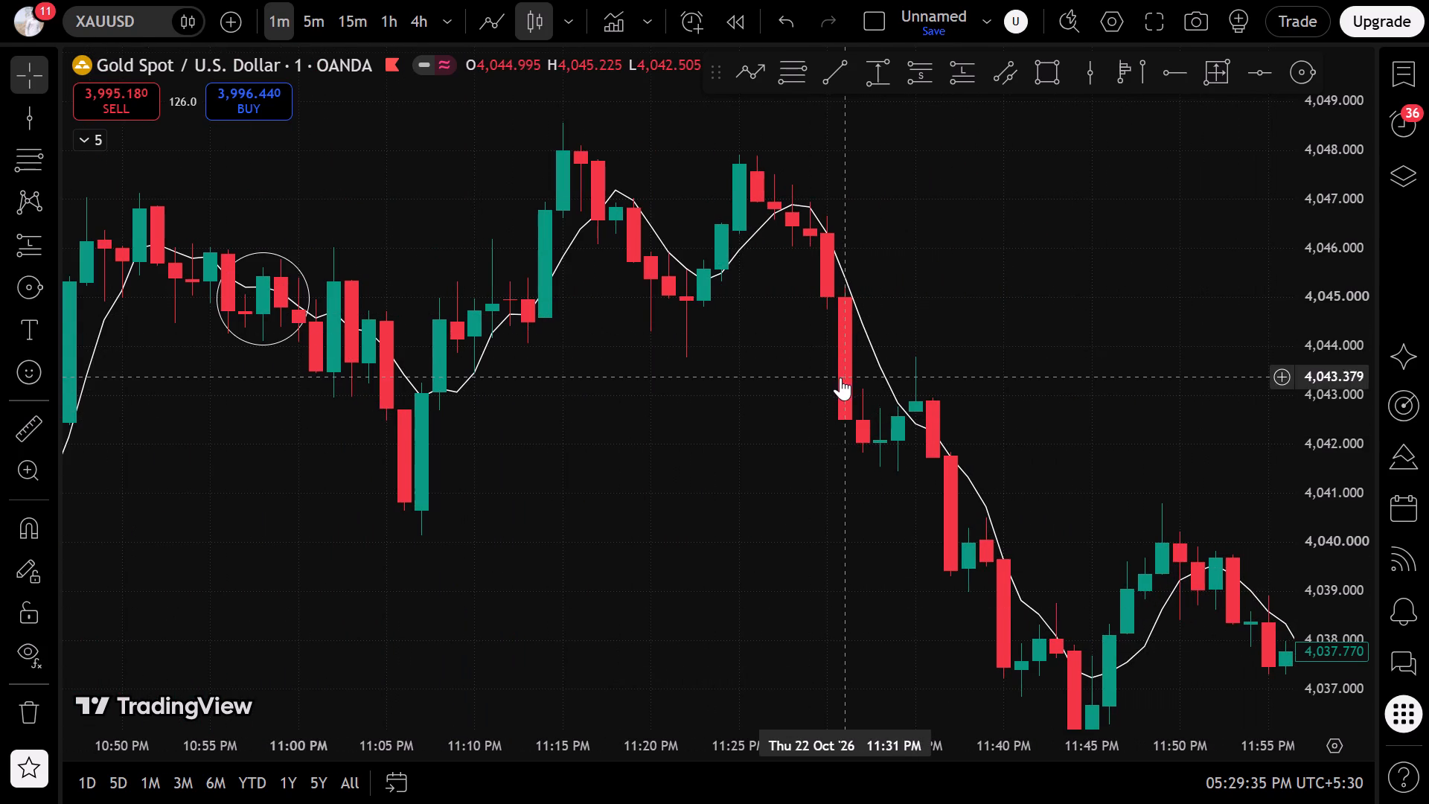
{"action": "left_click_drag", "start_coordinate": [912, 321], "coordinate": [792, 353]}
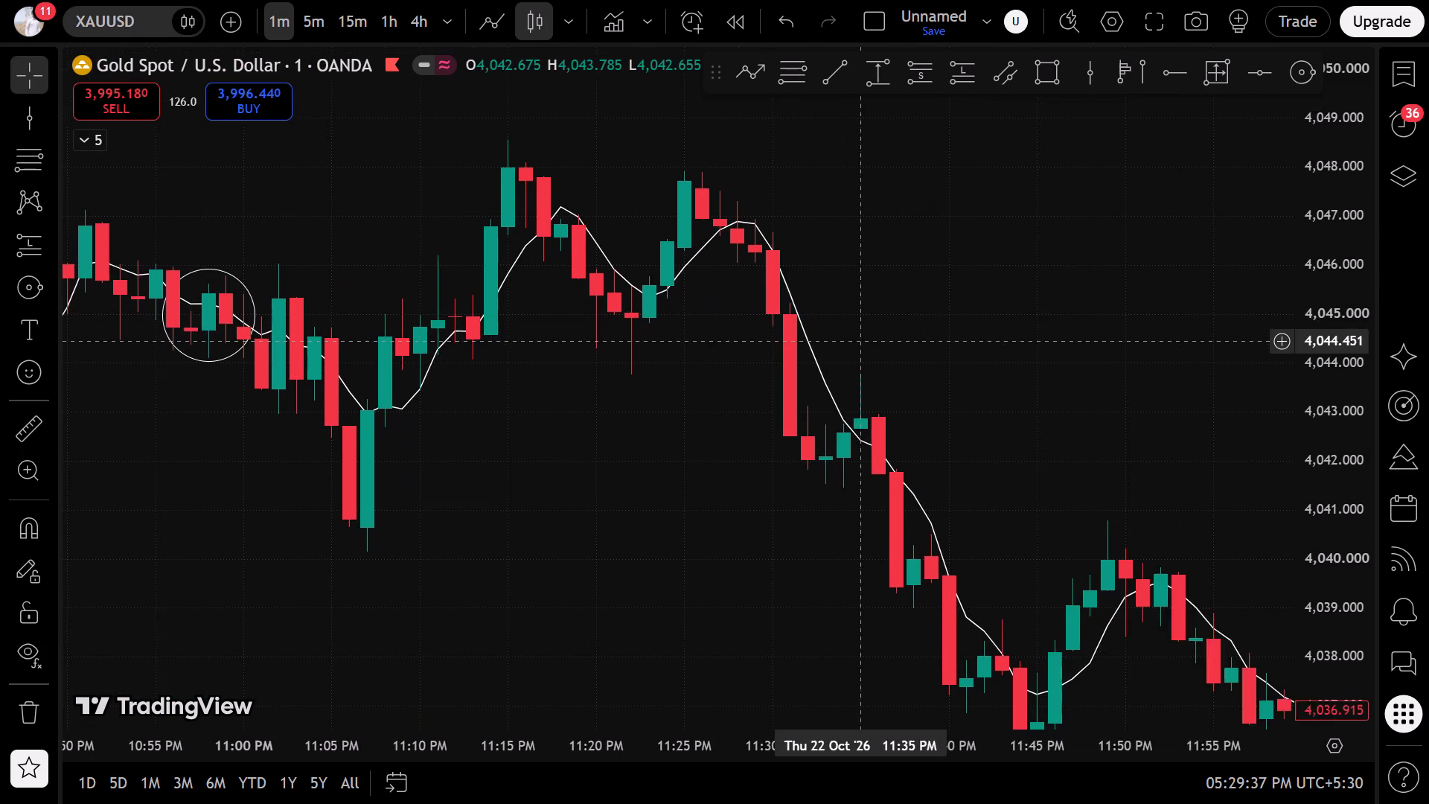
{"action": "scroll", "coordinate": [470, 438], "scroll_direction": "up", "scroll_amount": 3}
{"action": "left_click_drag", "start_coordinate": [1333, 461], "coordinate": [1334, 454]}
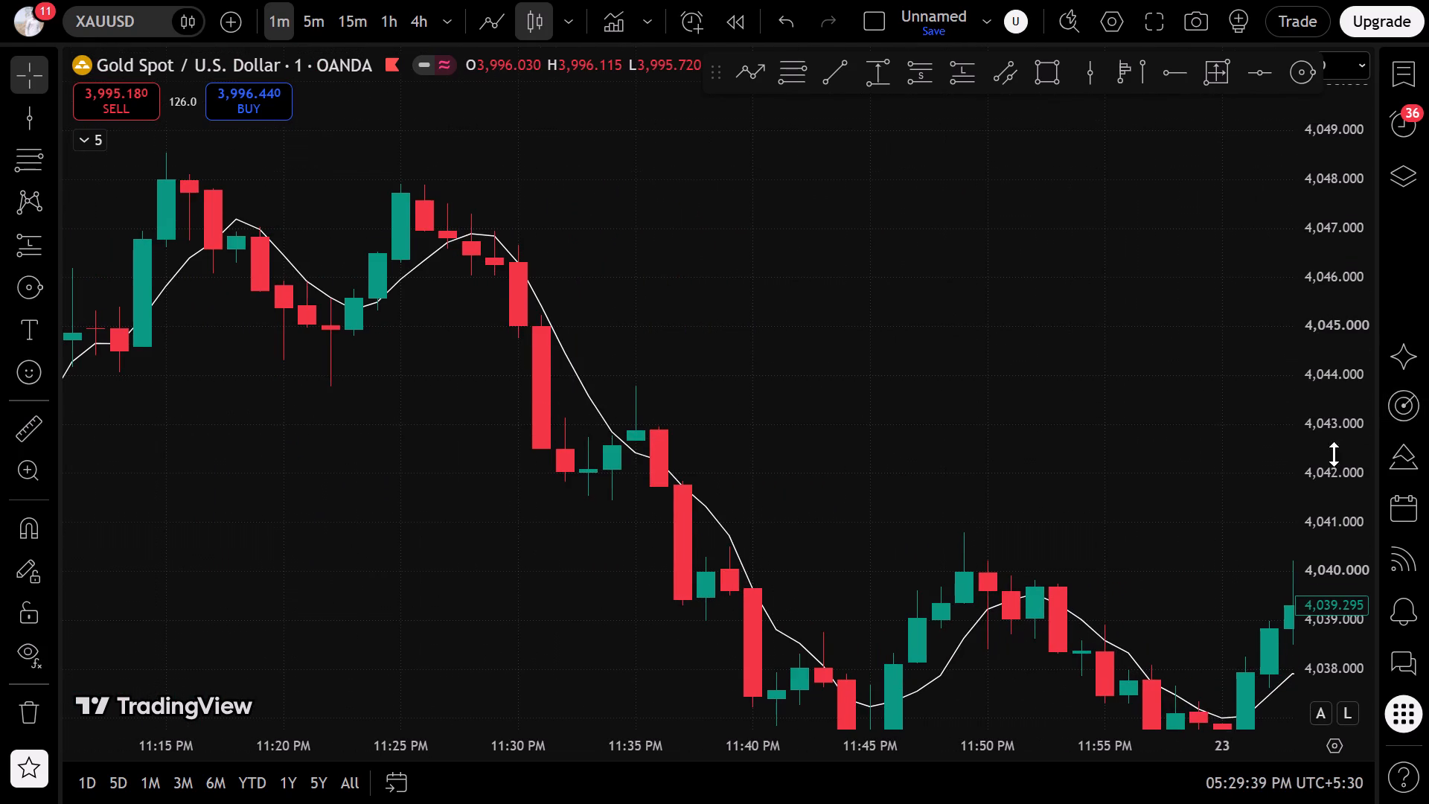
{"action": "left_click_drag", "start_coordinate": [1334, 454], "coordinate": [1197, 479]}
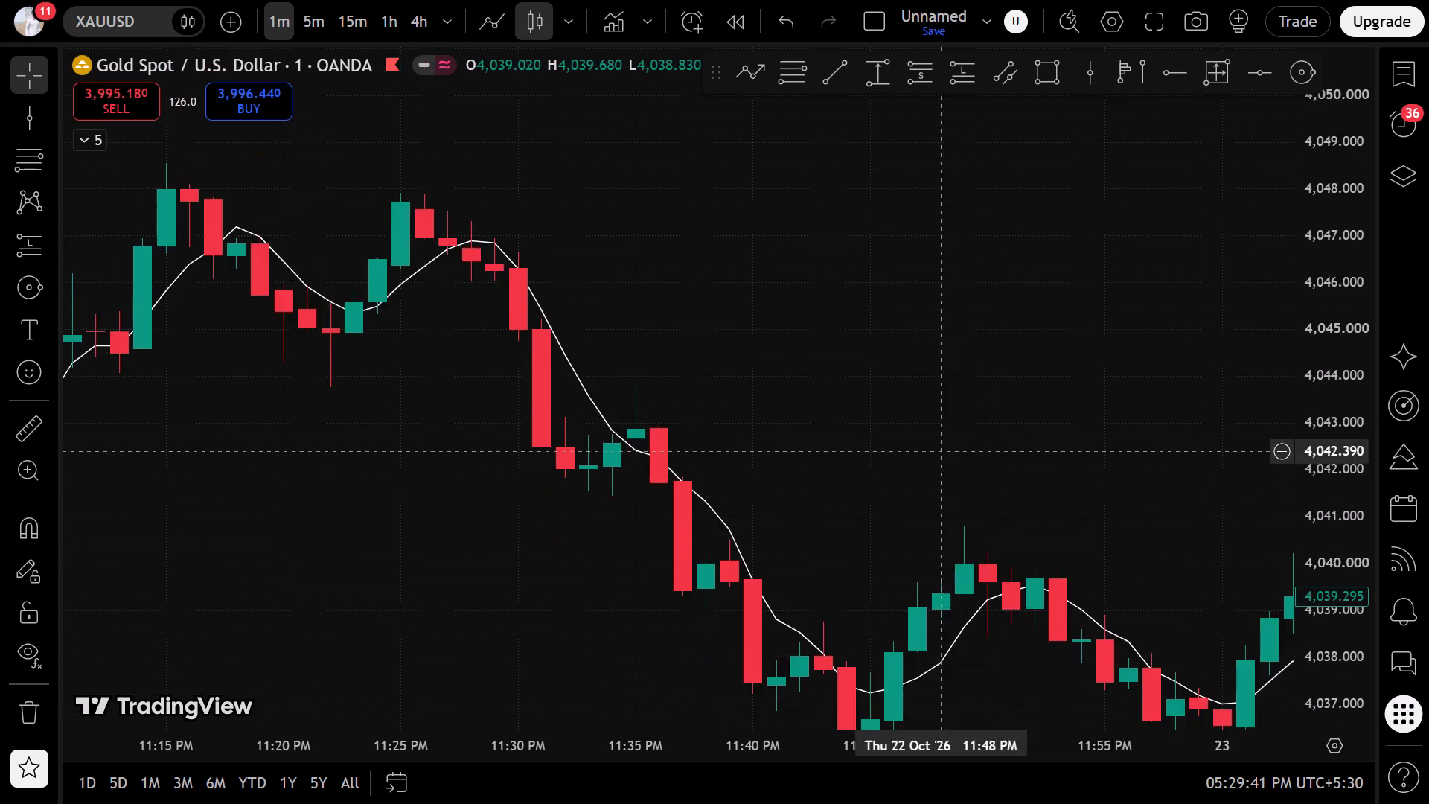
{"action": "scroll", "coordinate": [917, 444], "scroll_direction": "down", "scroll_amount": 5}
{"action": "left_click_drag", "start_coordinate": [979, 511], "coordinate": [369, 305]}
{"action": "scroll", "coordinate": [782, 410], "scroll_direction": "down", "scroll_amount": 5}
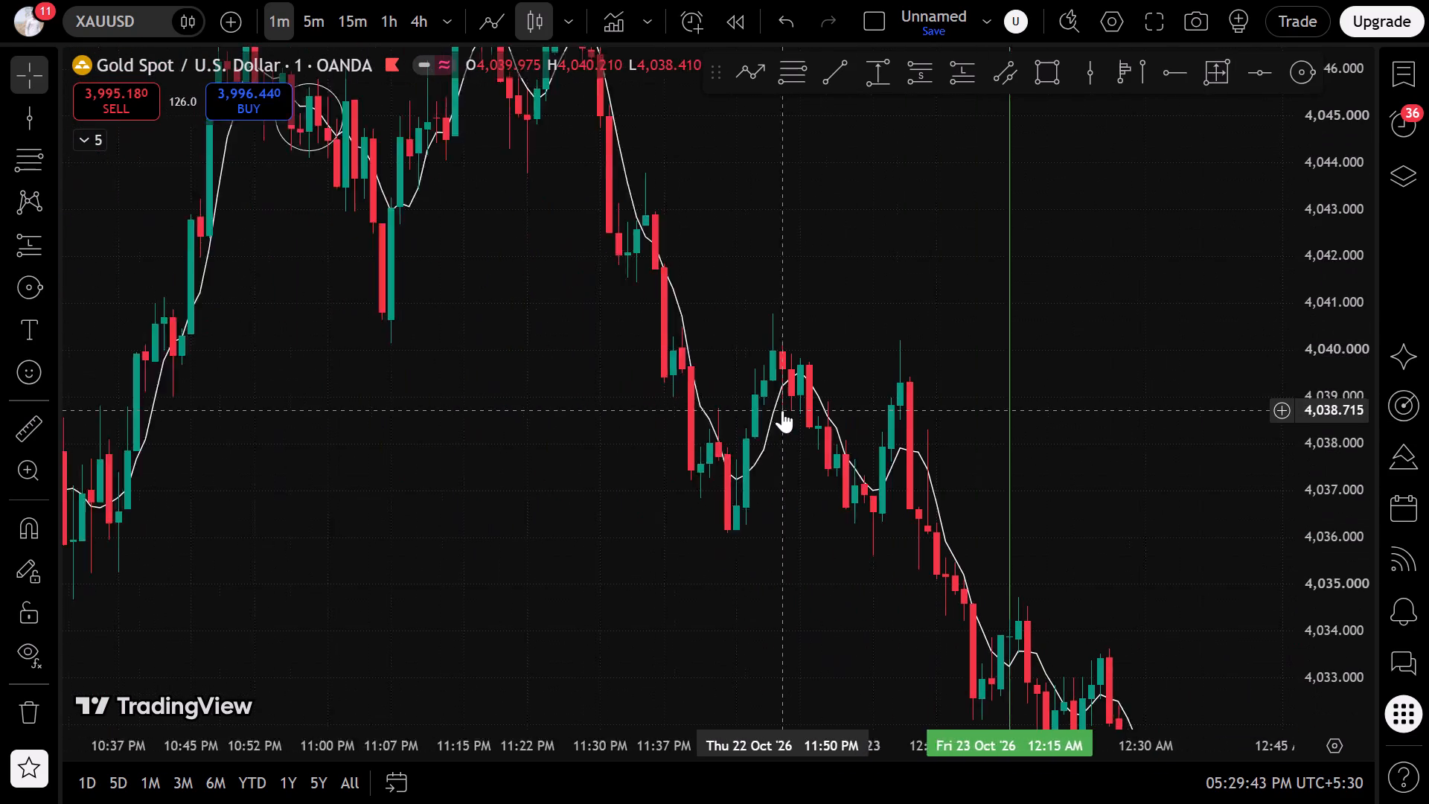
Examine the 1-minute candles following the Fri 23 Oct 12:15 AM line, up to about 02:15 AM, for a possible long entry.
{"action": "left_click_drag", "start_coordinate": [776, 307], "coordinate": [254, 165]}
{"action": "left_click_drag", "start_coordinate": [729, 513], "coordinate": [817, 464]}
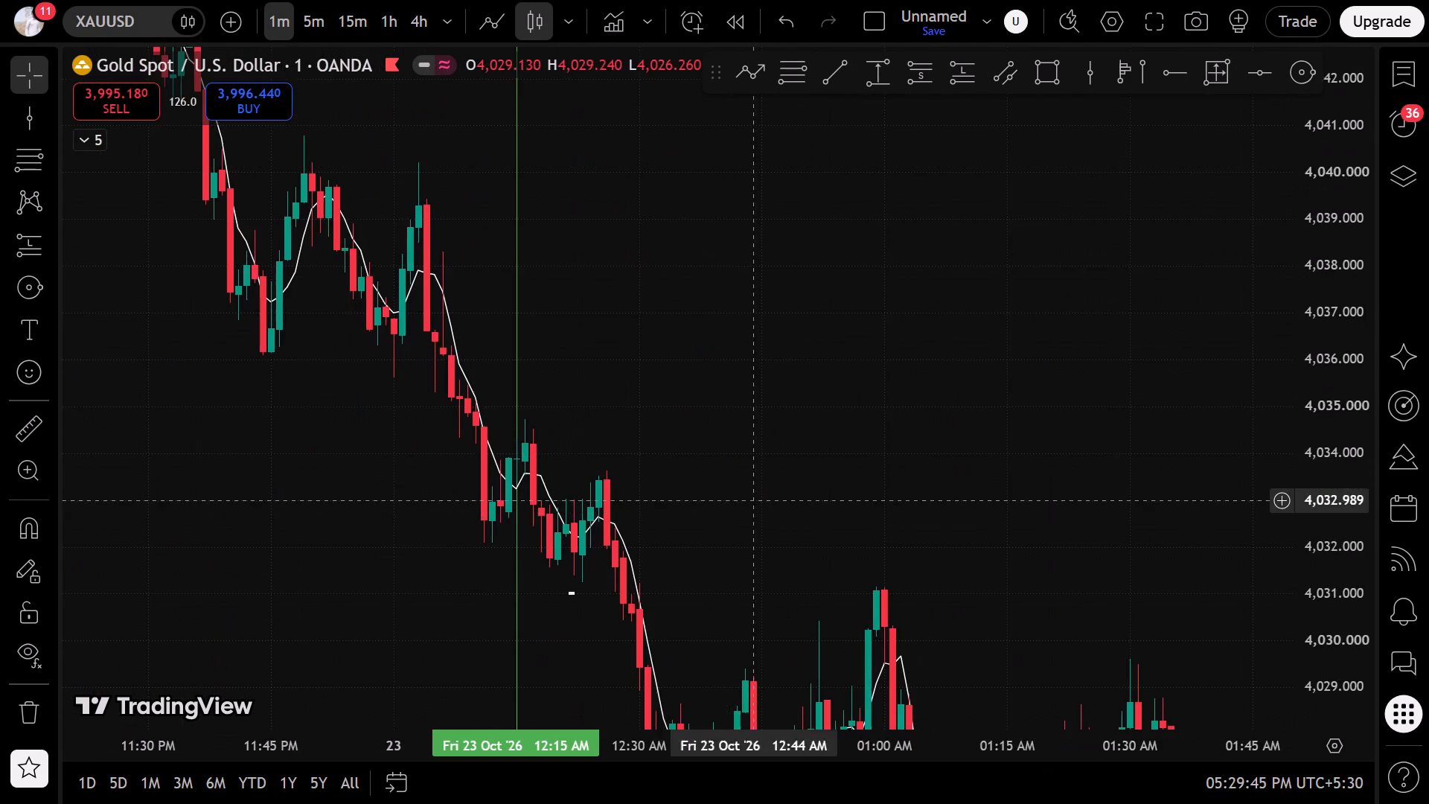
{"action": "left_click_drag", "start_coordinate": [817, 464], "coordinate": [1112, 301]}
{"action": "scroll", "coordinate": [977, 409], "scroll_direction": "up", "scroll_amount": 6}
{"action": "left_click_drag", "start_coordinate": [1087, 409], "coordinate": [345, 234]}
{"action": "scroll", "coordinate": [510, 272], "scroll_direction": "down", "scroll_amount": 4}
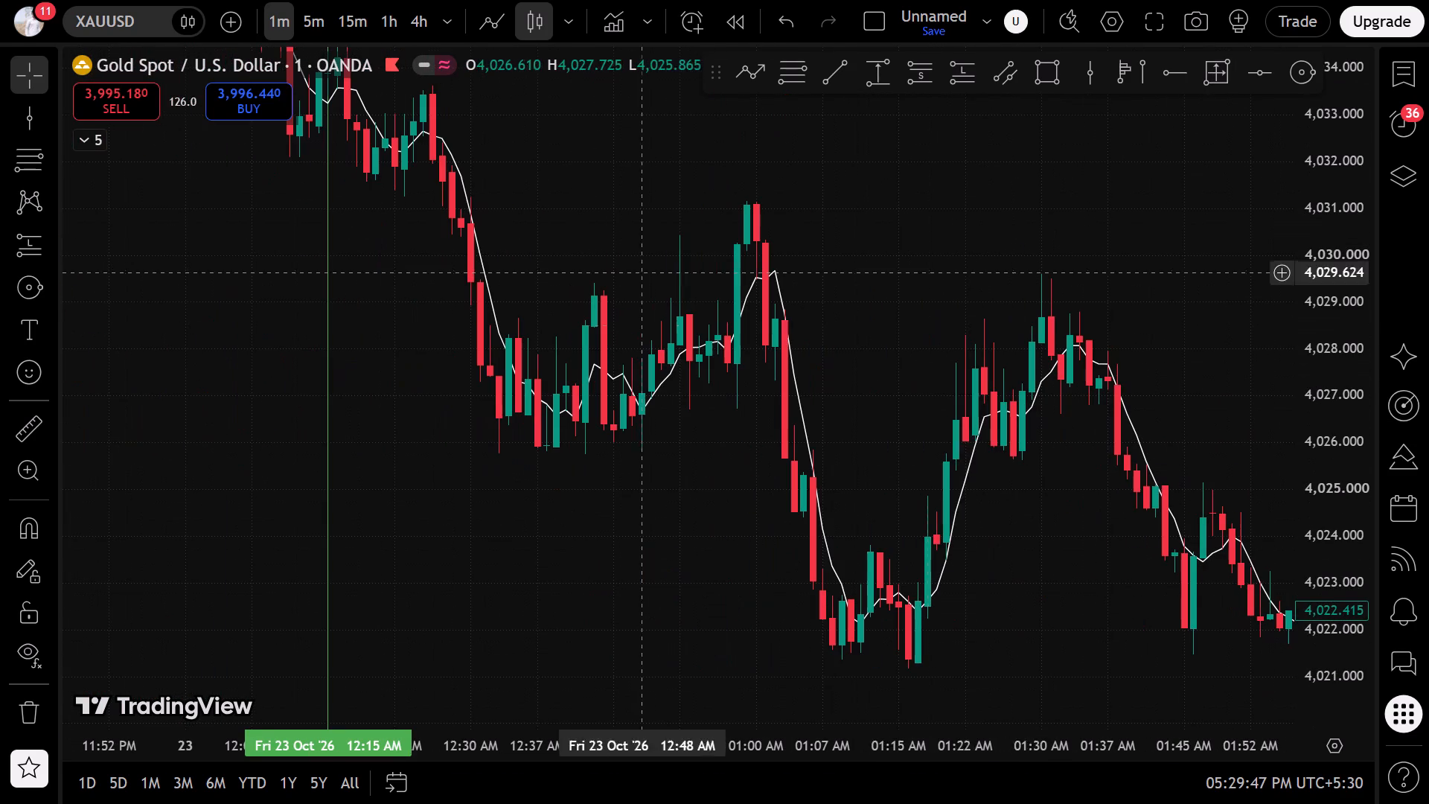
{"action": "left_click_drag", "start_coordinate": [1000, 425], "coordinate": [782, 344]}
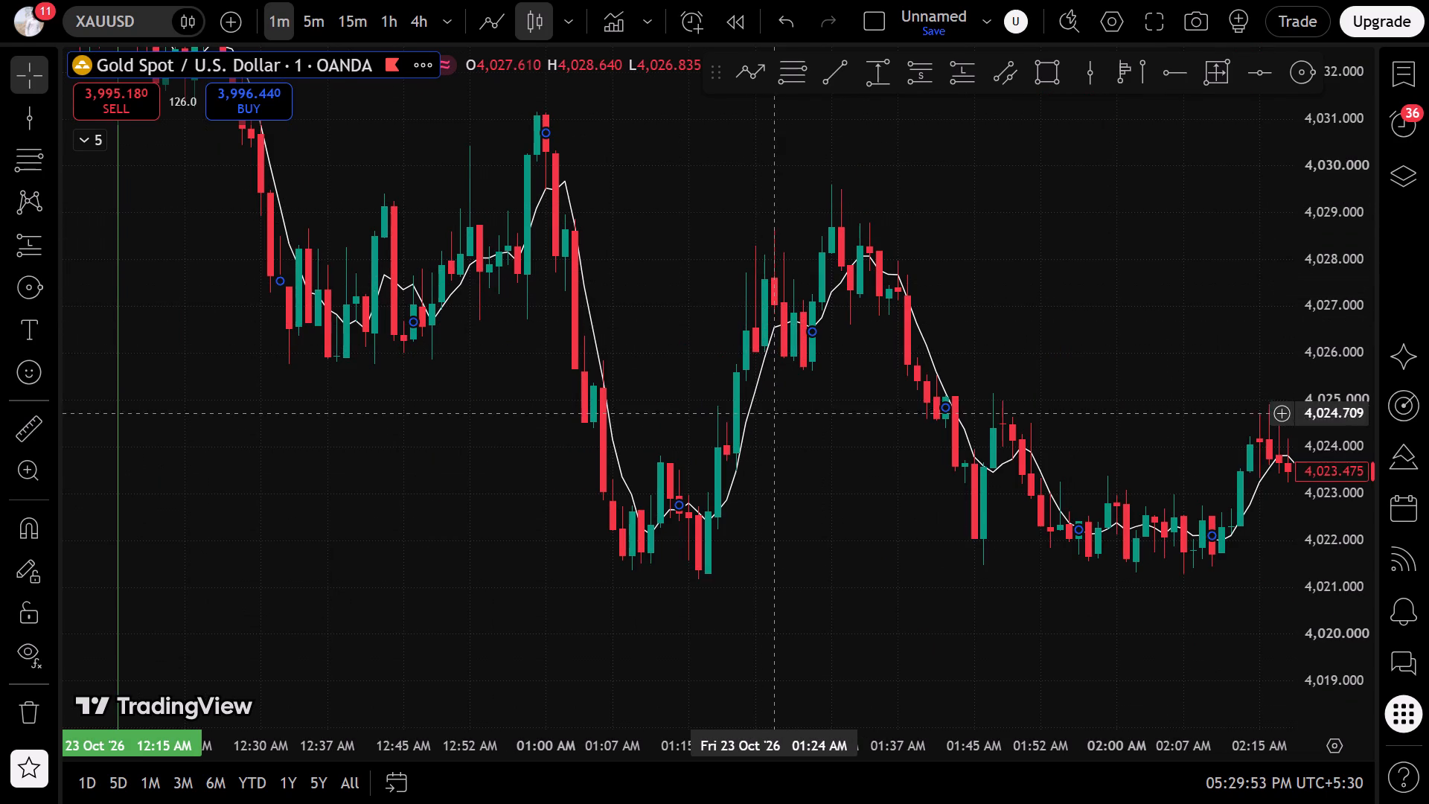
{"action": "scroll", "coordinate": [686, 500], "scroll_direction": "up", "scroll_amount": 5}
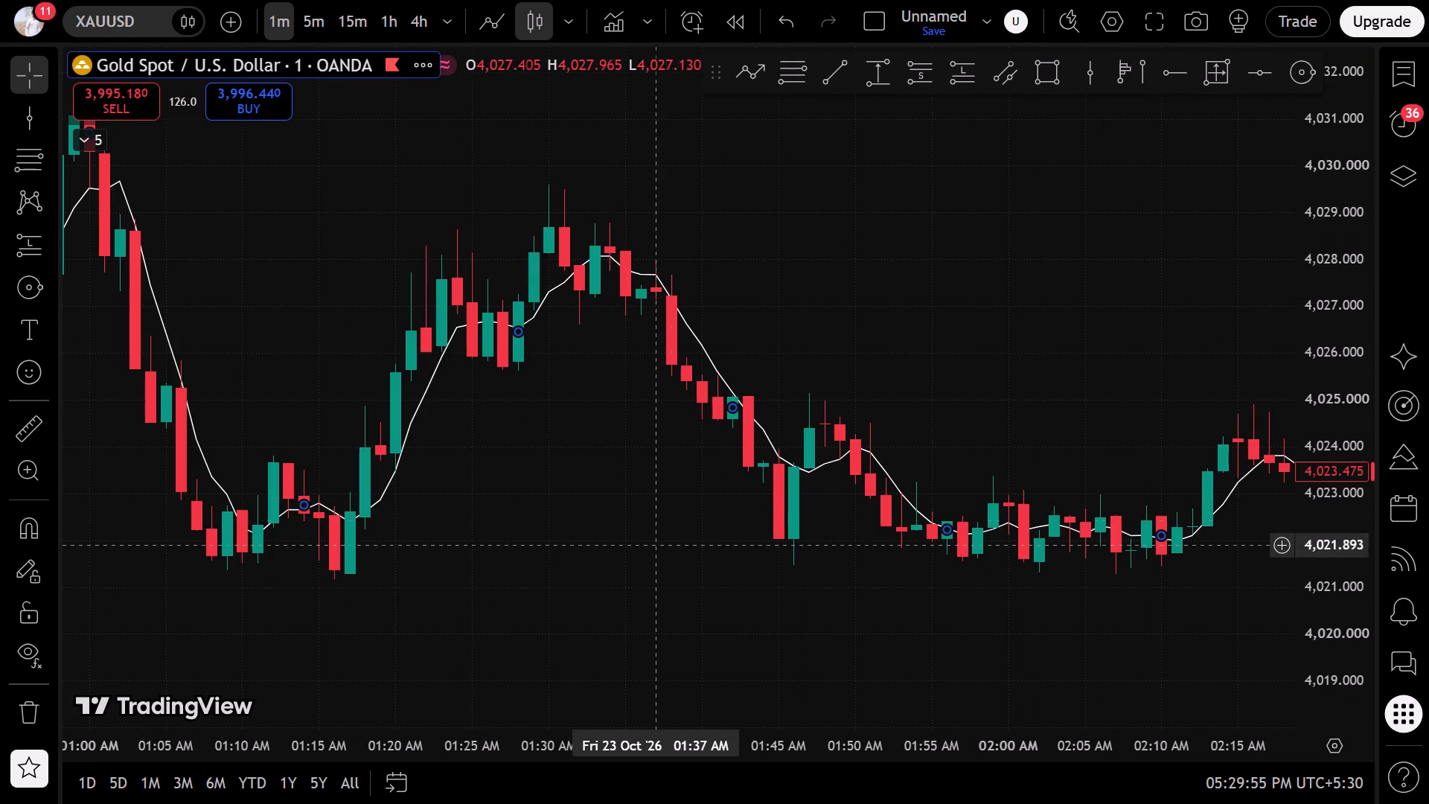
{"action": "left_click_drag", "start_coordinate": [281, 540], "coordinate": [900, 468]}
{"action": "scroll", "coordinate": [668, 513], "scroll_direction": "up", "scroll_amount": 5}
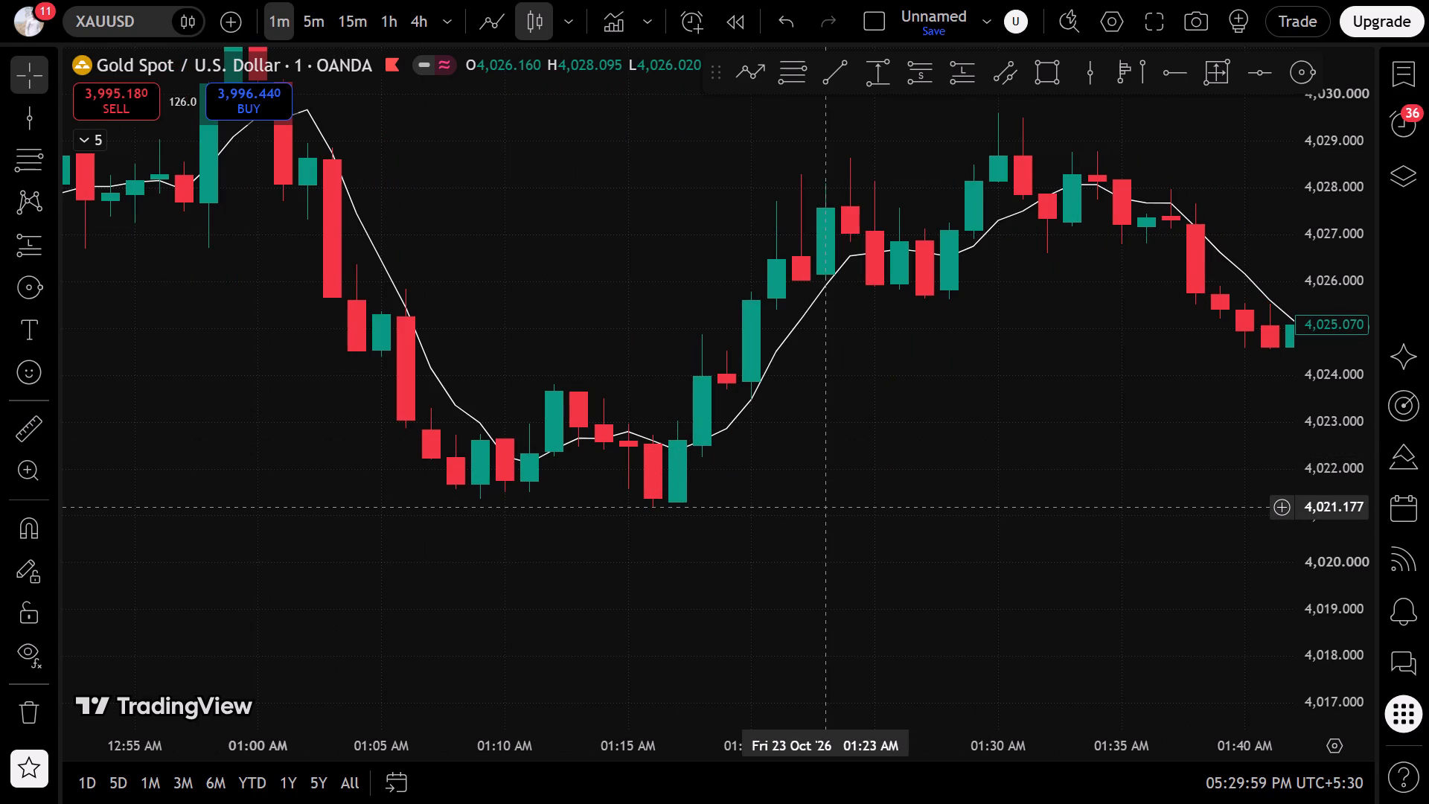
{"action": "left_click_drag", "start_coordinate": [897, 521], "coordinate": [169, 625]}
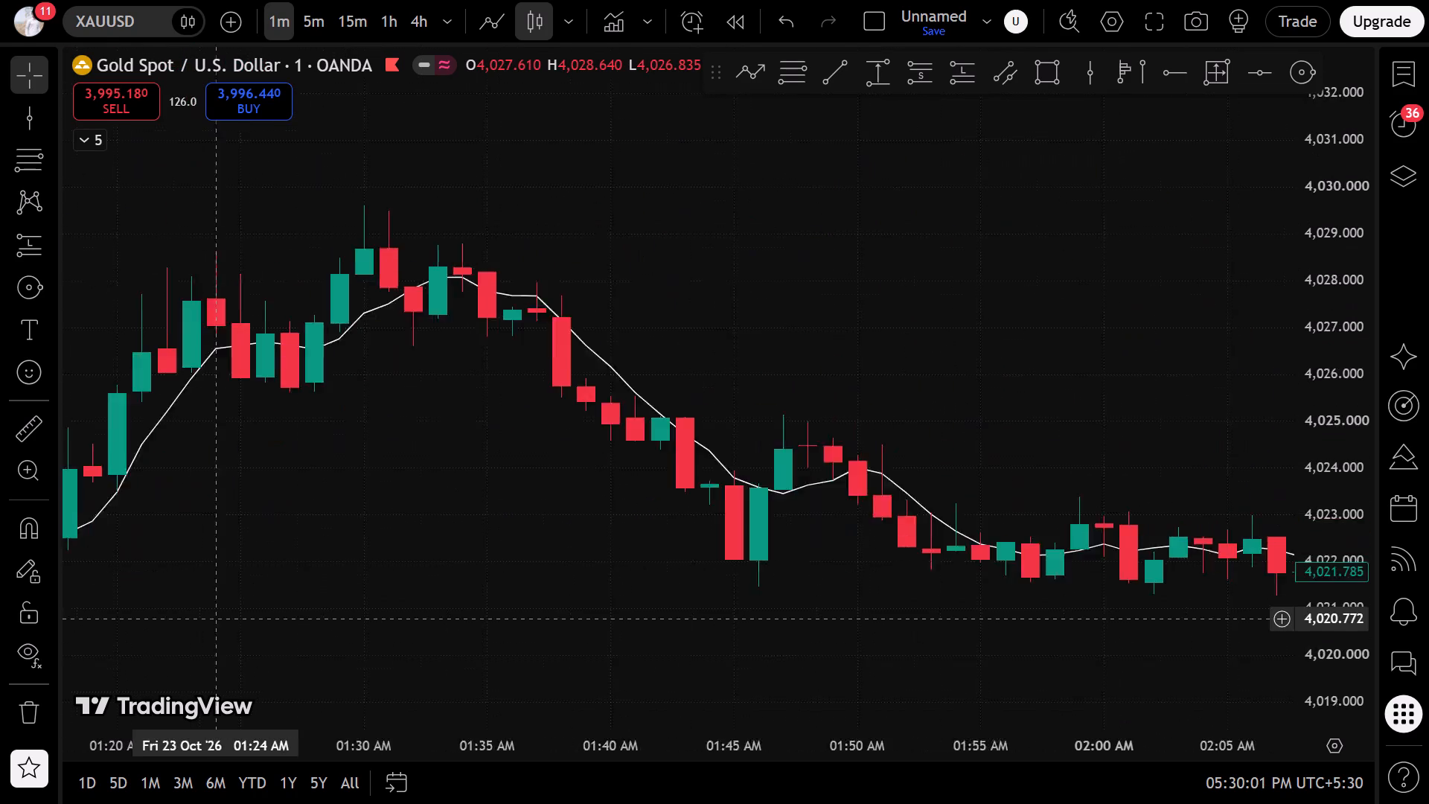
{"action": "left_click_drag", "start_coordinate": [169, 625], "coordinate": [985, 530]}
{"action": "left_click_drag", "start_coordinate": [965, 526], "coordinate": [685, 567]}
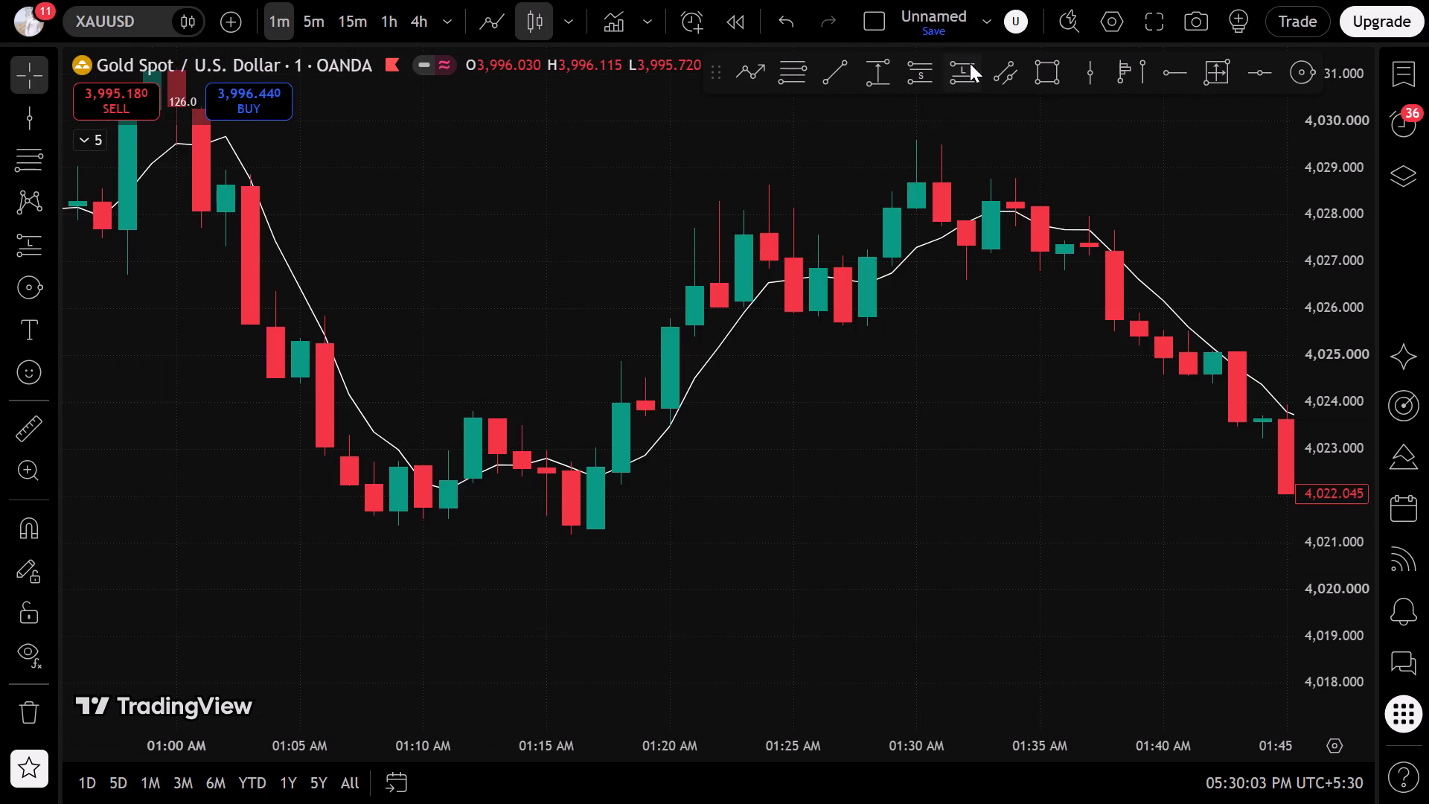
Place a long position at Fri 23 Oct '26 01:05 AM with entry 4,023.635, target 4,025.632 and the stop lowered to about 4,021.034.
{"action": "left_click", "coordinate": [970, 63]}
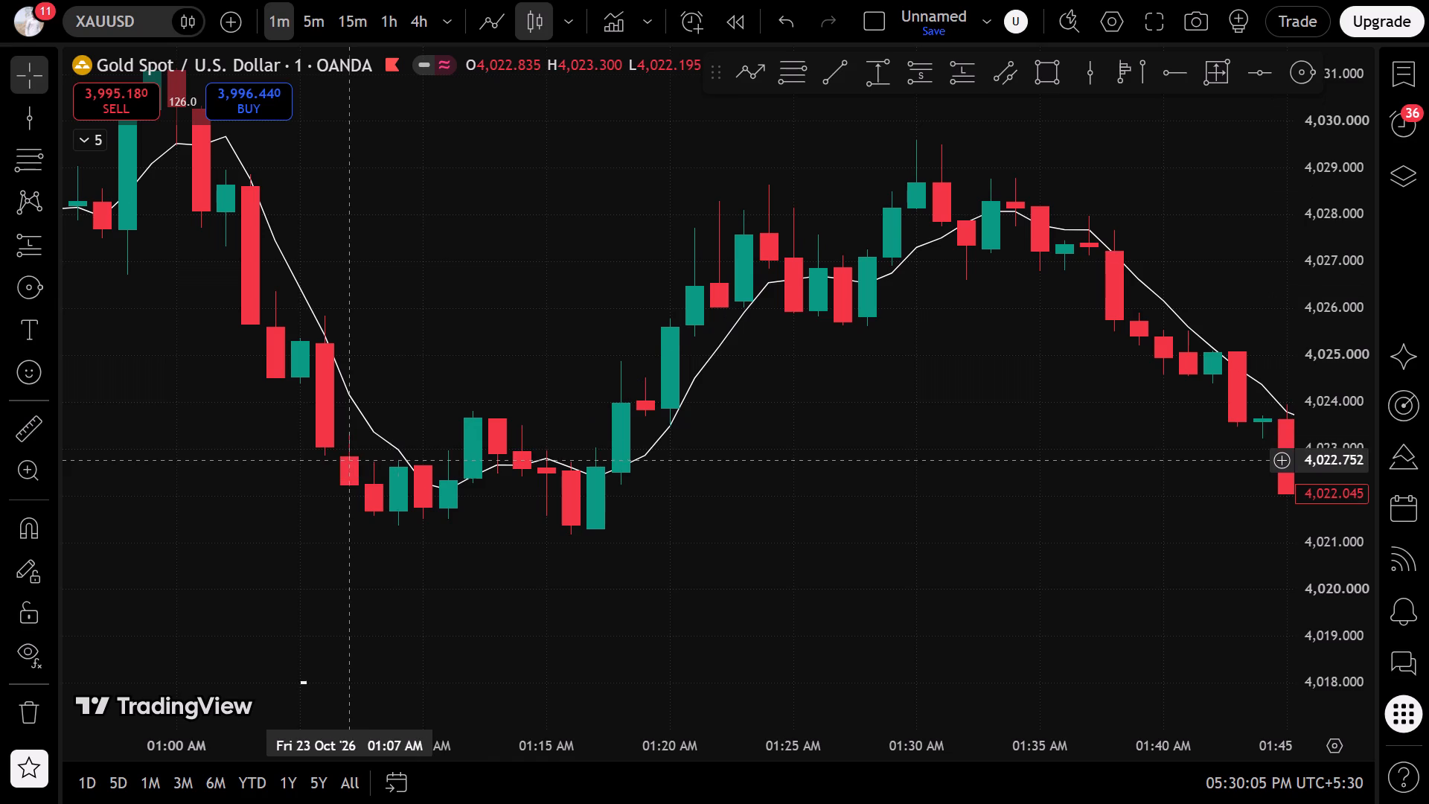
{"action": "left_click", "coordinate": [413, 418]}
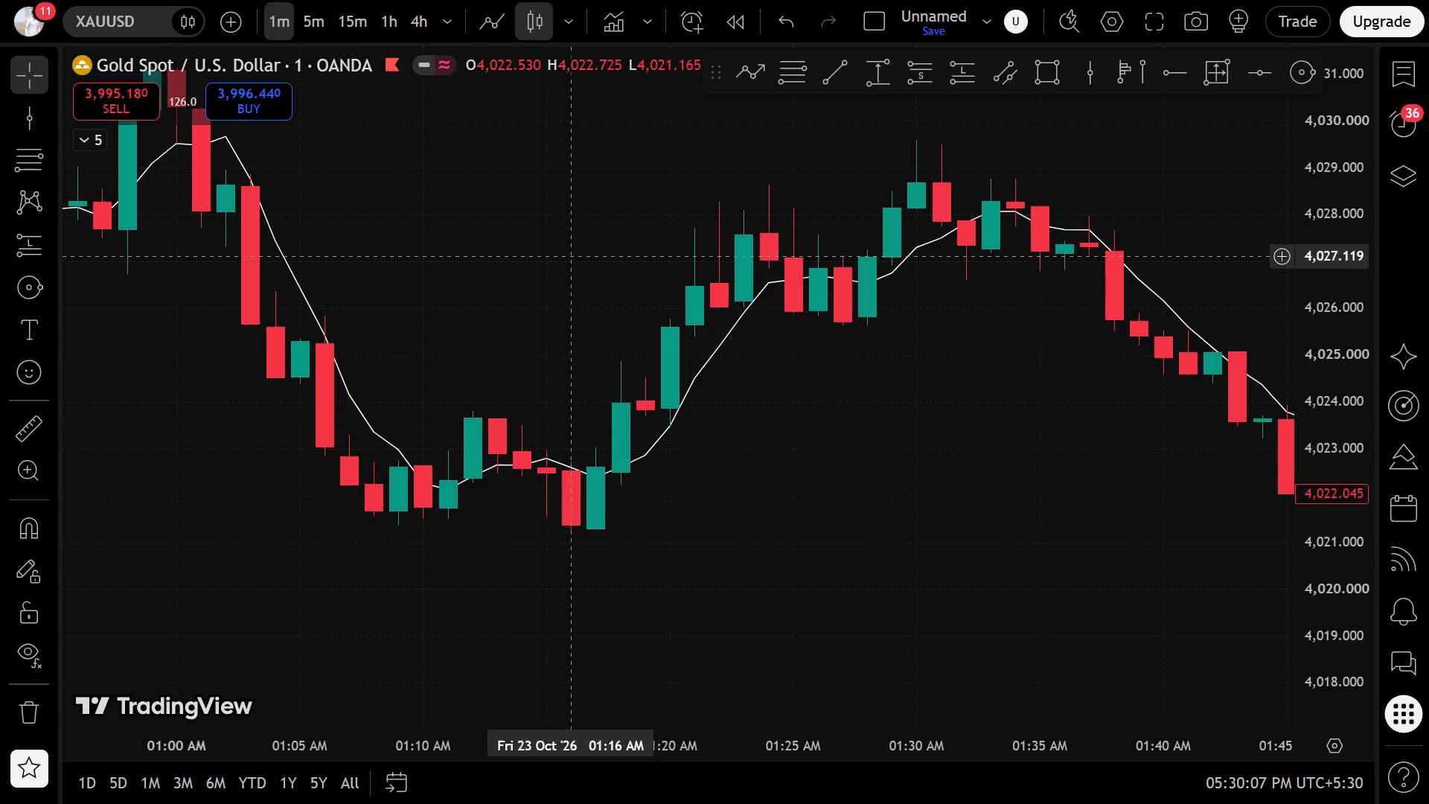
{"action": "left_click", "coordinate": [966, 72]}
{"action": "left_click", "coordinate": [298, 419]}
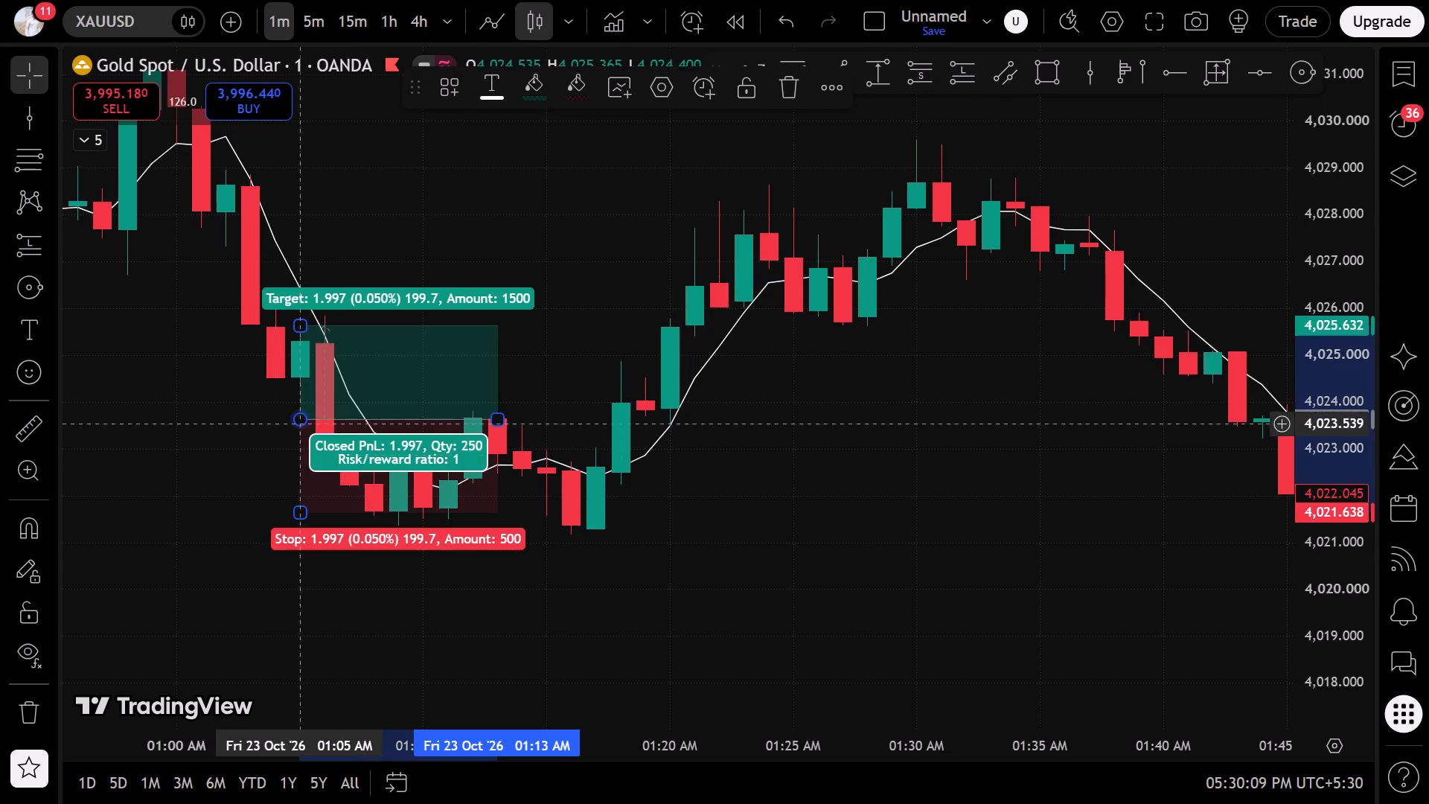
{"action": "left_click_drag", "start_coordinate": [305, 511], "coordinate": [297, 540]}
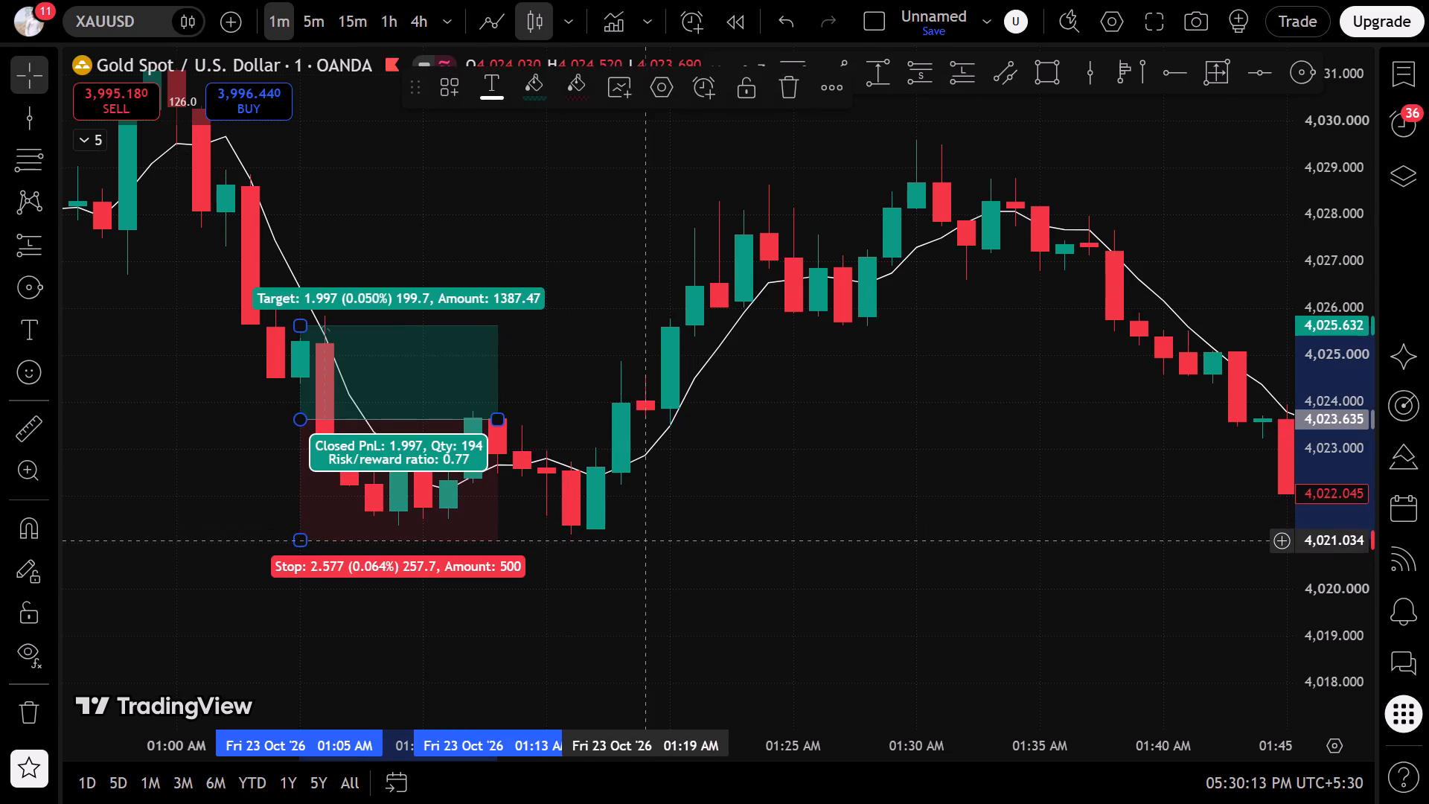
{"action": "left_click_drag", "start_coordinate": [301, 534], "coordinate": [278, 541]}
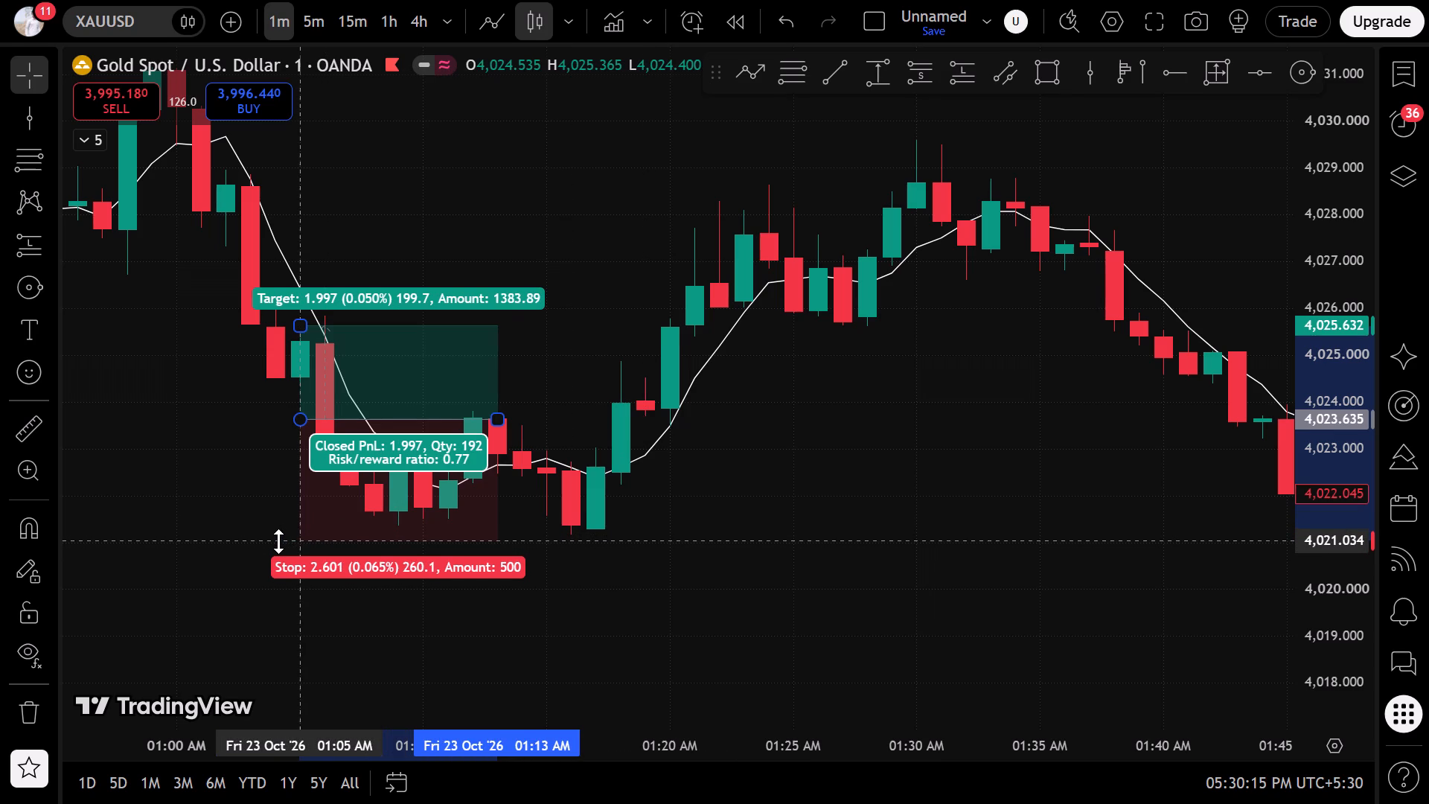
Adjust the 01:05 AM long position: stop about 4,020.939, target about 4,028.980, end extended to 01:26 AM.
{"action": "left_click_drag", "start_coordinate": [278, 541], "coordinate": [272, 545]}
{"action": "left_click_drag", "start_coordinate": [496, 415], "coordinate": [820, 434]}
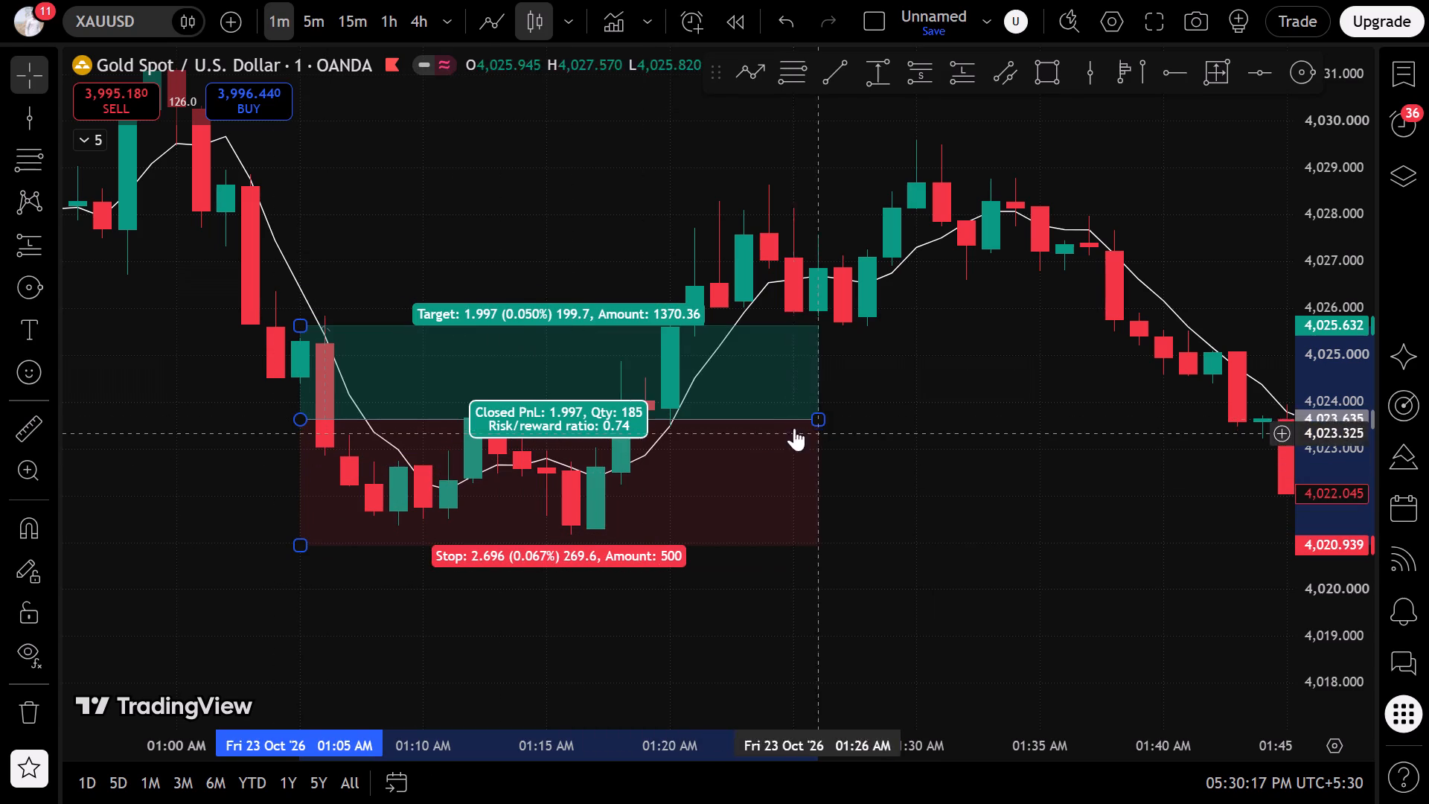
{"action": "left_click_drag", "start_coordinate": [303, 325], "coordinate": [348, 169]}
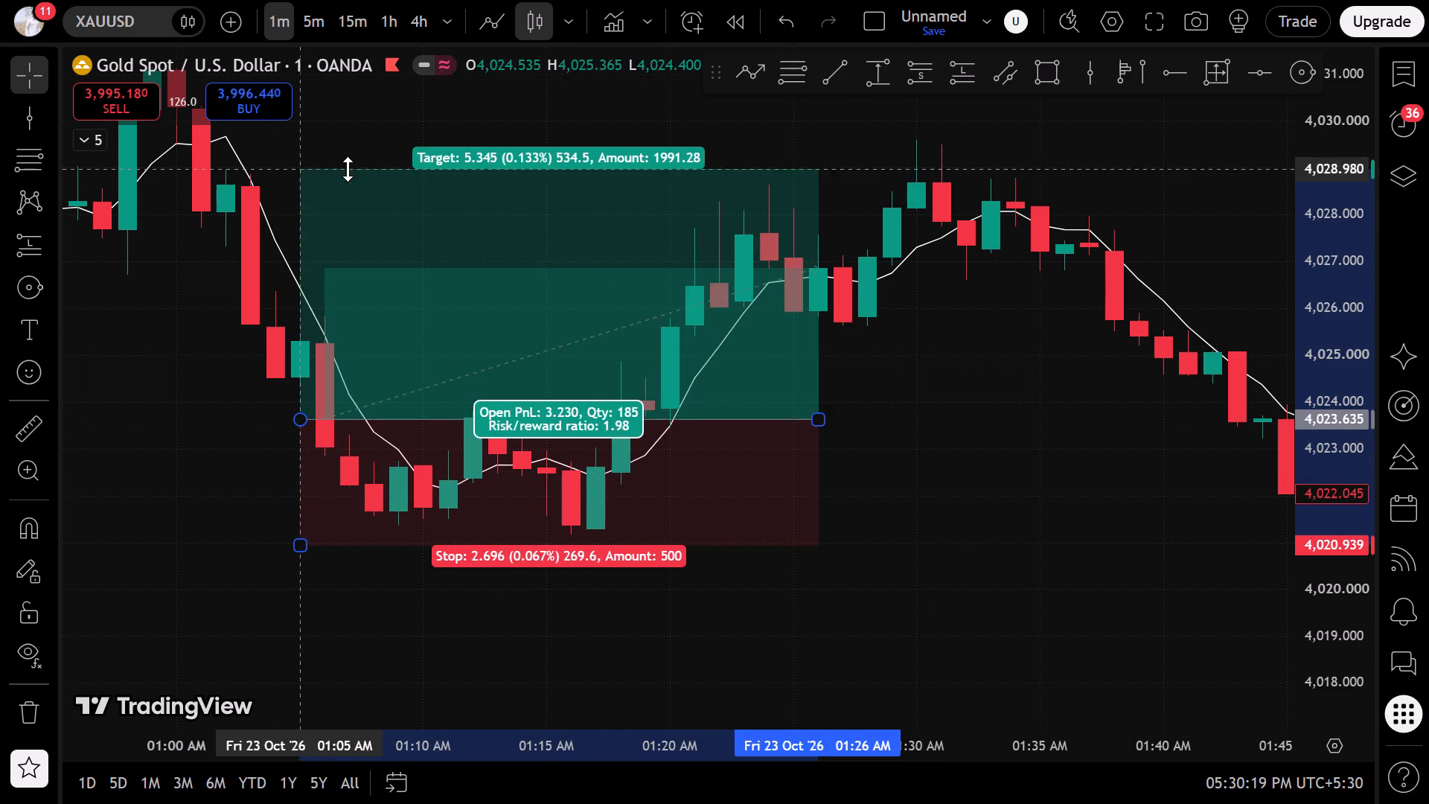
Examine the 1-minute price action following the 01:05 AM long position, up to about 06:00 AM.
{"action": "scroll", "coordinate": [1032, 312], "scroll_direction": "down", "scroll_amount": 5}
{"action": "left_click_drag", "start_coordinate": [1187, 358], "coordinate": [1159, 375]}
{"action": "left_click_drag", "start_coordinate": [1148, 380], "coordinate": [947, 402]}
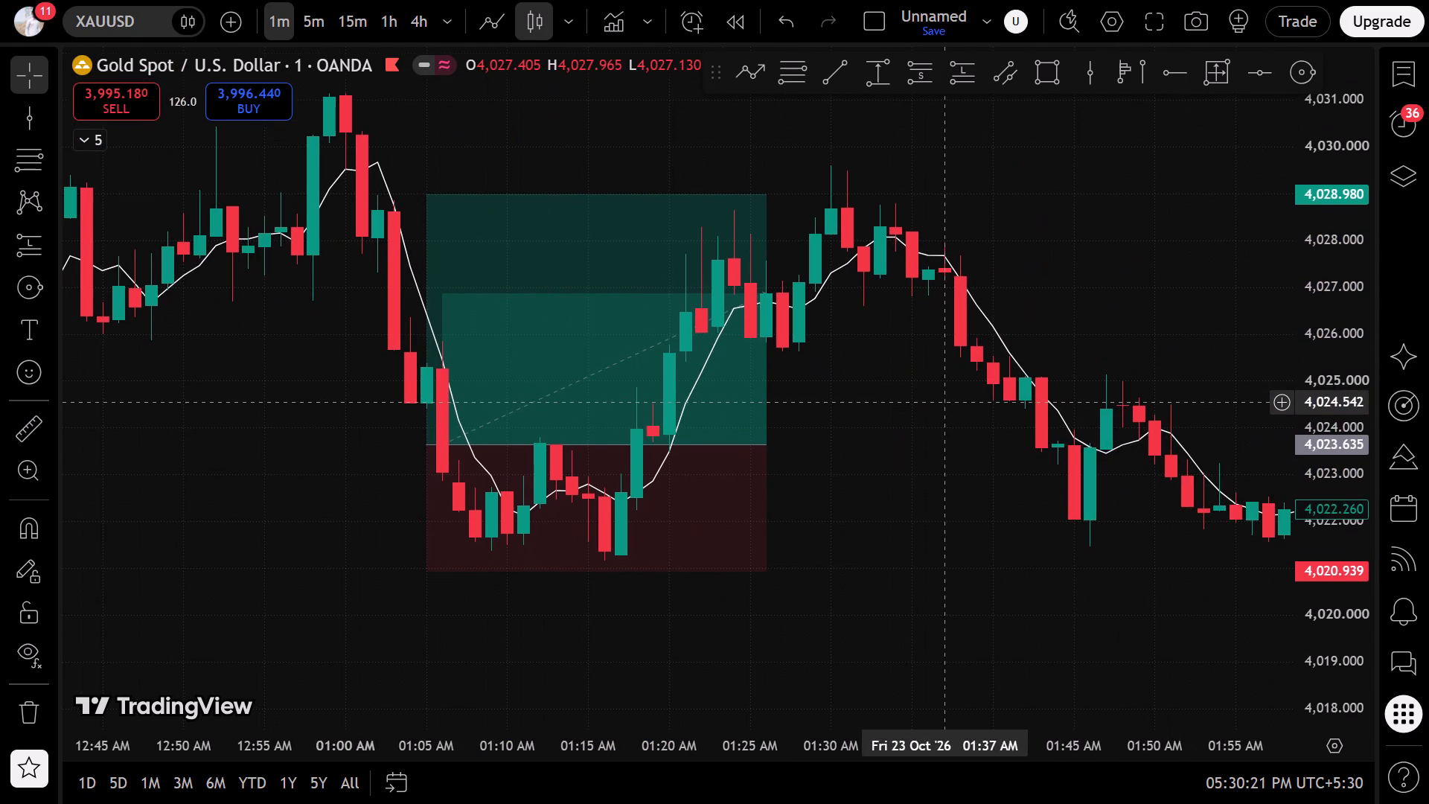
{"action": "left_click_drag", "start_coordinate": [1070, 424], "coordinate": [440, 421]}
{"action": "scroll", "coordinate": [463, 416], "scroll_direction": "down", "scroll_amount": 3}
{"action": "left_click_drag", "start_coordinate": [936, 465], "coordinate": [39, 553]}
{"action": "left_click_drag", "start_coordinate": [933, 351], "coordinate": [101, 490]}
{"action": "scroll", "coordinate": [281, 478], "scroll_direction": "down", "scroll_amount": 16}
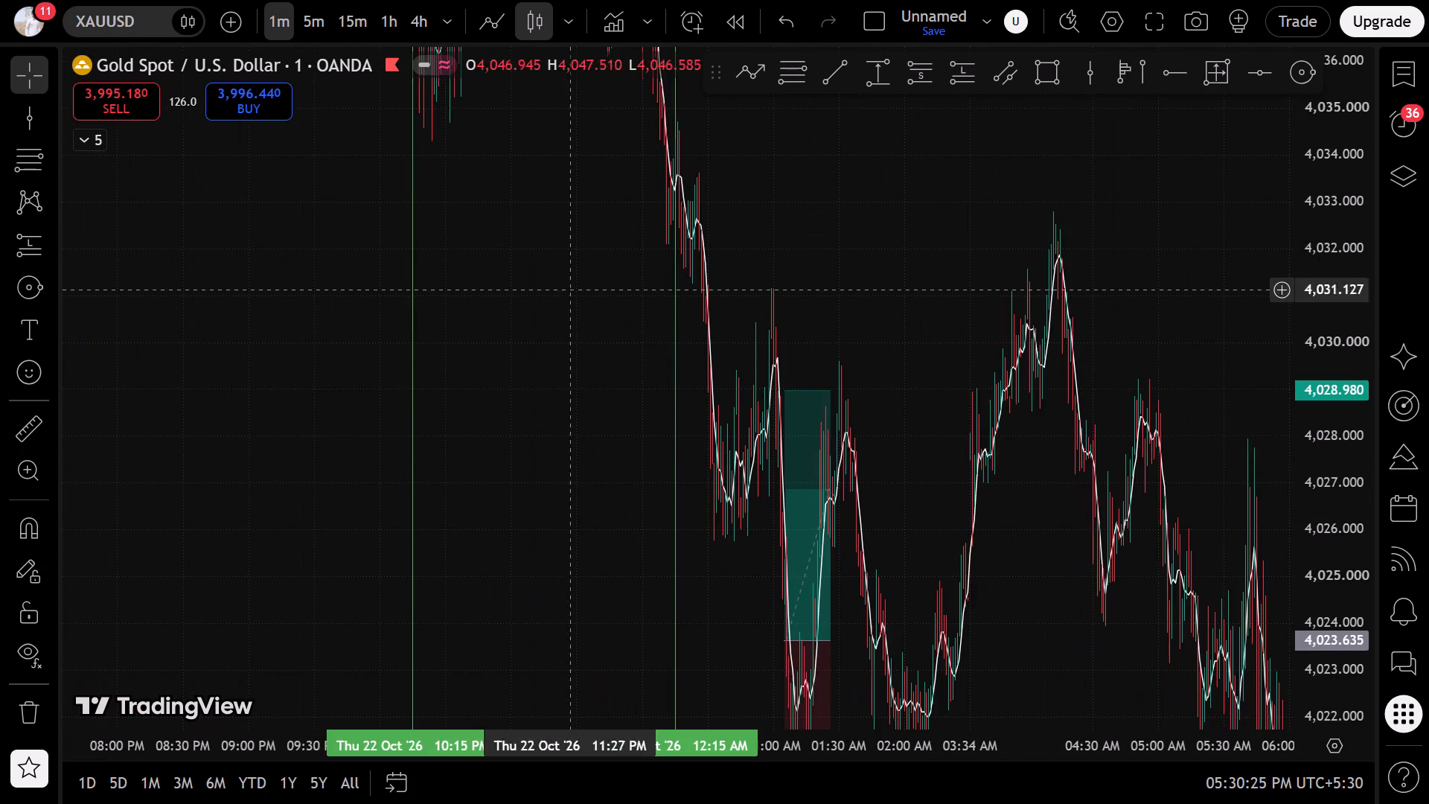
Re-examine the 1-minute decline from the Thu 22 Oct 10:15 PM line through the 12:15 AM line to the 01:05 AM long position.
{"action": "left_click_drag", "start_coordinate": [588, 304], "coordinate": [967, 681]}
{"action": "scroll", "coordinate": [822, 546], "scroll_direction": "up", "scroll_amount": 15}
{"action": "left_click_drag", "start_coordinate": [716, 269], "coordinate": [797, 364]}
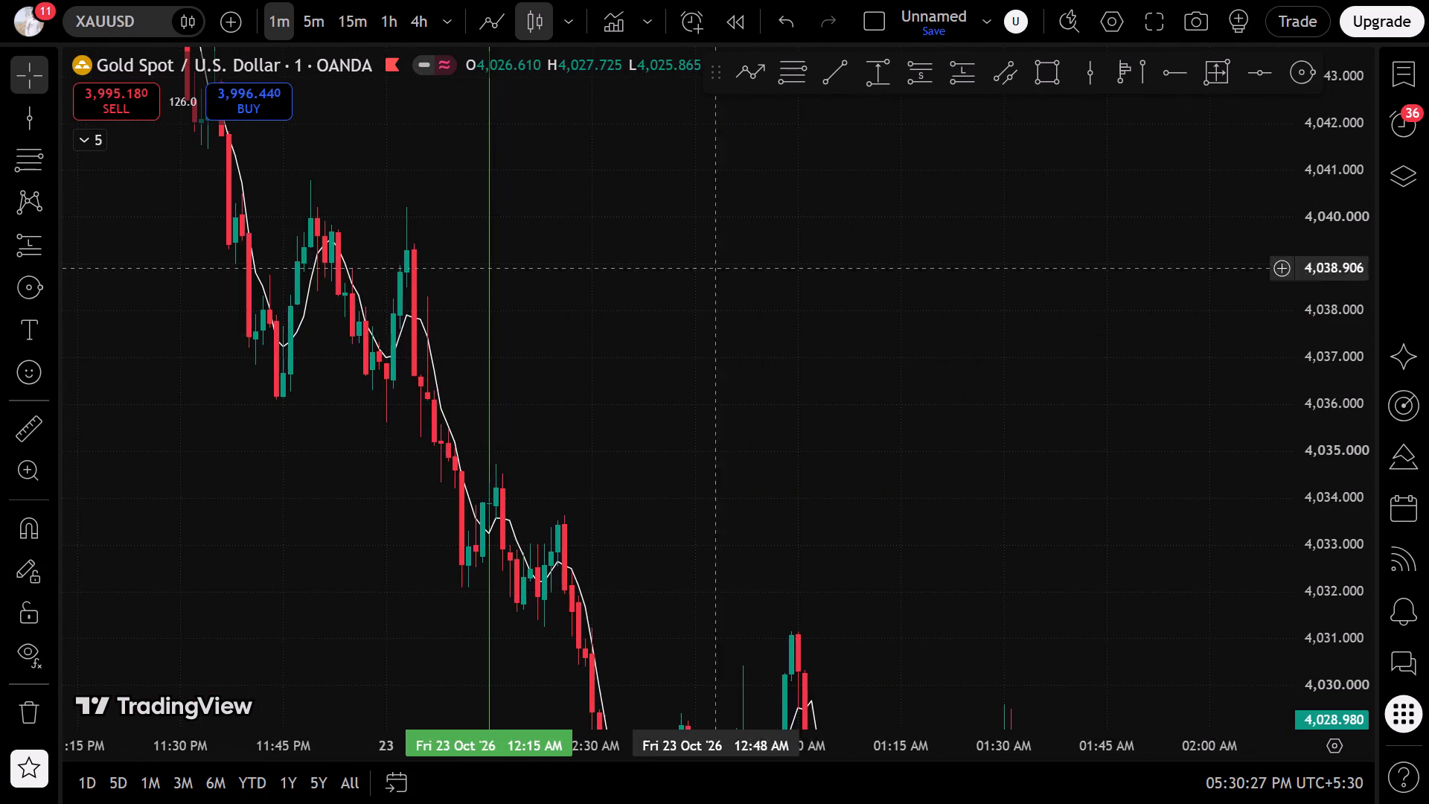
{"action": "left_click_drag", "start_coordinate": [797, 364], "coordinate": [834, 102]}
{"action": "scroll", "coordinate": [845, 306], "scroll_direction": "up", "scroll_amount": 3}
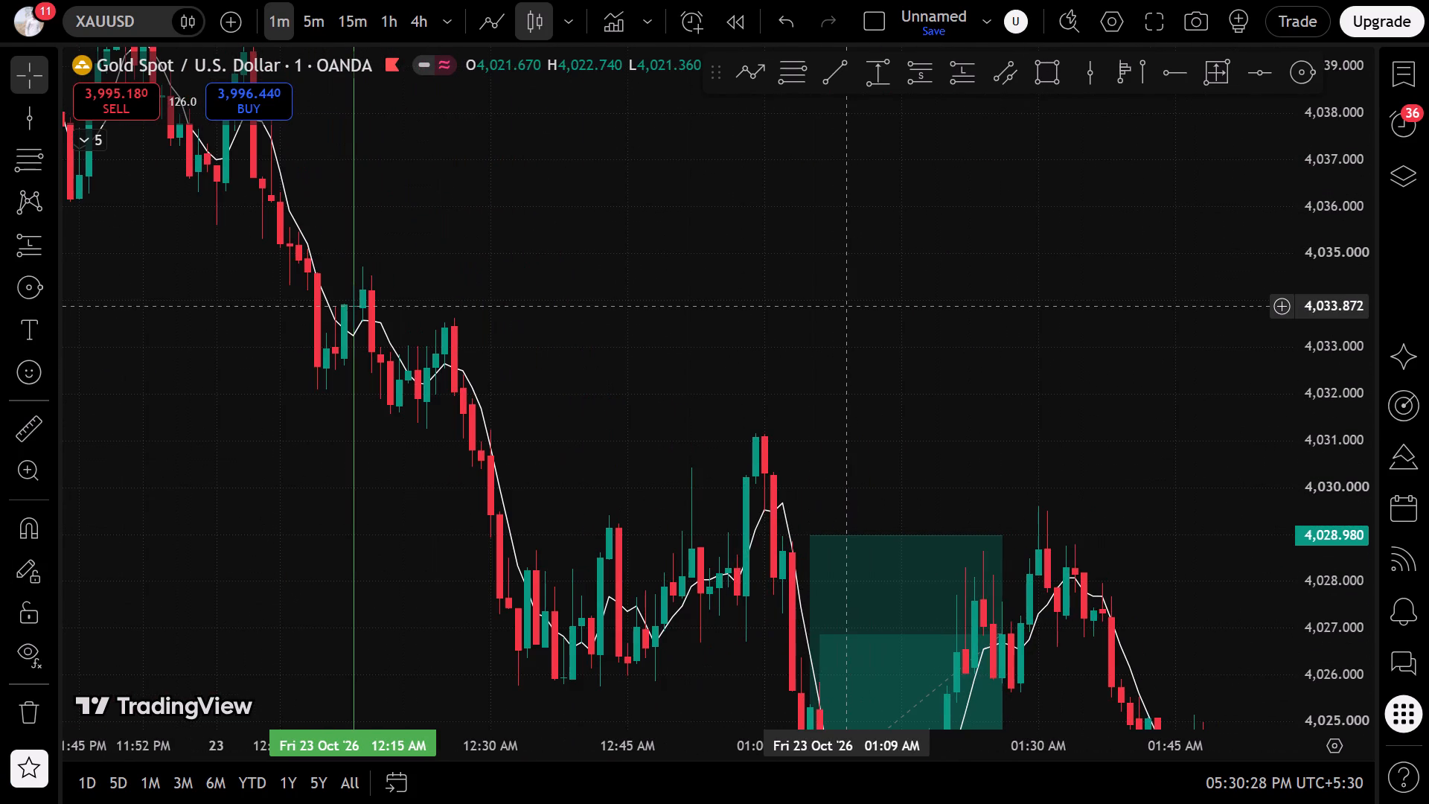
{"action": "left_click_drag", "start_coordinate": [589, 411], "coordinate": [712, 133]}
{"action": "scroll", "coordinate": [638, 334], "scroll_direction": "up", "scroll_amount": 2}
{"action": "left_click_drag", "start_coordinate": [614, 450], "coordinate": [685, 666]}
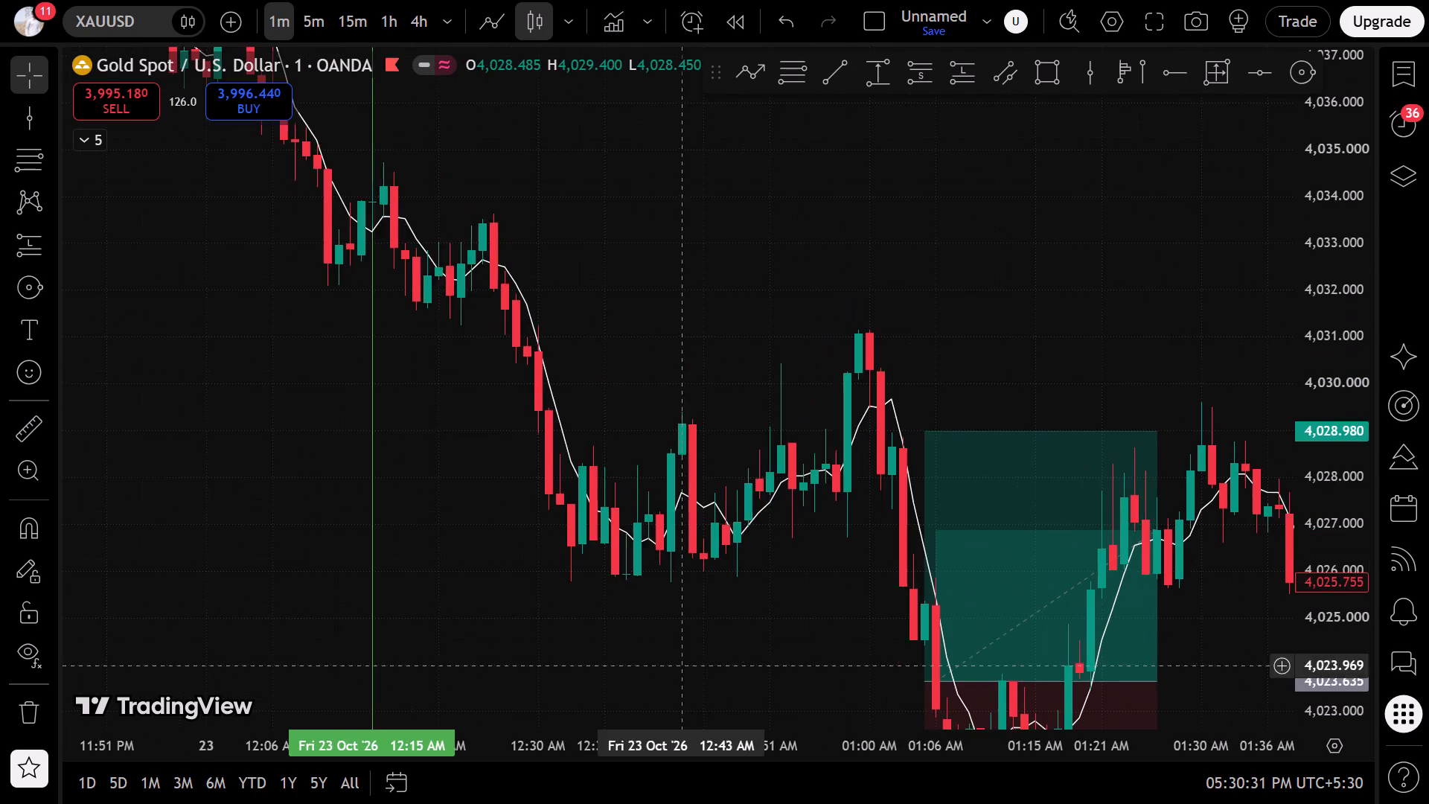
{"action": "scroll", "coordinate": [616, 553], "scroll_direction": "down", "scroll_amount": 5}
{"action": "left_click_drag", "start_coordinate": [566, 395], "coordinate": [709, 791]}
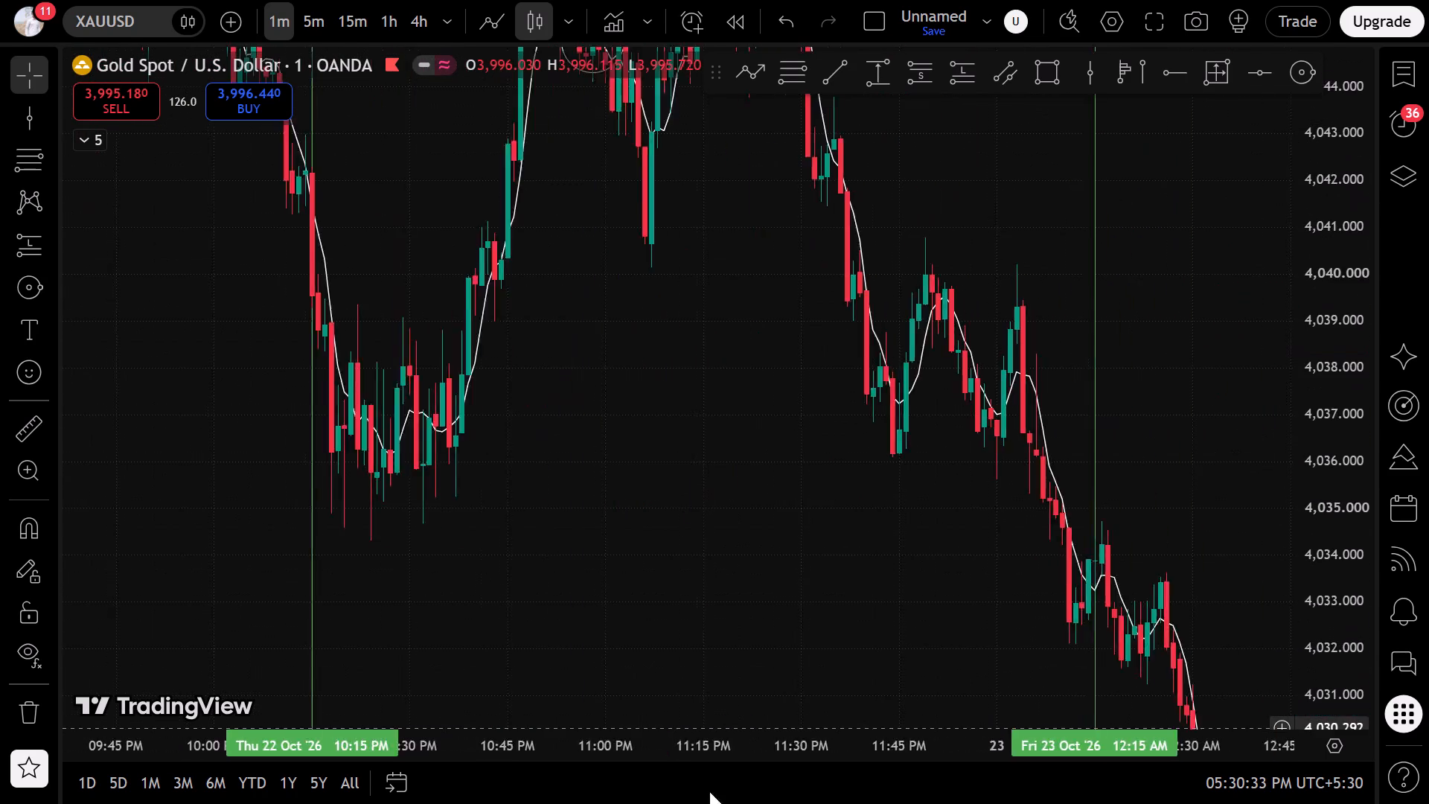
{"action": "left_click_drag", "start_coordinate": [709, 791], "coordinate": [753, 756]}
{"action": "left_click_drag", "start_coordinate": [550, 234], "coordinate": [521, 32]}
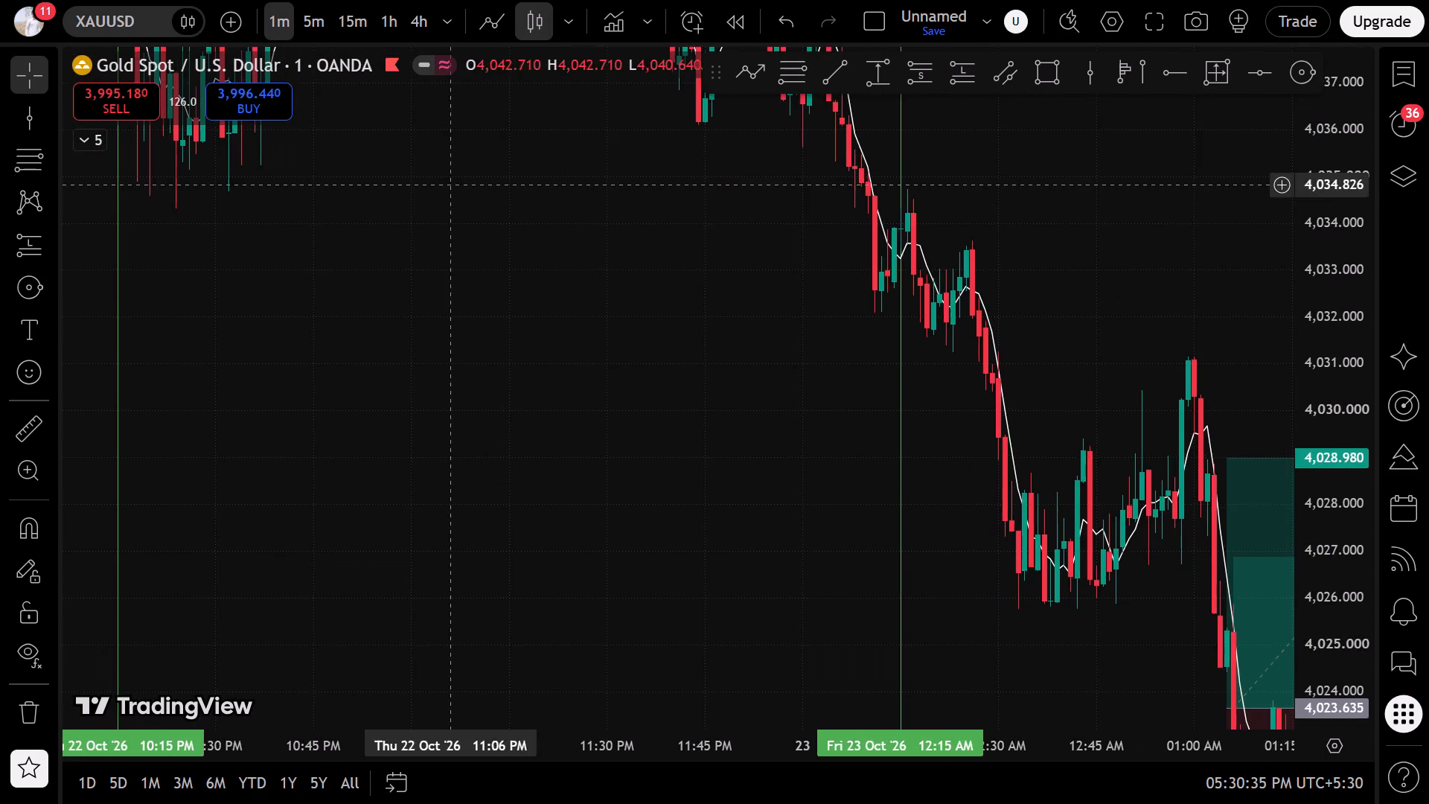
{"action": "scroll", "coordinate": [360, 209], "scroll_direction": "down", "scroll_amount": 12}
{"action": "scroll", "coordinate": [793, 280], "scroll_direction": "up", "scroll_amount": 20}
{"action": "scroll", "coordinate": [793, 280], "scroll_direction": "up", "scroll_amount": 9}
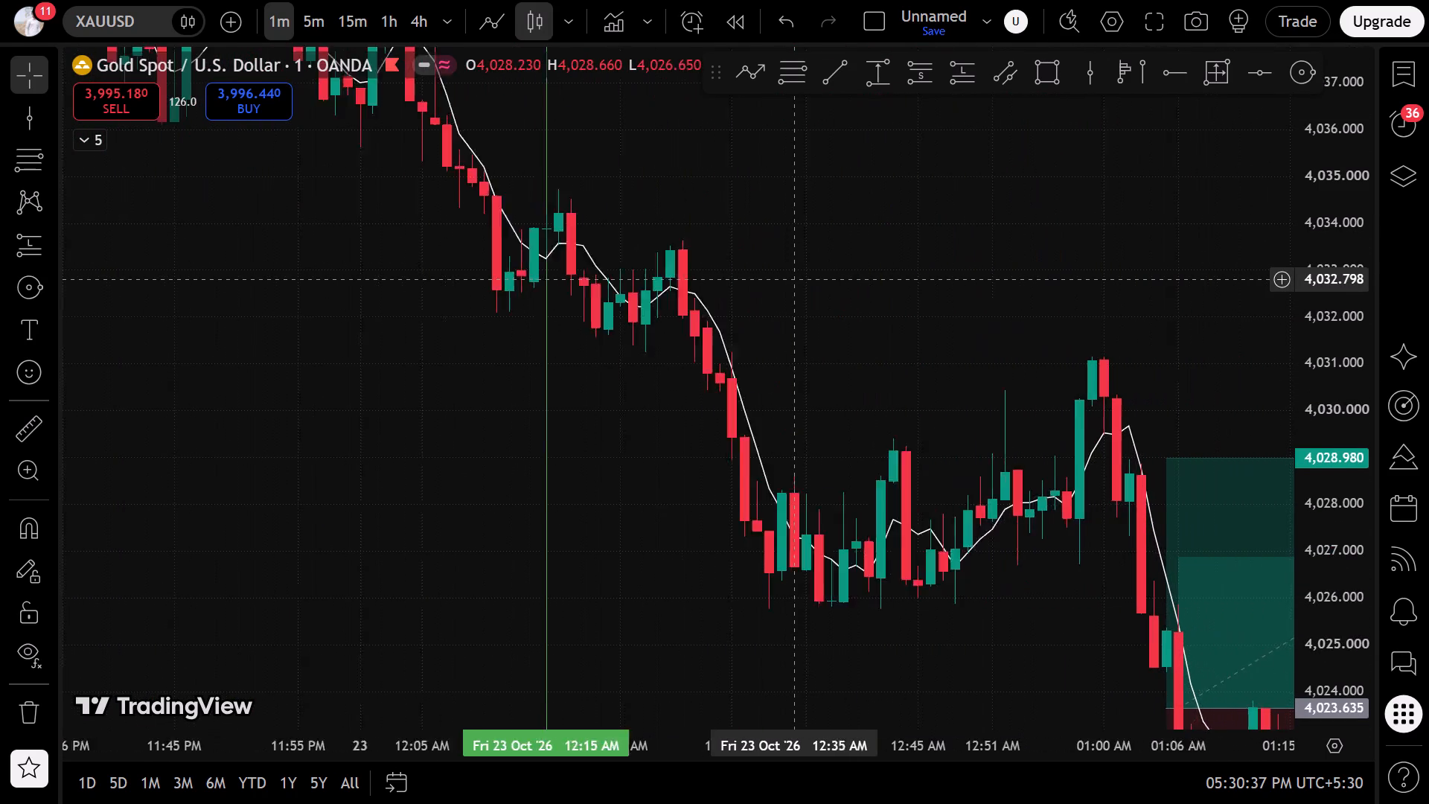
{"action": "left_click_drag", "start_coordinate": [777, 374], "coordinate": [534, 57]}
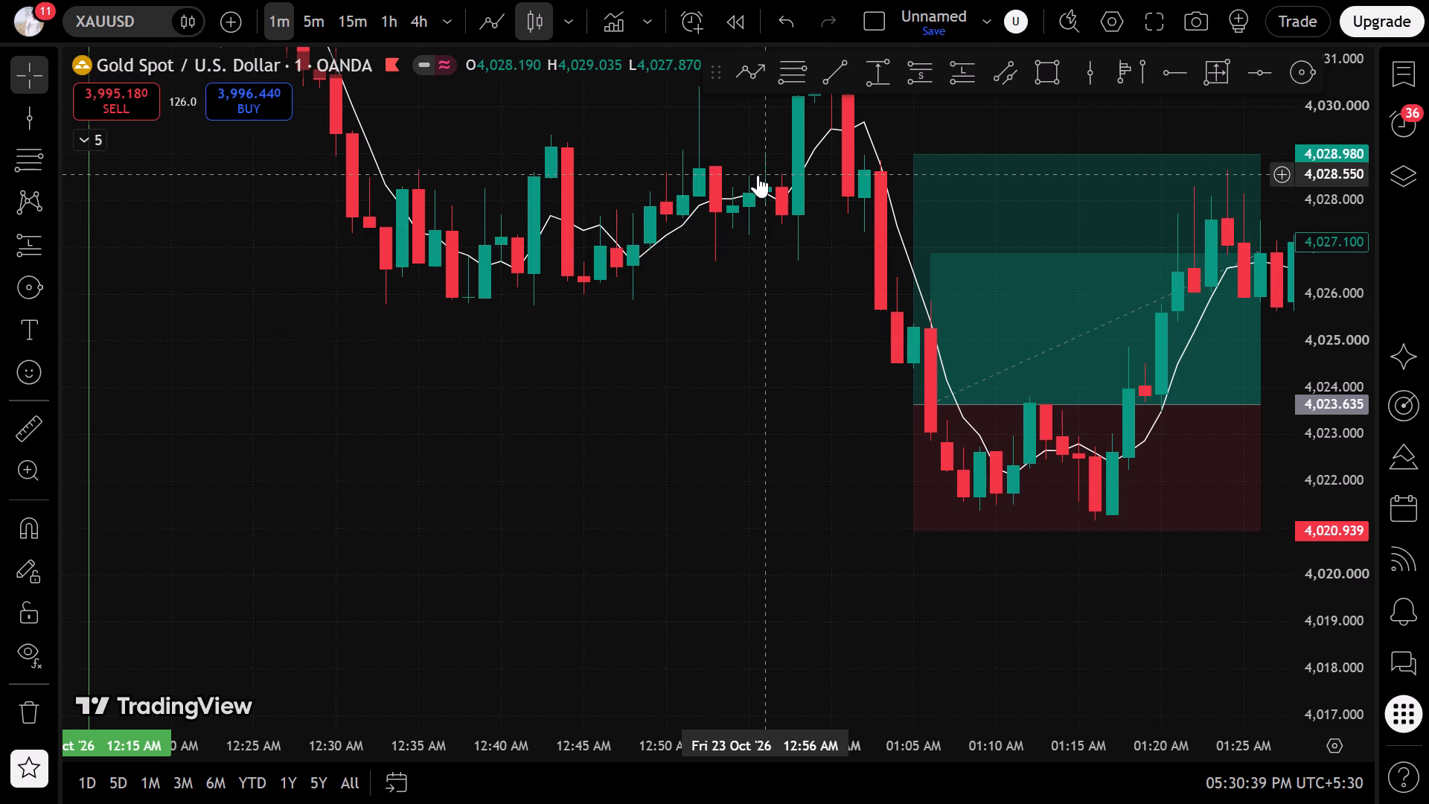
{"action": "left_click_drag", "start_coordinate": [683, 394], "coordinate": [336, 530]}
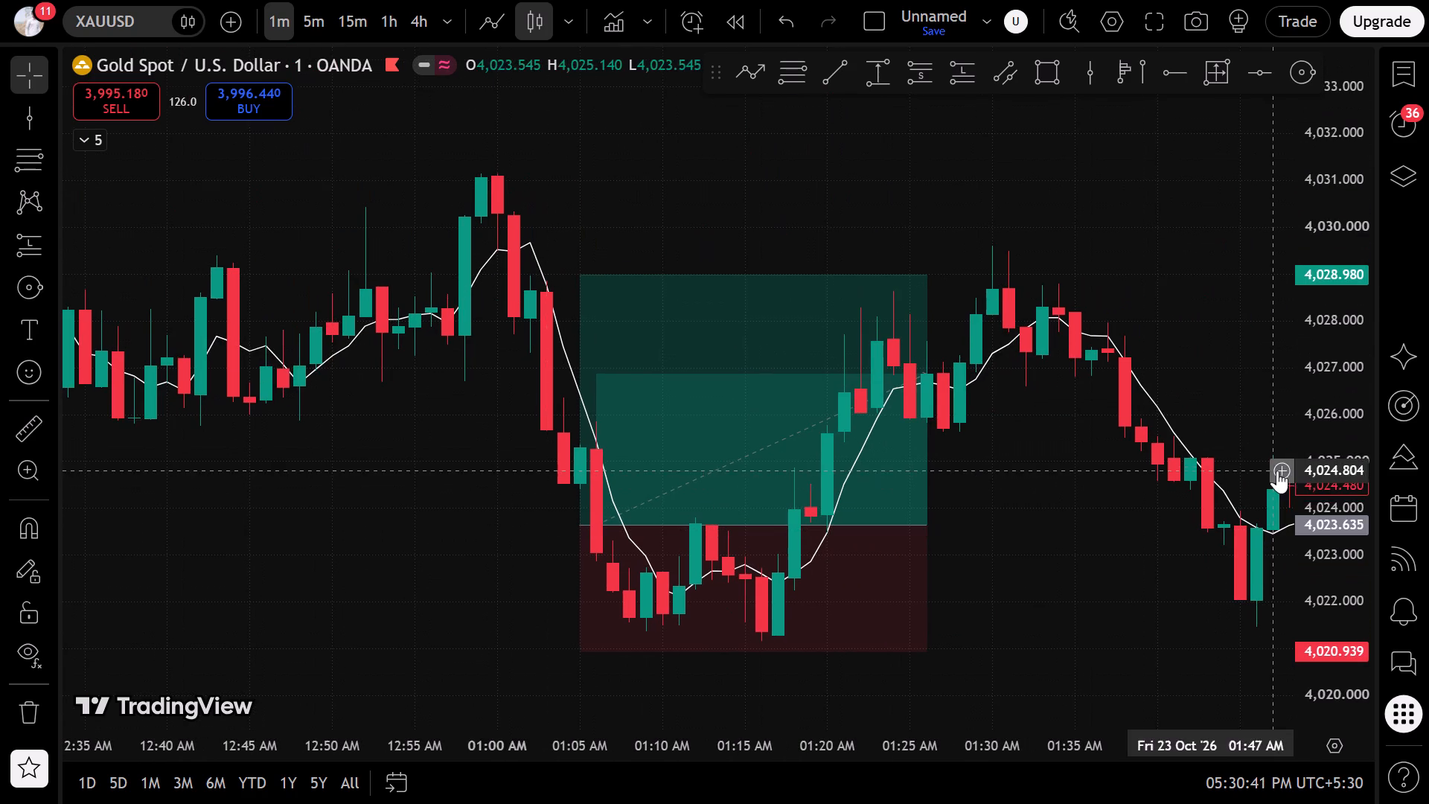
Examine the 1-minute candles and moving average from about 01:30 AM to 08:30 AM on Fri 23 Oct.
{"action": "left_click_drag", "start_coordinate": [1080, 512], "coordinate": [471, 465]}
{"action": "scroll", "coordinate": [808, 468], "scroll_direction": "down", "scroll_amount": 12}
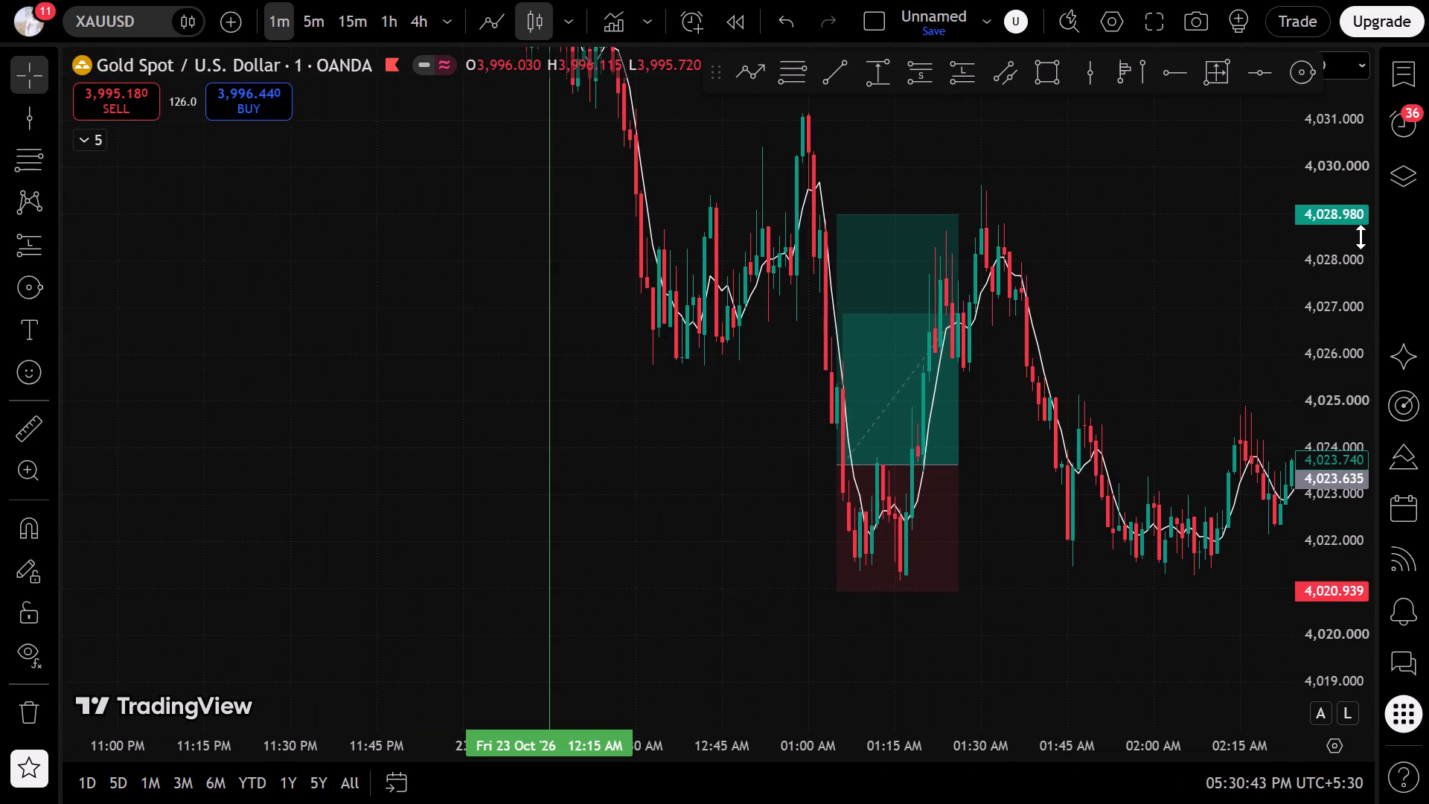
{"action": "left_click_drag", "start_coordinate": [1355, 245], "coordinate": [1175, 581]}
{"action": "left_click_drag", "start_coordinate": [1019, 622], "coordinate": [438, 565]}
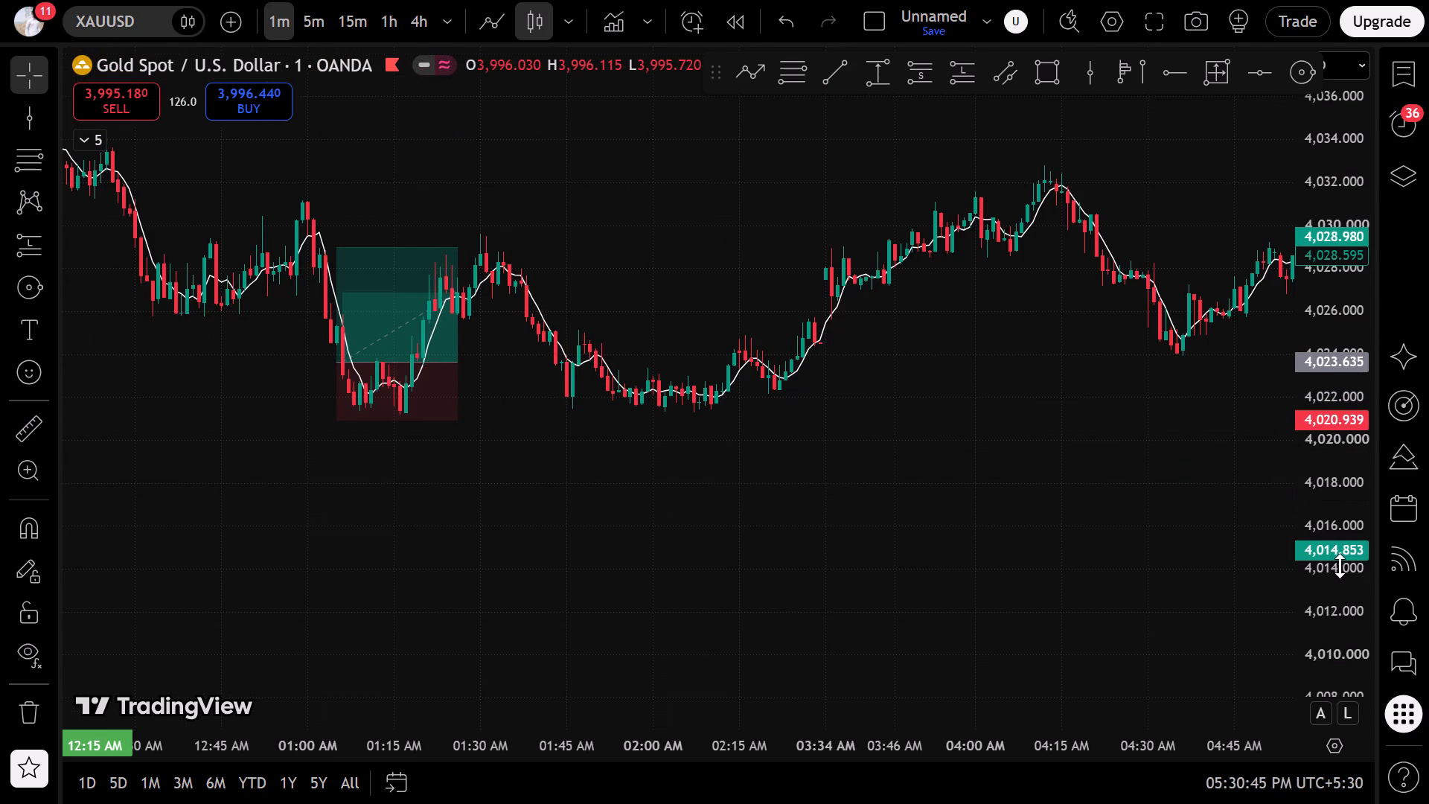
{"action": "left_click_drag", "start_coordinate": [1340, 567], "coordinate": [1294, 296]}
{"action": "left_click_drag", "start_coordinate": [1040, 372], "coordinate": [785, 579]}
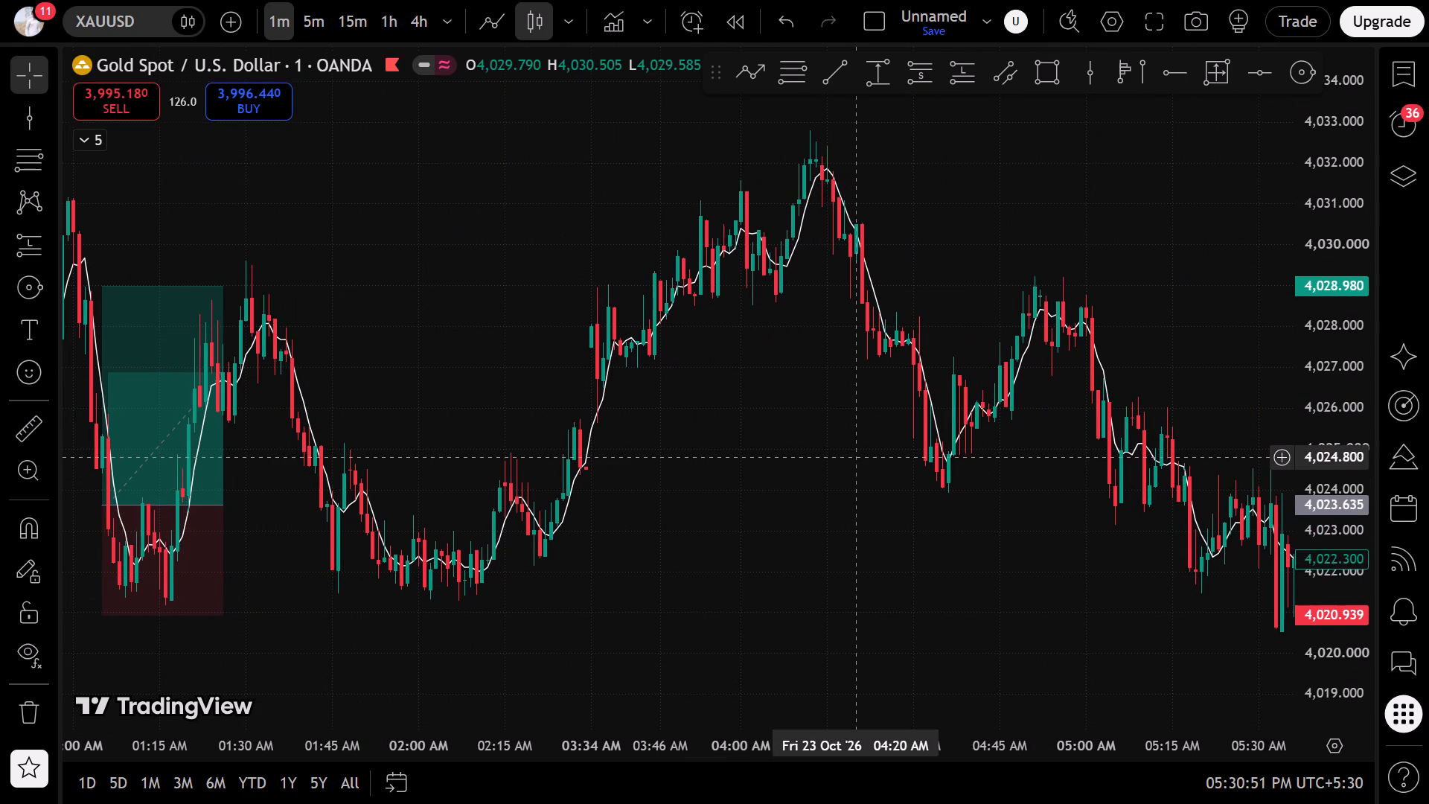
{"action": "left_click_drag", "start_coordinate": [841, 463], "coordinate": [0, 444]}
{"action": "left_click_drag", "start_coordinate": [624, 621], "coordinate": [360, 290]}
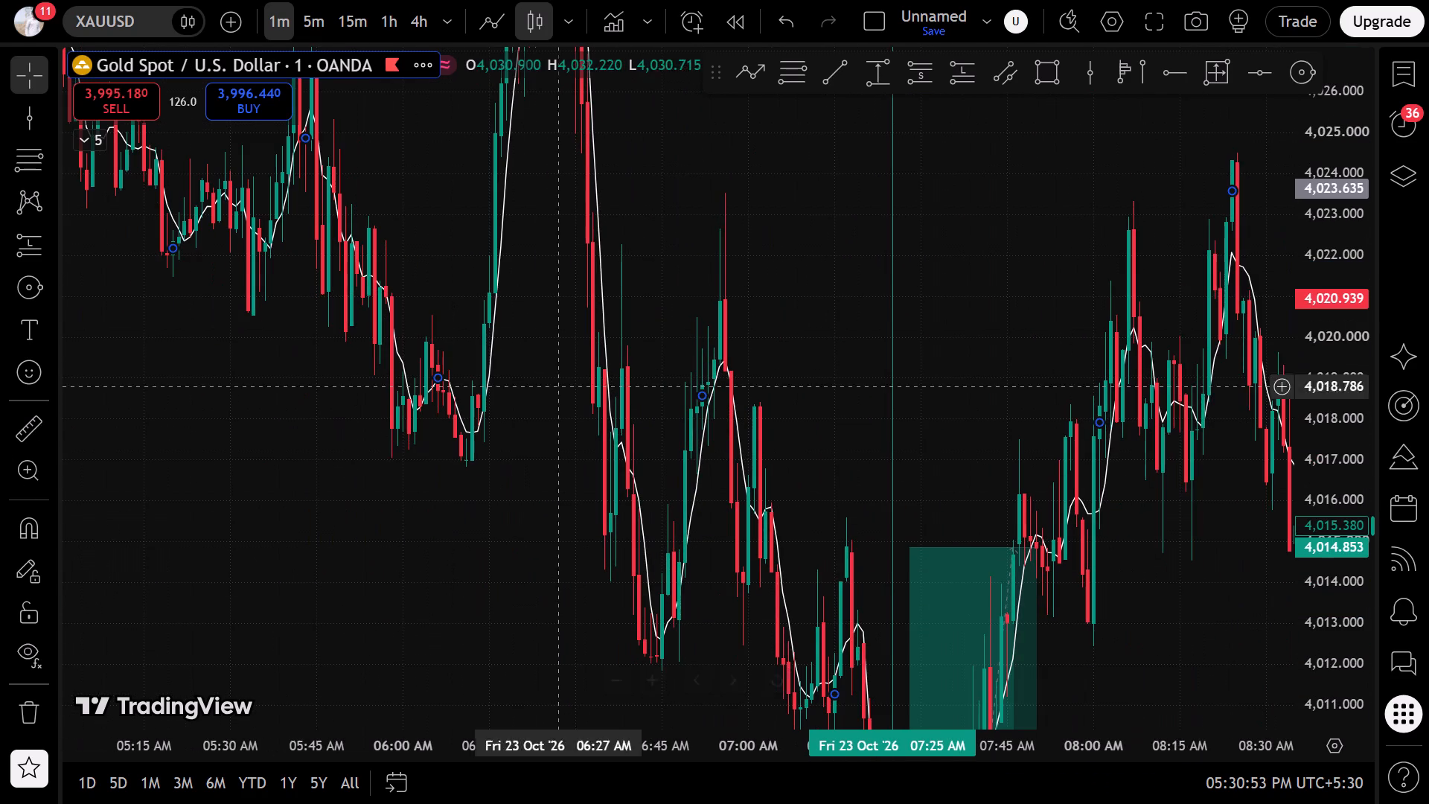
Delete the long position just after the Fri 23 Oct 07:25 AM line, with target 4,014.853 and stop 3,986.665.
{"action": "left_click_drag", "start_coordinate": [1326, 245], "coordinate": [1226, 624]}
{"action": "left_click_drag", "start_coordinate": [1194, 649], "coordinate": [1169, 149]}
{"action": "scroll", "coordinate": [909, 488], "scroll_direction": "up", "scroll_amount": 8}
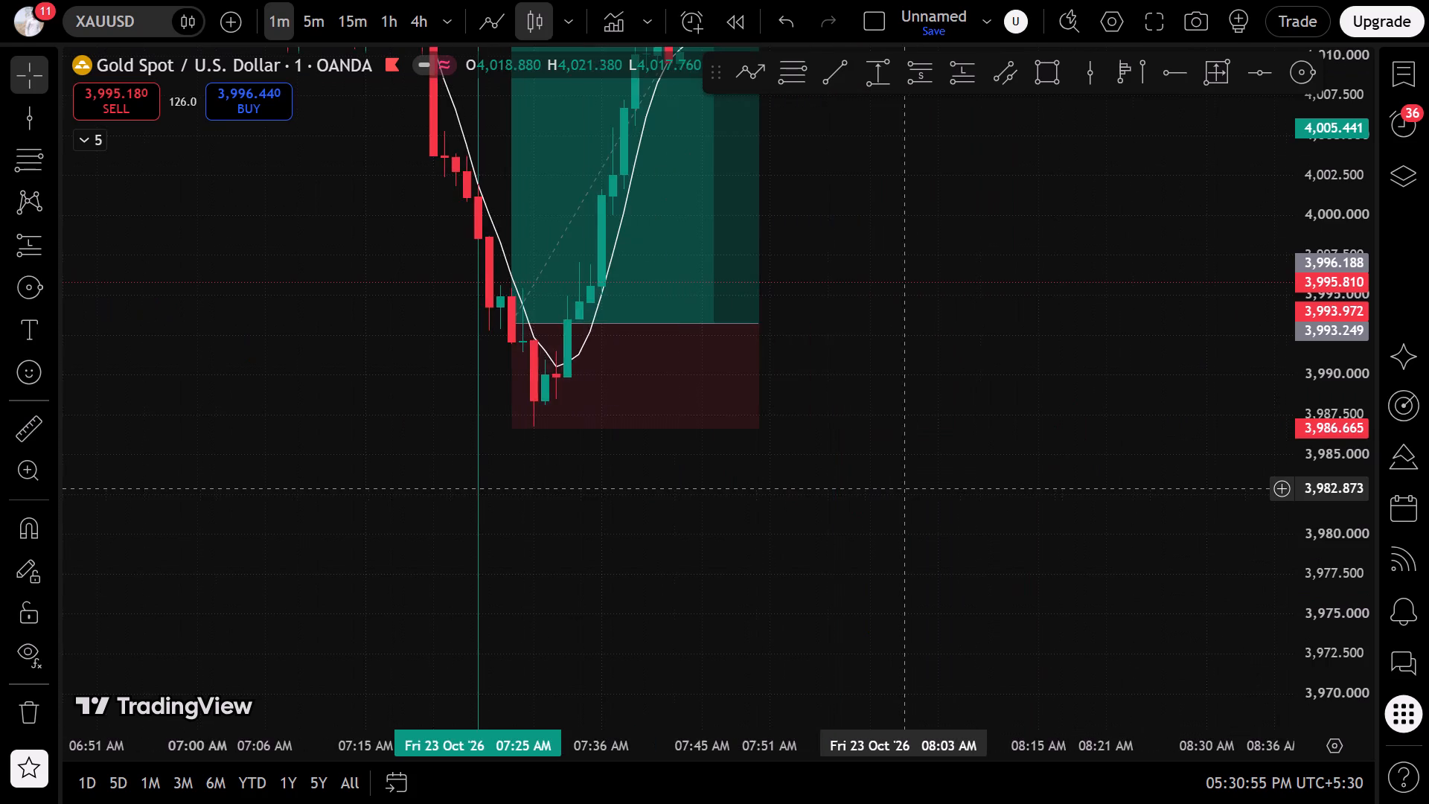
{"action": "left_click_drag", "start_coordinate": [895, 220], "coordinate": [991, 731]}
{"action": "scroll", "coordinate": [1022, 698], "scroll_direction": "down", "scroll_amount": 4}
{"action": "left_click_drag", "start_coordinate": [1113, 619], "coordinate": [935, 328]}
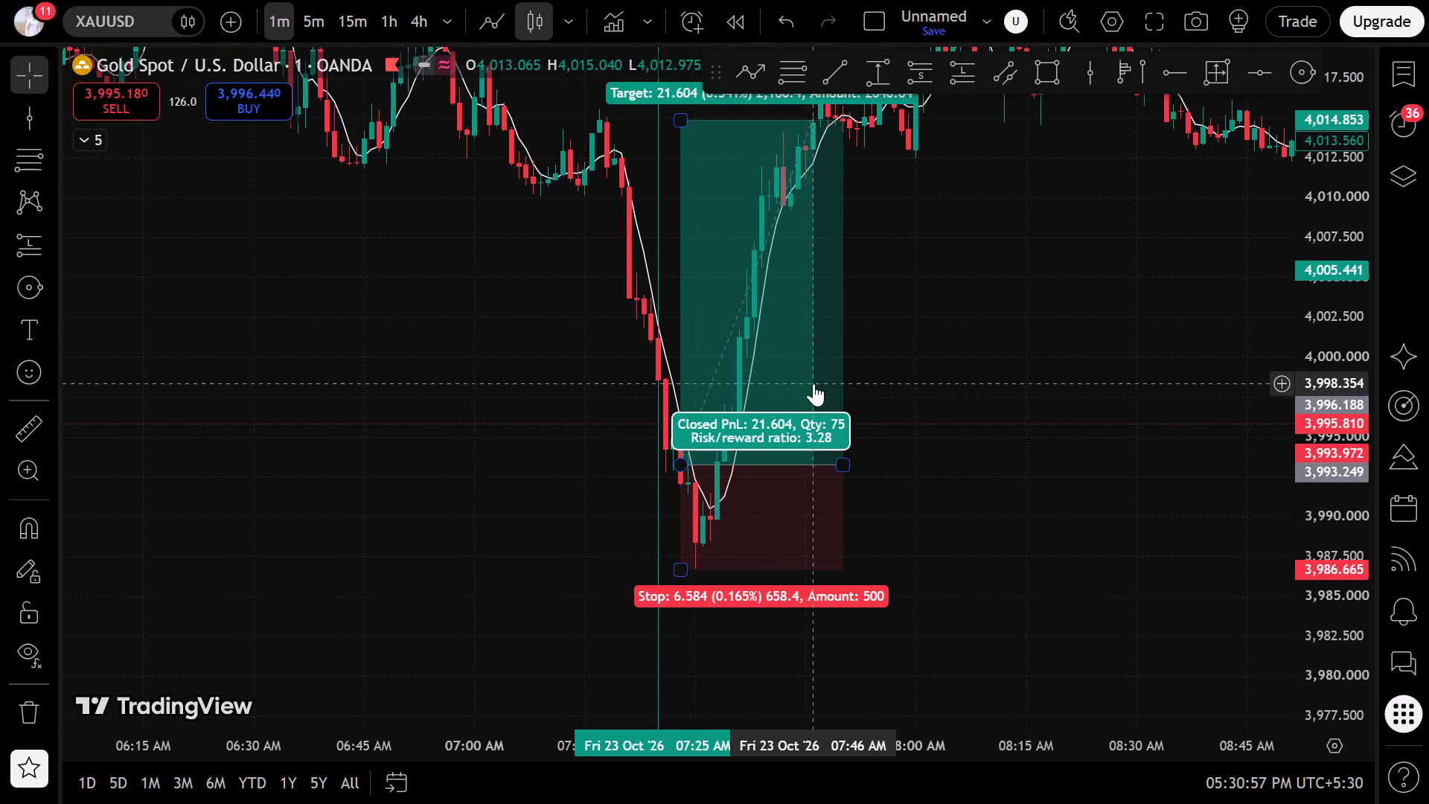
{"action": "left_click", "coordinate": [813, 384]}
{"action": "left_click", "coordinate": [799, 85]}
Place a long position at Fri 23 Oct '26 08:09 AM with entry about 4,019.647.
{"action": "left_click_drag", "start_coordinate": [729, 340], "coordinate": [322, 573]}
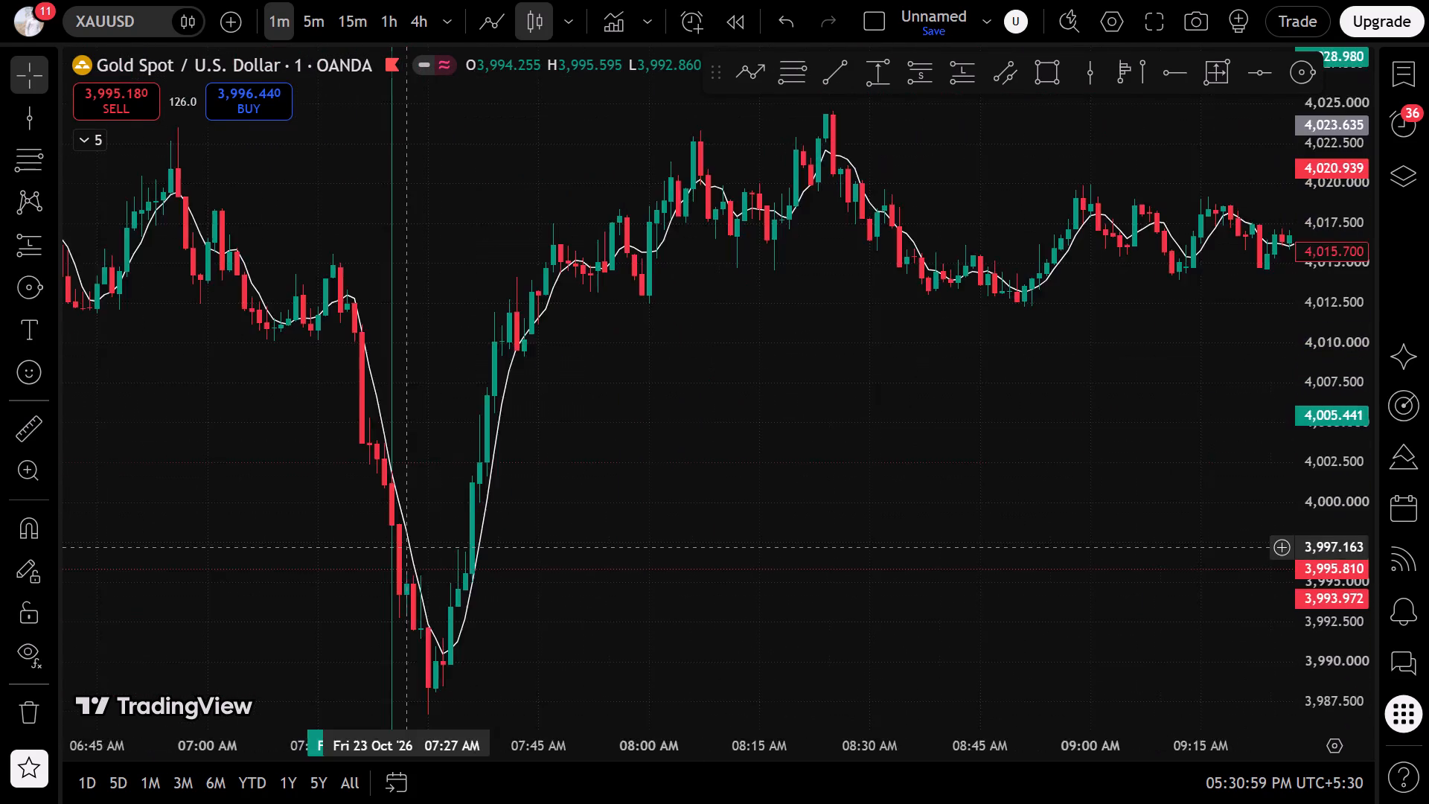
{"action": "left_click_drag", "start_coordinate": [322, 573], "coordinate": [0, 683]}
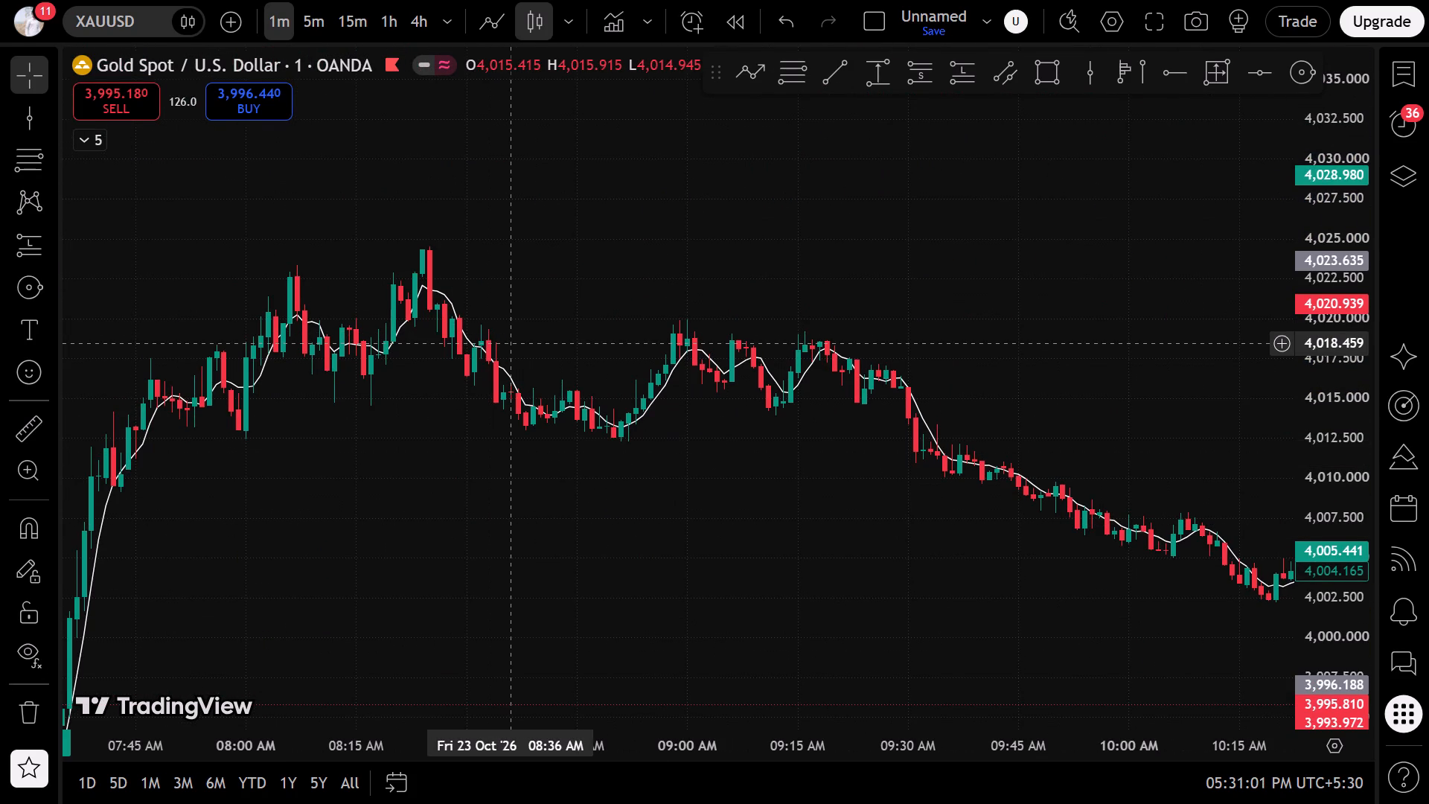
{"action": "left_click_drag", "start_coordinate": [351, 521], "coordinate": [548, 602]}
{"action": "scroll", "coordinate": [515, 574], "scroll_direction": "up", "scroll_amount": 7}
{"action": "left_click_drag", "start_coordinate": [397, 541], "coordinate": [957, 600]}
{"action": "left_click_drag", "start_coordinate": [1339, 645], "coordinate": [1346, 359]}
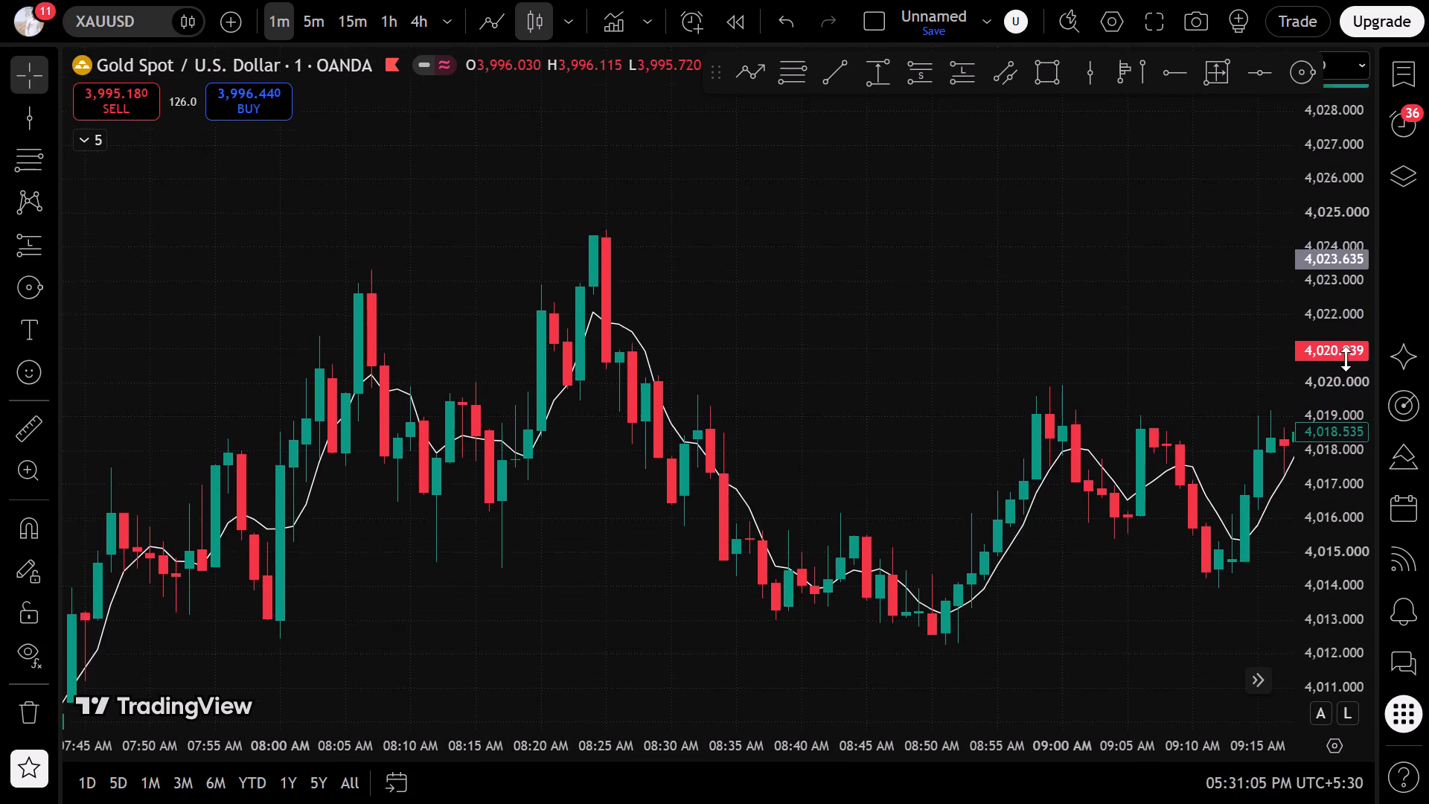
{"action": "left_click_drag", "start_coordinate": [1346, 359], "coordinate": [1299, 546]}
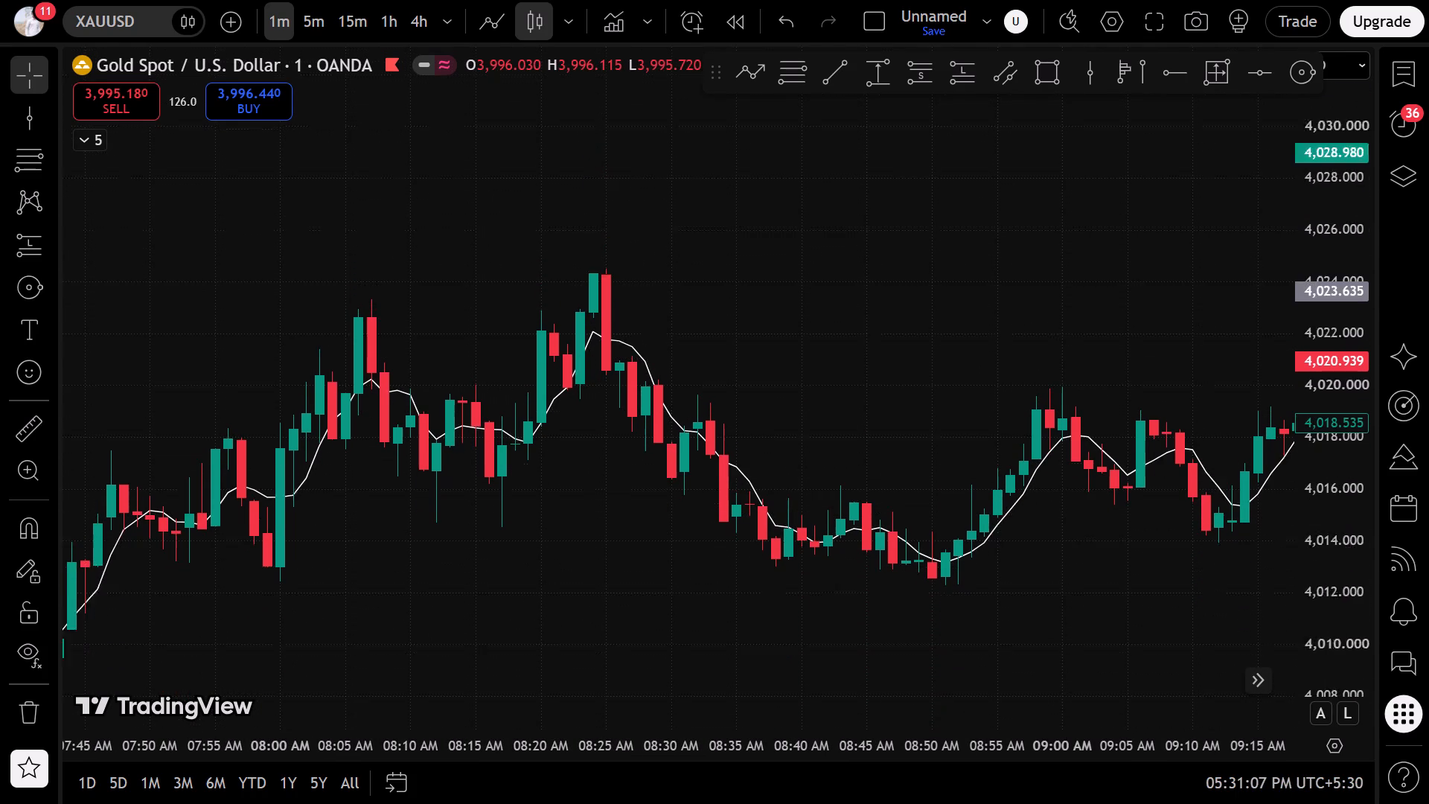
{"action": "left_click", "coordinate": [968, 80]}
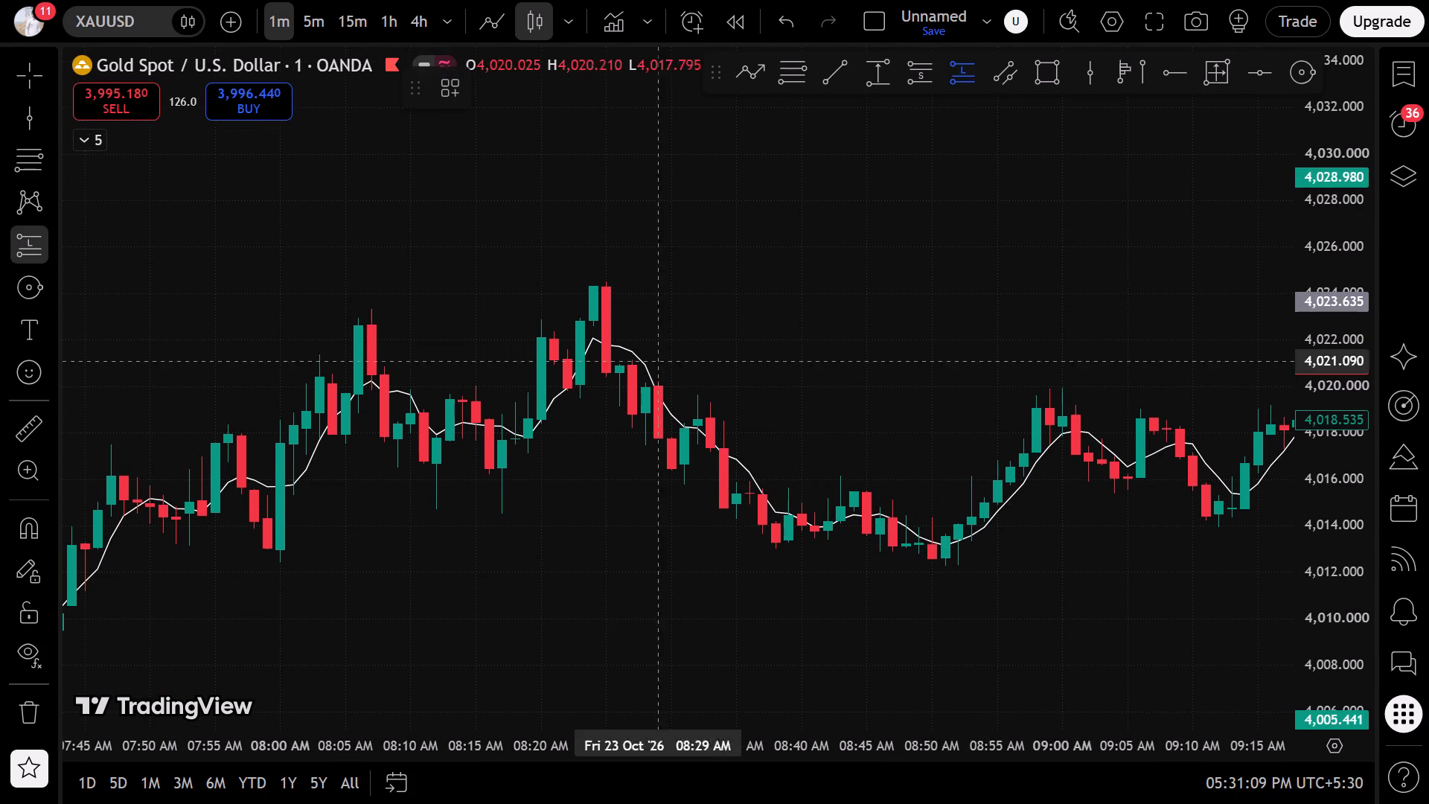
{"action": "left_click", "coordinate": [393, 395]}
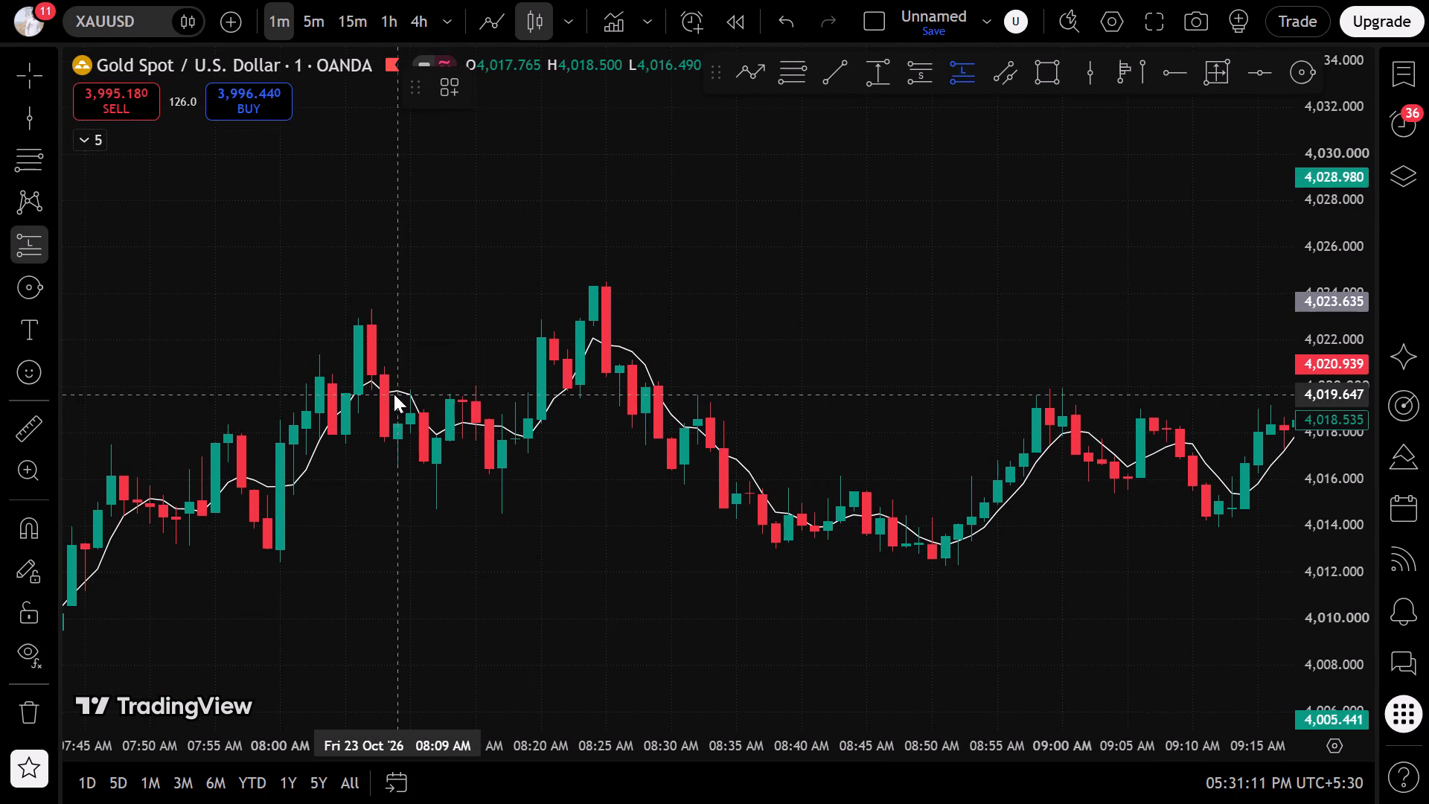
Lower the 08:09 AM long position's stop to about 4,014.028 and raise its target to about 4,025.513.
{"action": "left_click_drag", "start_coordinate": [376, 521], "coordinate": [668, 638]}
{"action": "scroll", "coordinate": [662, 634], "scroll_direction": "up", "scroll_amount": 9}
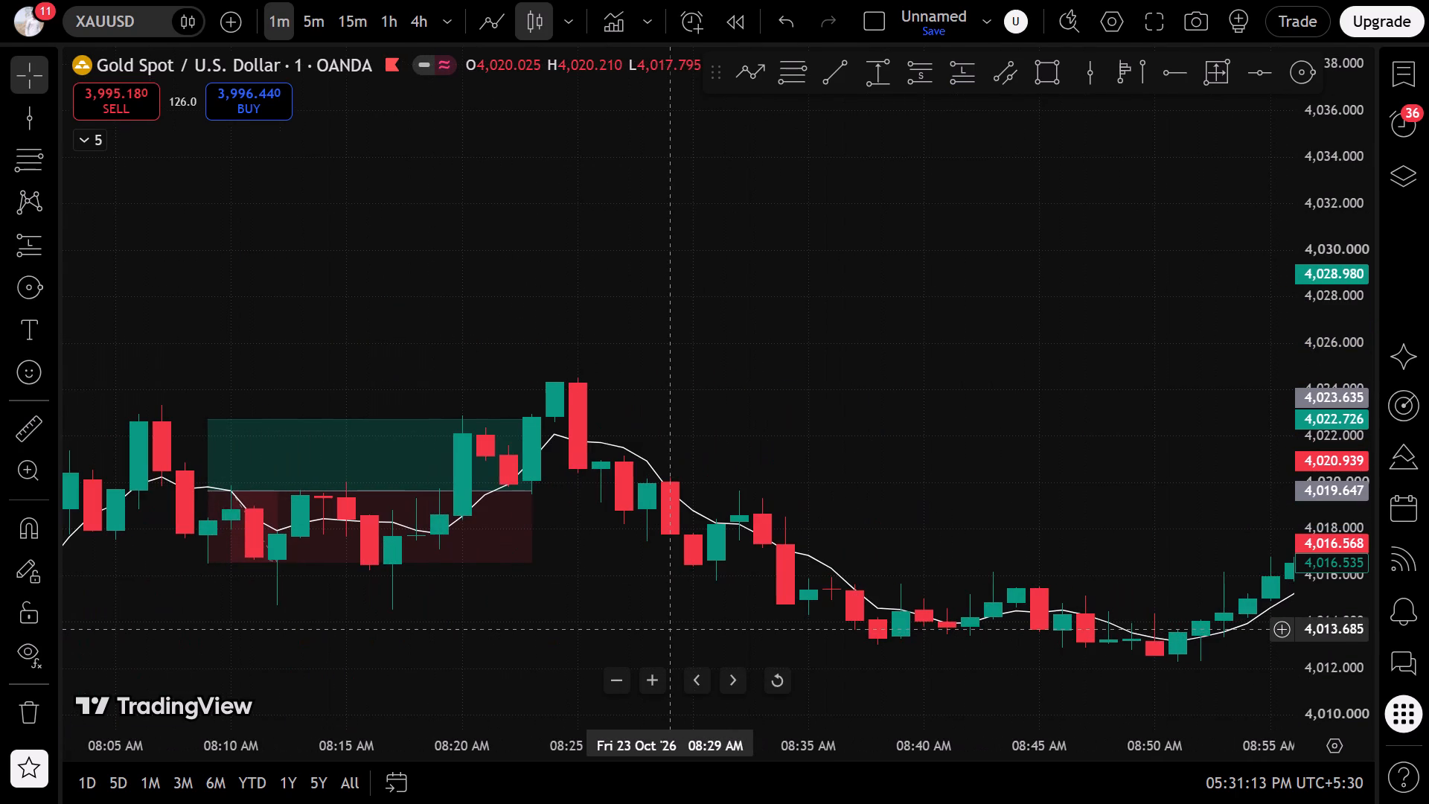
{"action": "left_click_drag", "start_coordinate": [641, 619], "coordinate": [920, 534]}
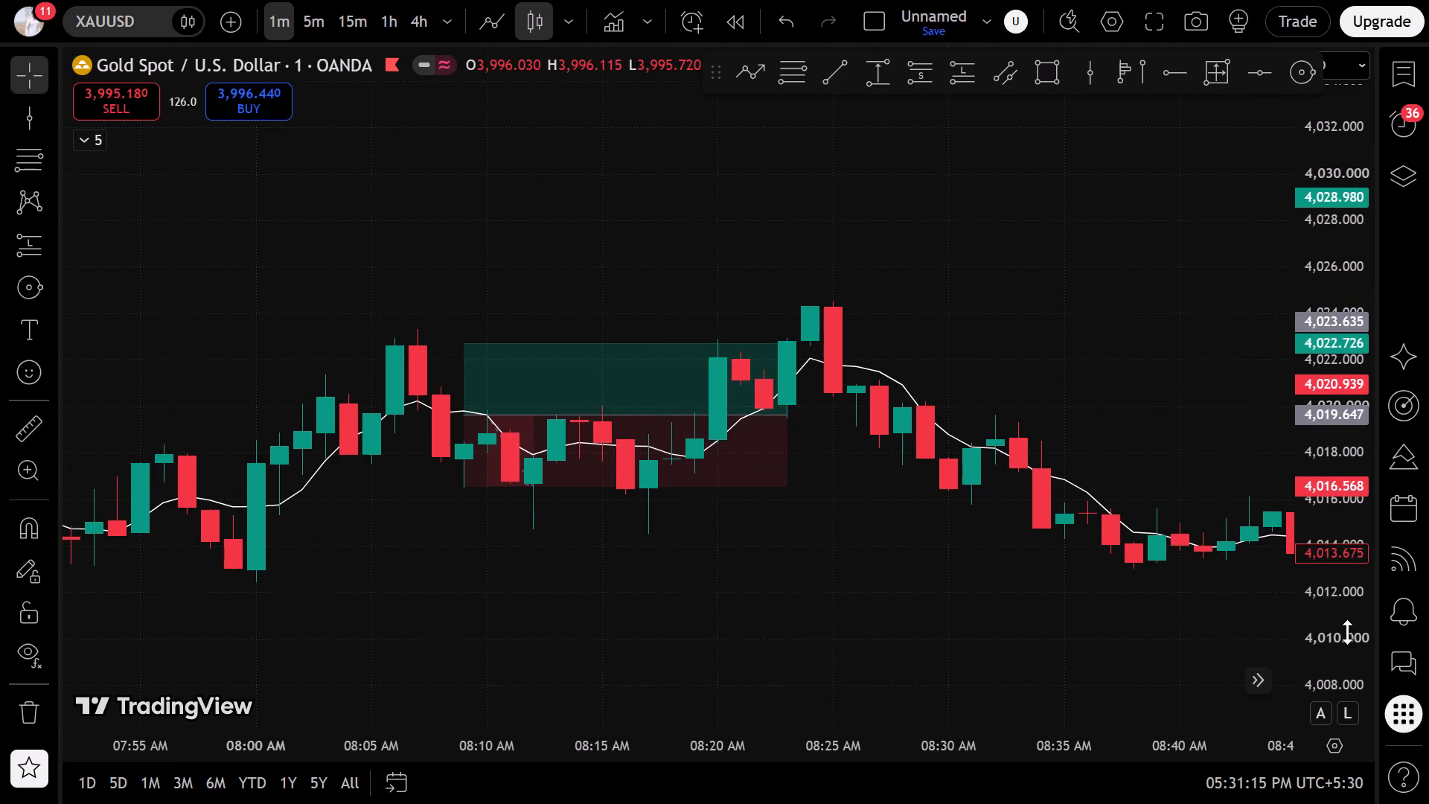
{"action": "left_click_drag", "start_coordinate": [1347, 632], "coordinate": [1139, 608]}
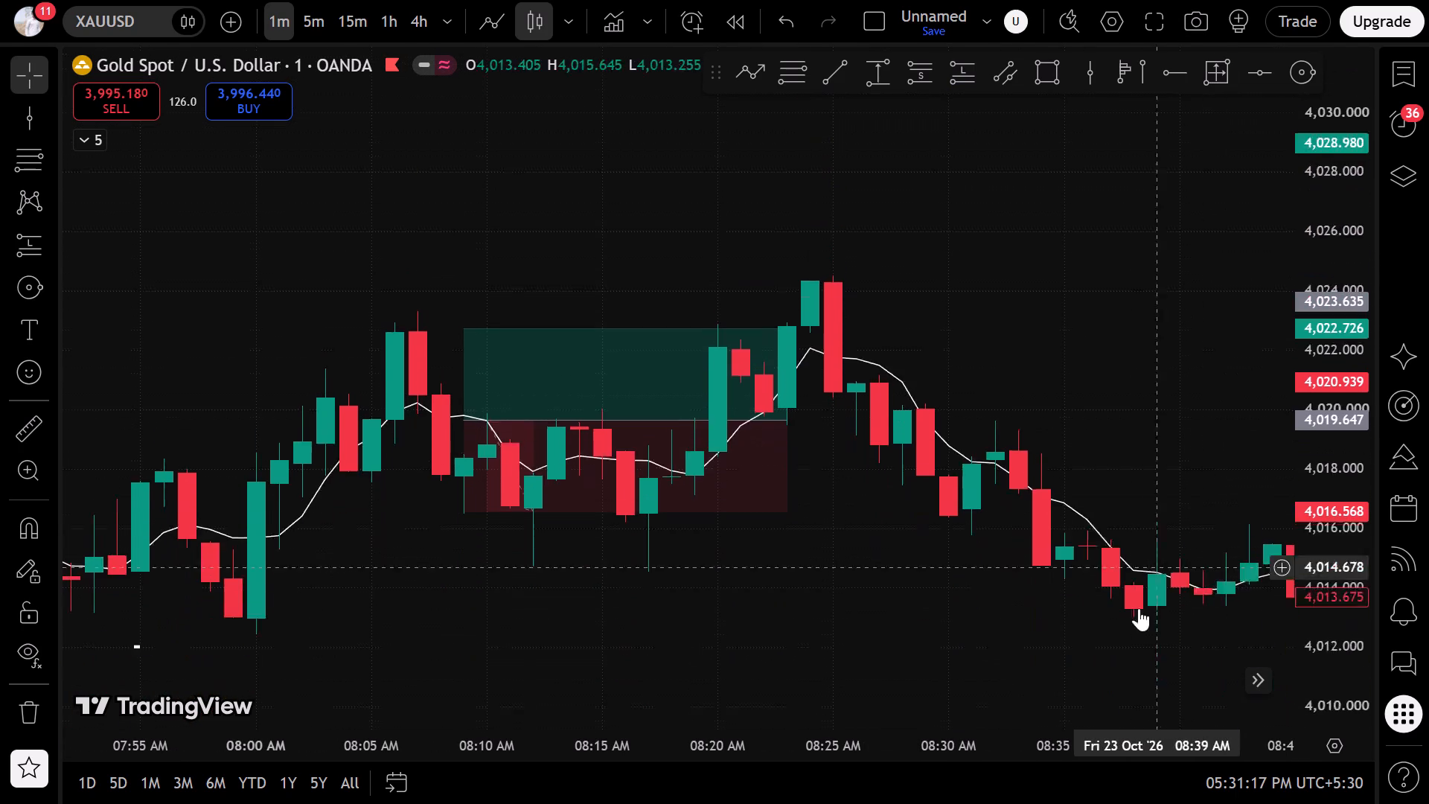
{"action": "left_click_drag", "start_coordinate": [1139, 608], "coordinate": [1125, 639]}
{"action": "left_click_drag", "start_coordinate": [851, 558], "coordinate": [509, 529]}
{"action": "scroll", "coordinate": [505, 526], "scroll_direction": "down", "scroll_amount": 3}
{"action": "left_click_drag", "start_coordinate": [503, 461], "coordinate": [503, 468]}
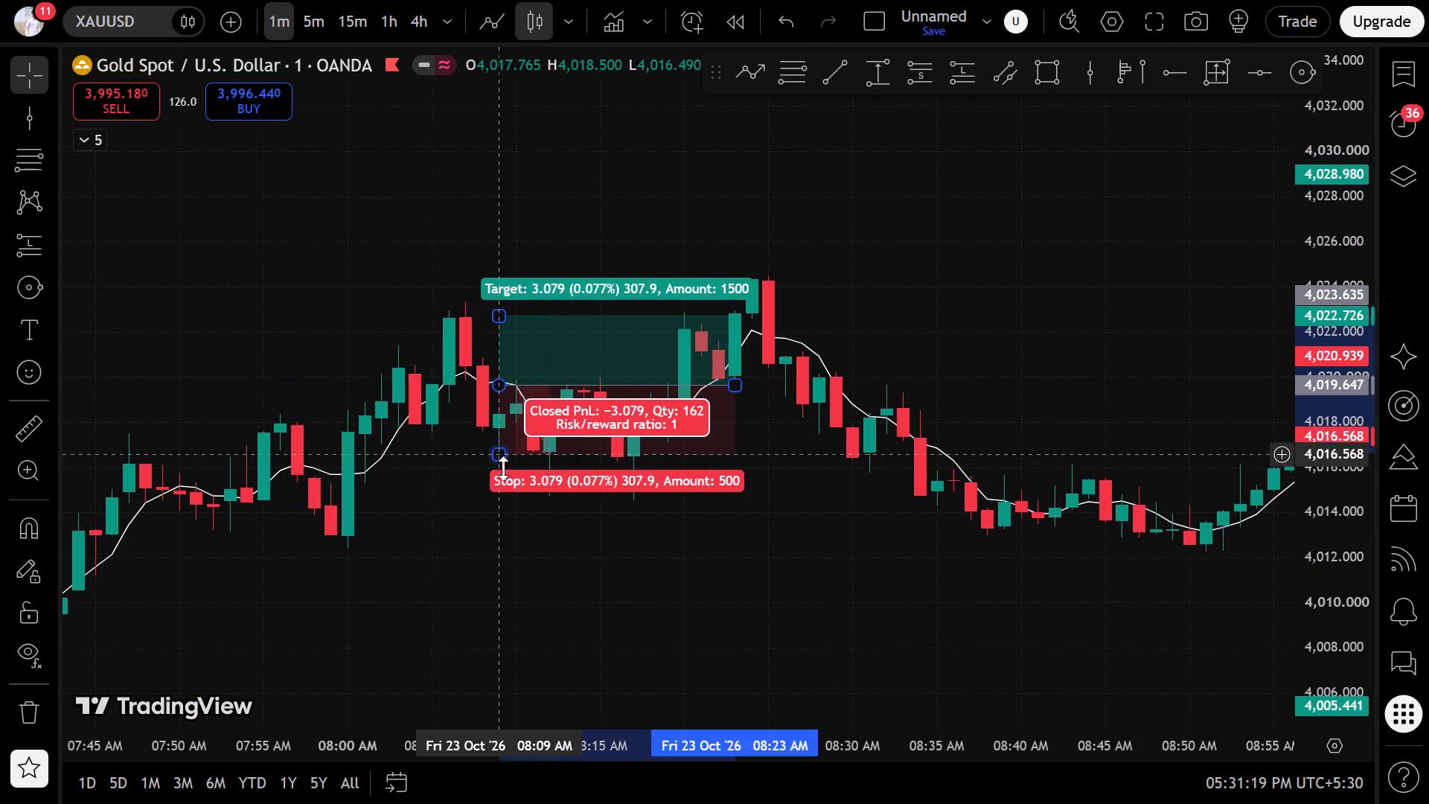
{"action": "left_click_drag", "start_coordinate": [503, 468], "coordinate": [497, 511]}
{"action": "left_click", "coordinate": [487, 313]}
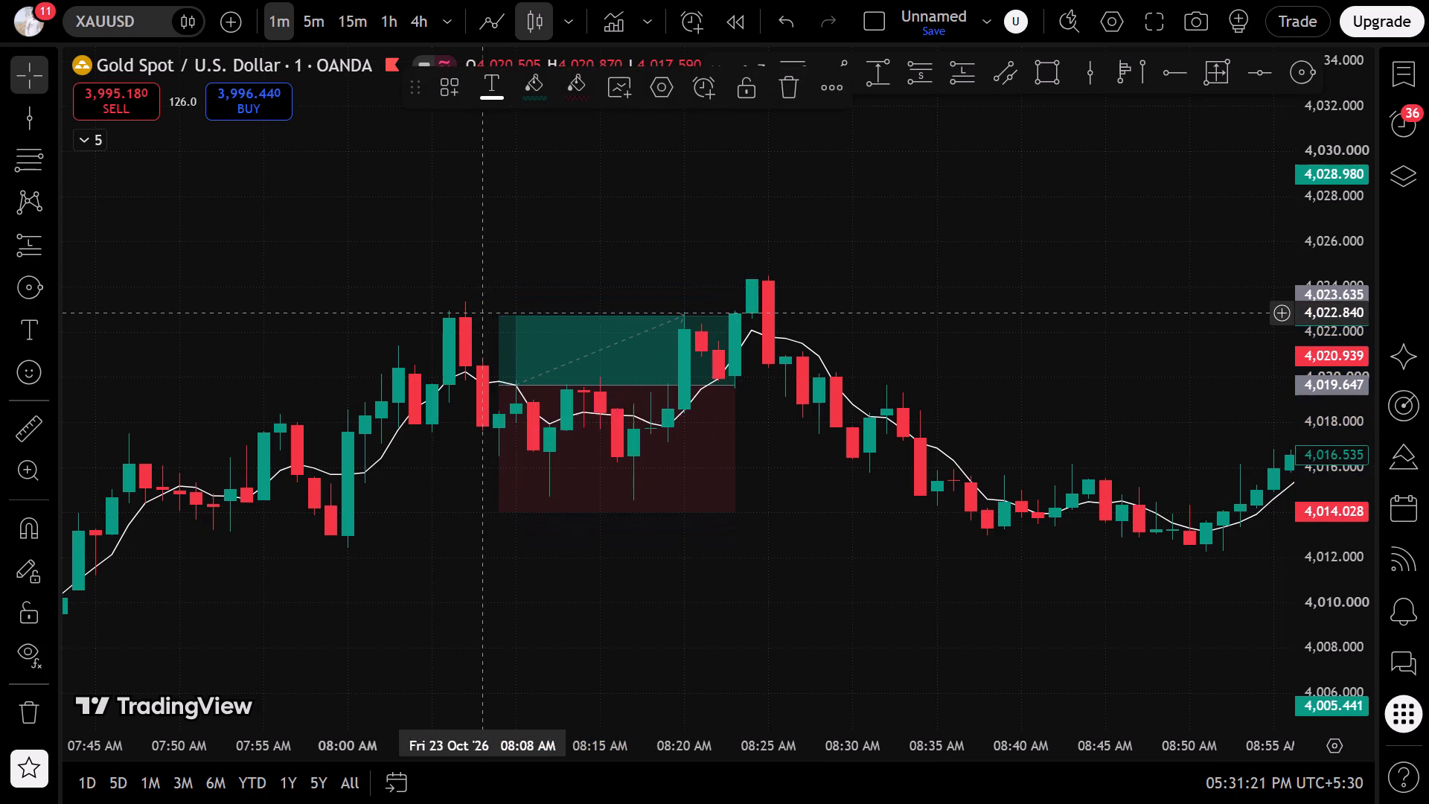
{"action": "left_click_drag", "start_coordinate": [508, 316], "coordinate": [575, 253]}
{"action": "left_click", "coordinate": [294, 428]}
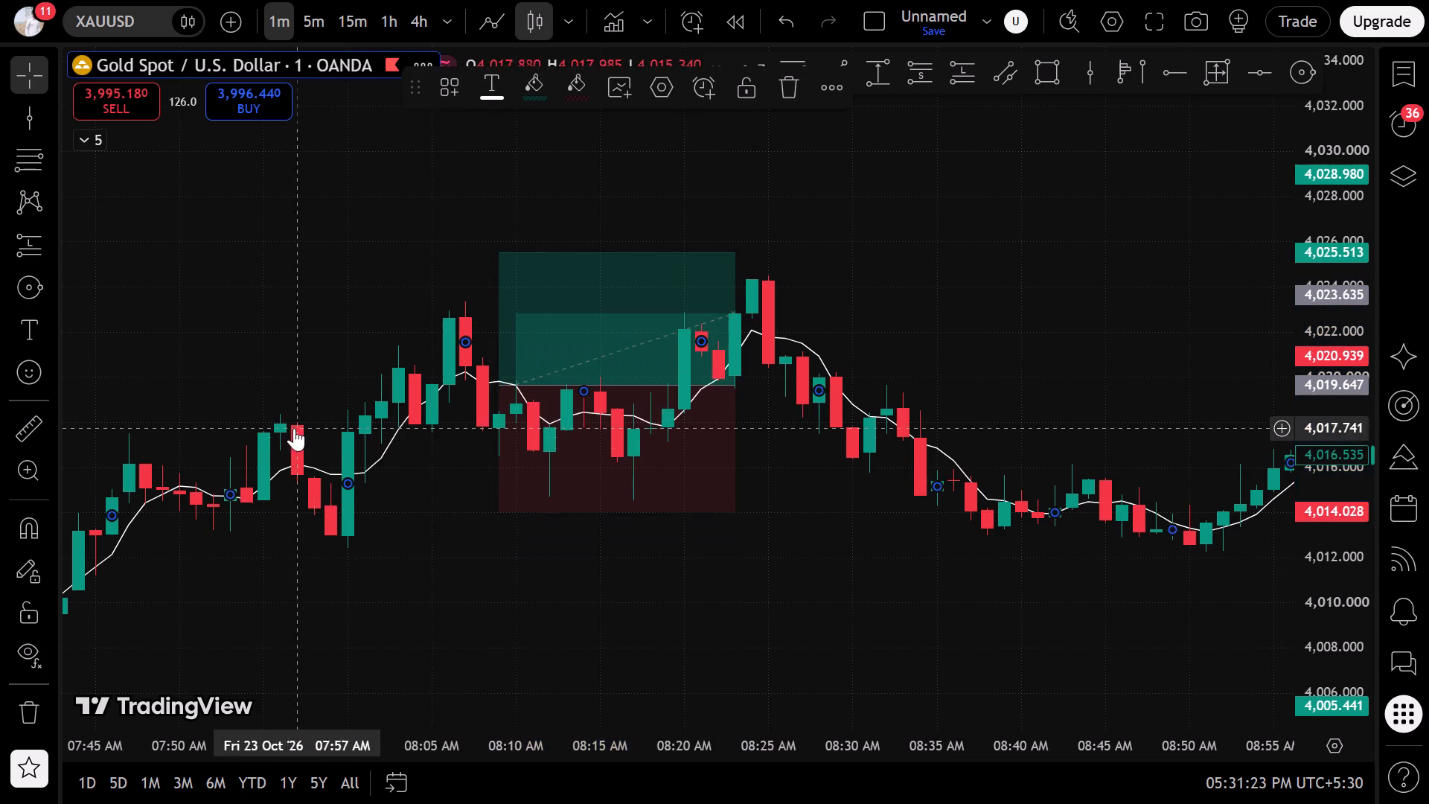
Examine the 1-minute price action from the 07:25 AM line onward, past 02:00 PM on Fri 23 Oct.
{"action": "scroll", "coordinate": [614, 497], "scroll_direction": "down", "scroll_amount": 9}
{"action": "left_click_drag", "start_coordinate": [866, 590], "coordinate": [835, 316]}
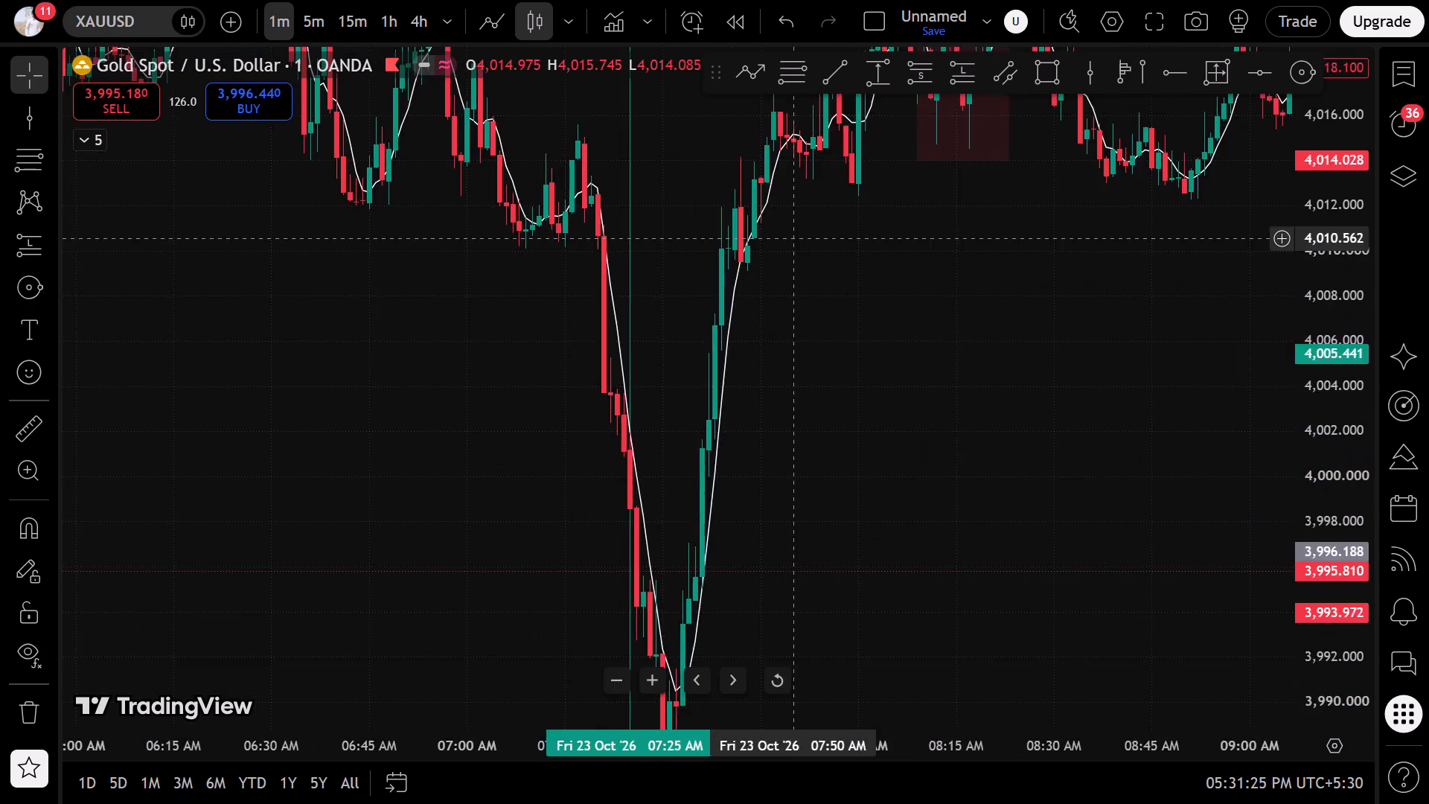
{"action": "left_click_drag", "start_coordinate": [835, 316], "coordinate": [0, 549]}
{"action": "left_click_drag", "start_coordinate": [739, 520], "coordinate": [131, 374]}
{"action": "left_click_drag", "start_coordinate": [863, 288], "coordinate": [200, 478]}
{"action": "left_click_drag", "start_coordinate": [859, 493], "coordinate": [846, 517]}
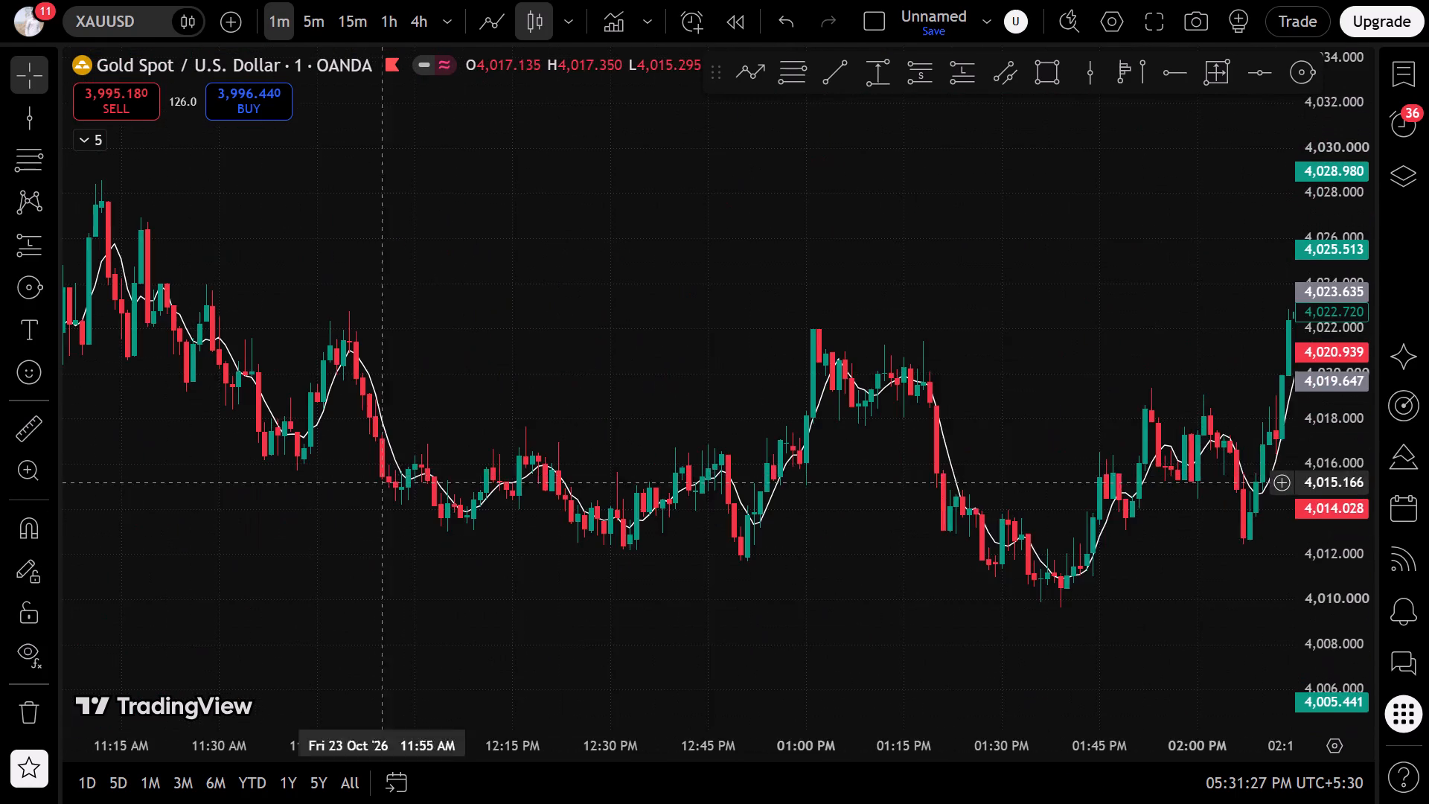
{"action": "left_click_drag", "start_coordinate": [846, 517], "coordinate": [182, 466]}
Examine the 1-minute candles following the 08:09 AM long position, from about 08:25 AM to 10:15 AM.
{"action": "left_click_drag", "start_coordinate": [492, 430], "coordinate": [1428, 430]}
{"action": "scroll", "coordinate": [948, 415], "scroll_direction": "down", "scroll_amount": 6}
{"action": "left_click_drag", "start_coordinate": [496, 482], "coordinate": [1357, 491]}
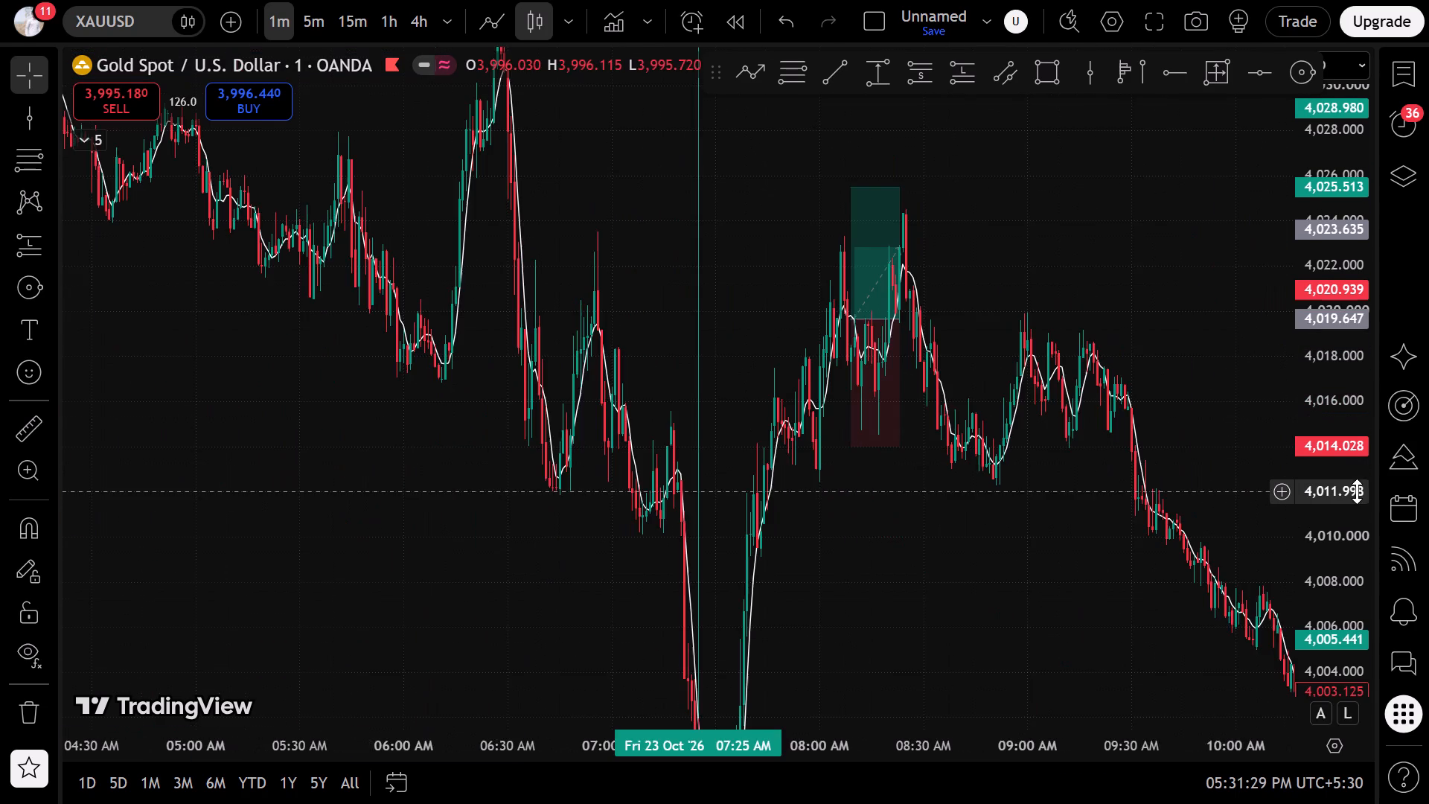
{"action": "left_click_drag", "start_coordinate": [1357, 491], "coordinate": [1358, 490]}
{"action": "scroll", "coordinate": [1042, 473], "scroll_direction": "up", "scroll_amount": 12}
{"action": "scroll", "coordinate": [1051, 464], "scroll_direction": "down", "scroll_amount": 2}
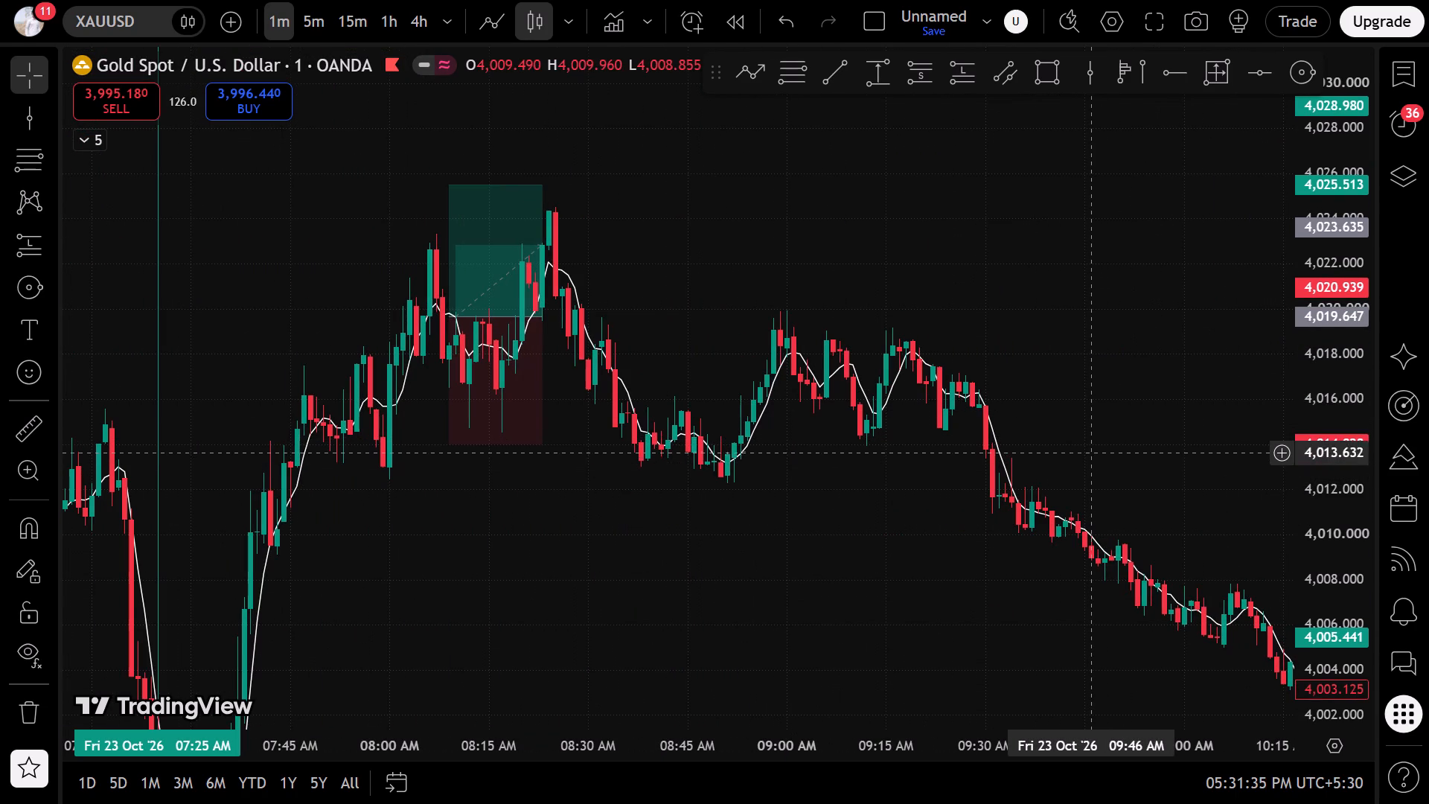
{"action": "left_click_drag", "start_coordinate": [930, 507], "coordinate": [1253, 473]}
{"action": "scroll", "coordinate": [1141, 485], "scroll_direction": "up", "scroll_amount": 8}
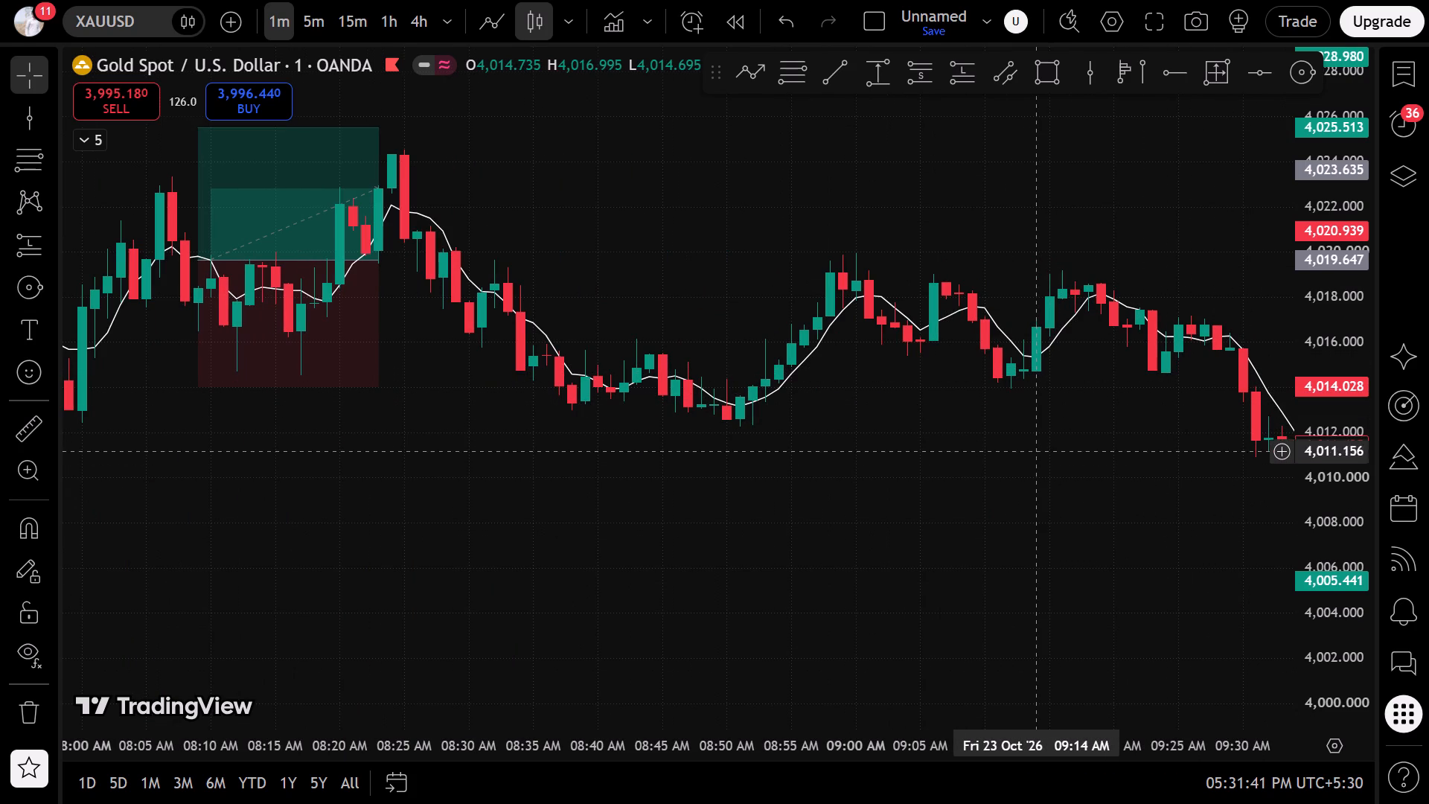
Examine the 1-minute price action from about 08:30 AM through the 07:45 PM line on Fri 23 Oct.
{"action": "left_click_drag", "start_coordinate": [1024, 477], "coordinate": [660, 550]}
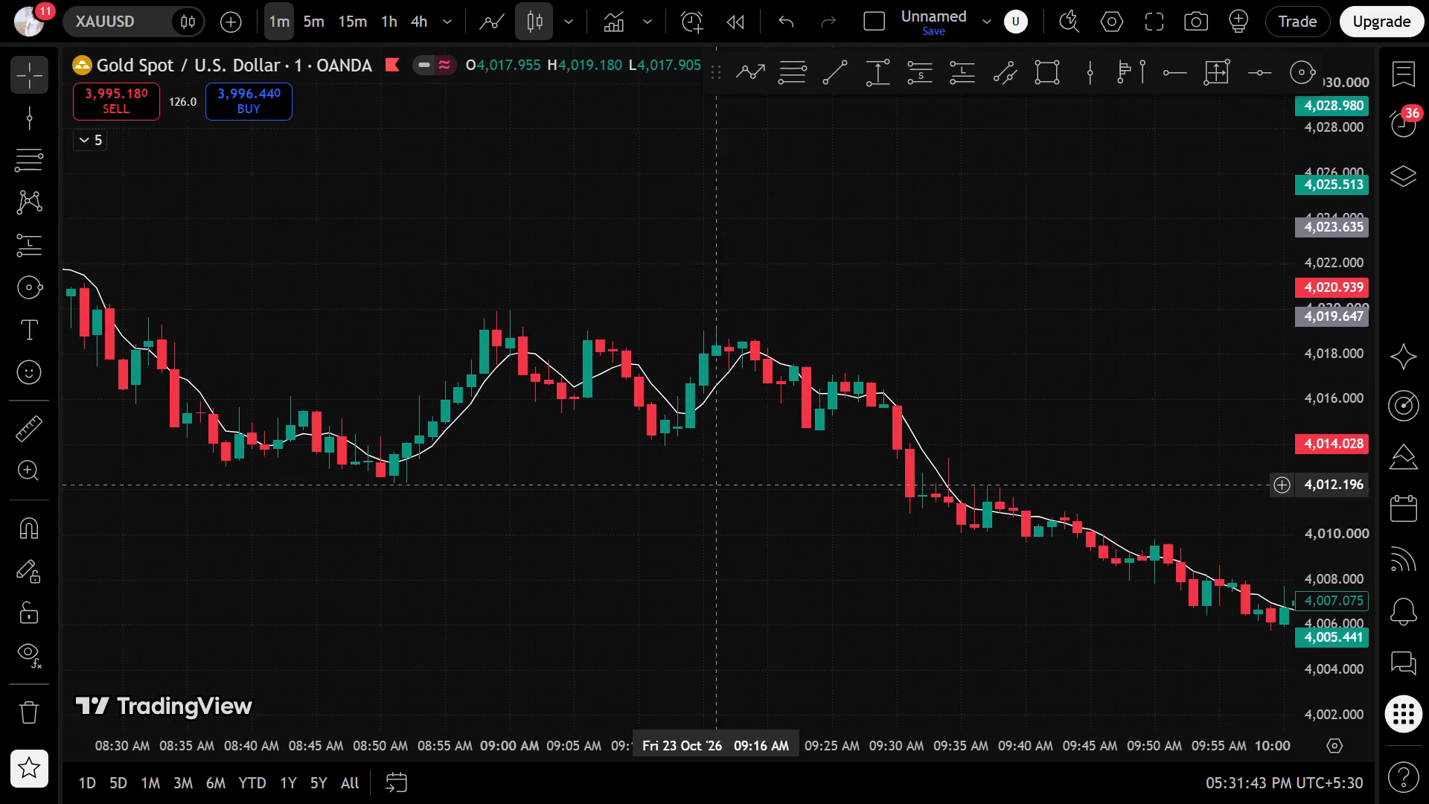
{"action": "scroll", "coordinate": [793, 435], "scroll_direction": "down", "scroll_amount": 5}
{"action": "scroll", "coordinate": [845, 445], "scroll_direction": "up", "scroll_amount": 5}
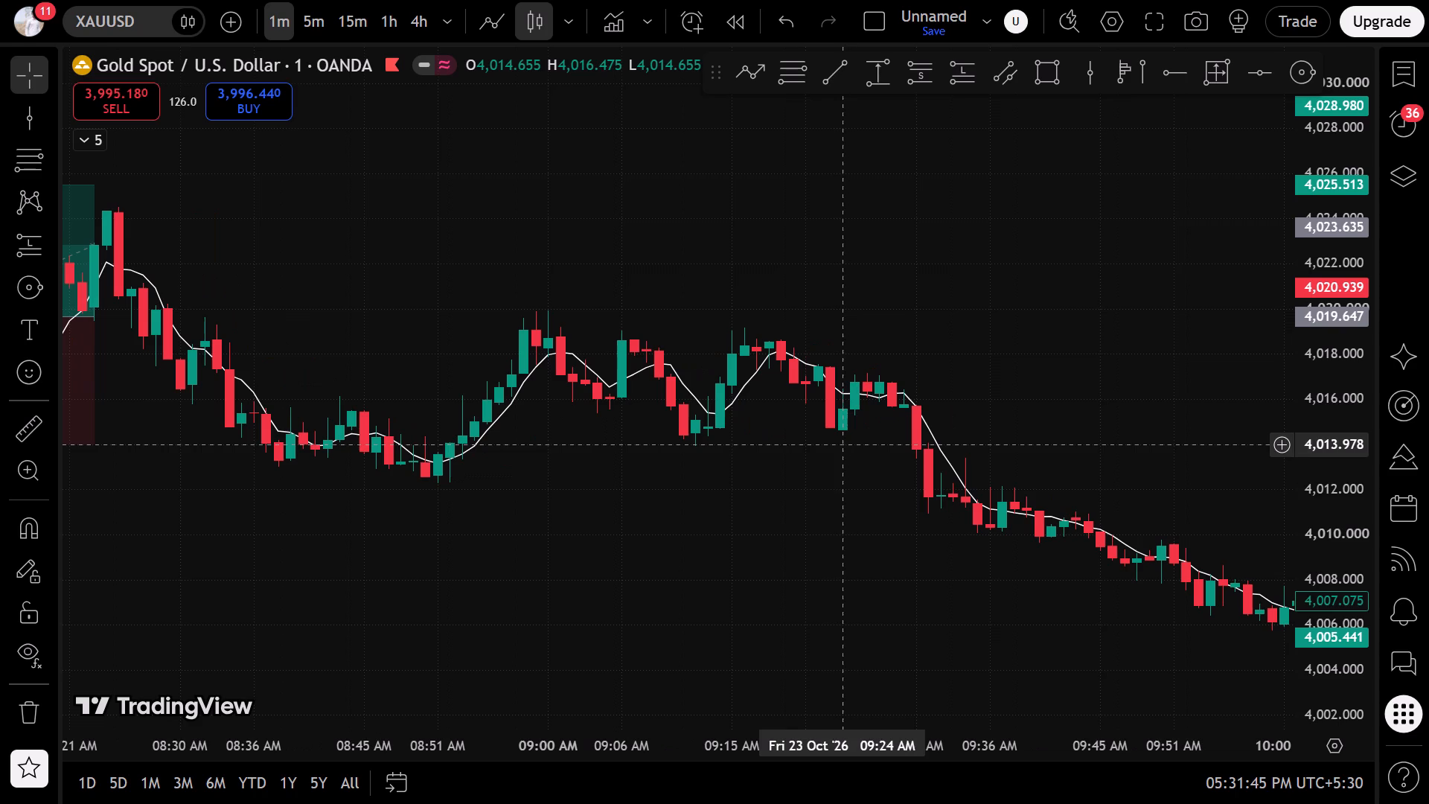
{"action": "left_click_drag", "start_coordinate": [1123, 515], "coordinate": [371, 368]}
{"action": "left_click_drag", "start_coordinate": [860, 457], "coordinate": [303, 452]}
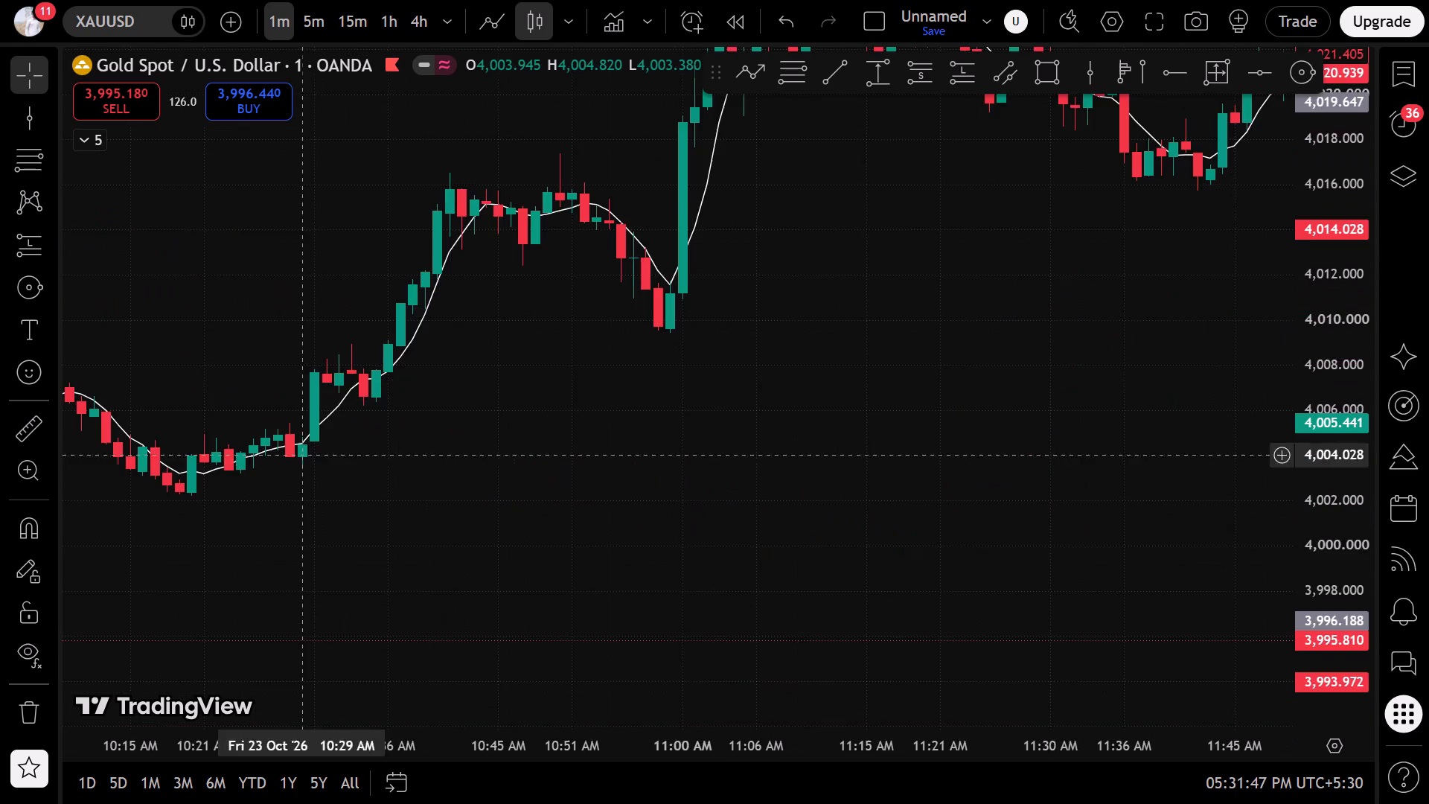
{"action": "left_click_drag", "start_coordinate": [904, 374], "coordinate": [350, 597]}
{"action": "left_click_drag", "start_coordinate": [1040, 470], "coordinate": [307, 417]}
{"action": "left_click_drag", "start_coordinate": [1018, 428], "coordinate": [127, 550]}
{"action": "scroll", "coordinate": [524, 457], "scroll_direction": "down", "scroll_amount": 8}
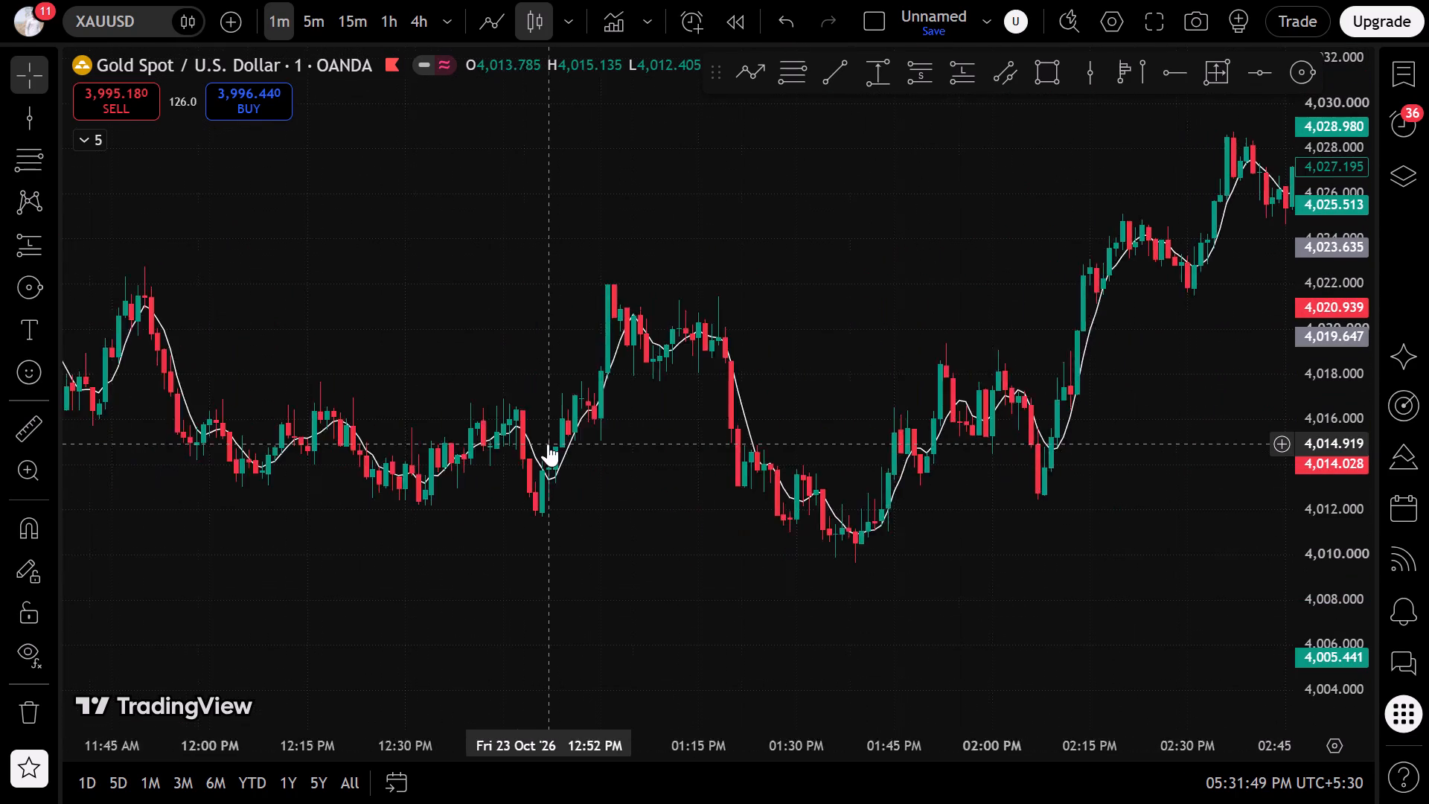
{"action": "scroll", "coordinate": [548, 444], "scroll_direction": "down", "scroll_amount": 9}
{"action": "left_click_drag", "start_coordinate": [956, 299], "coordinate": [0, 510]}
{"action": "left_click_drag", "start_coordinate": [862, 485], "coordinate": [863, 484]}
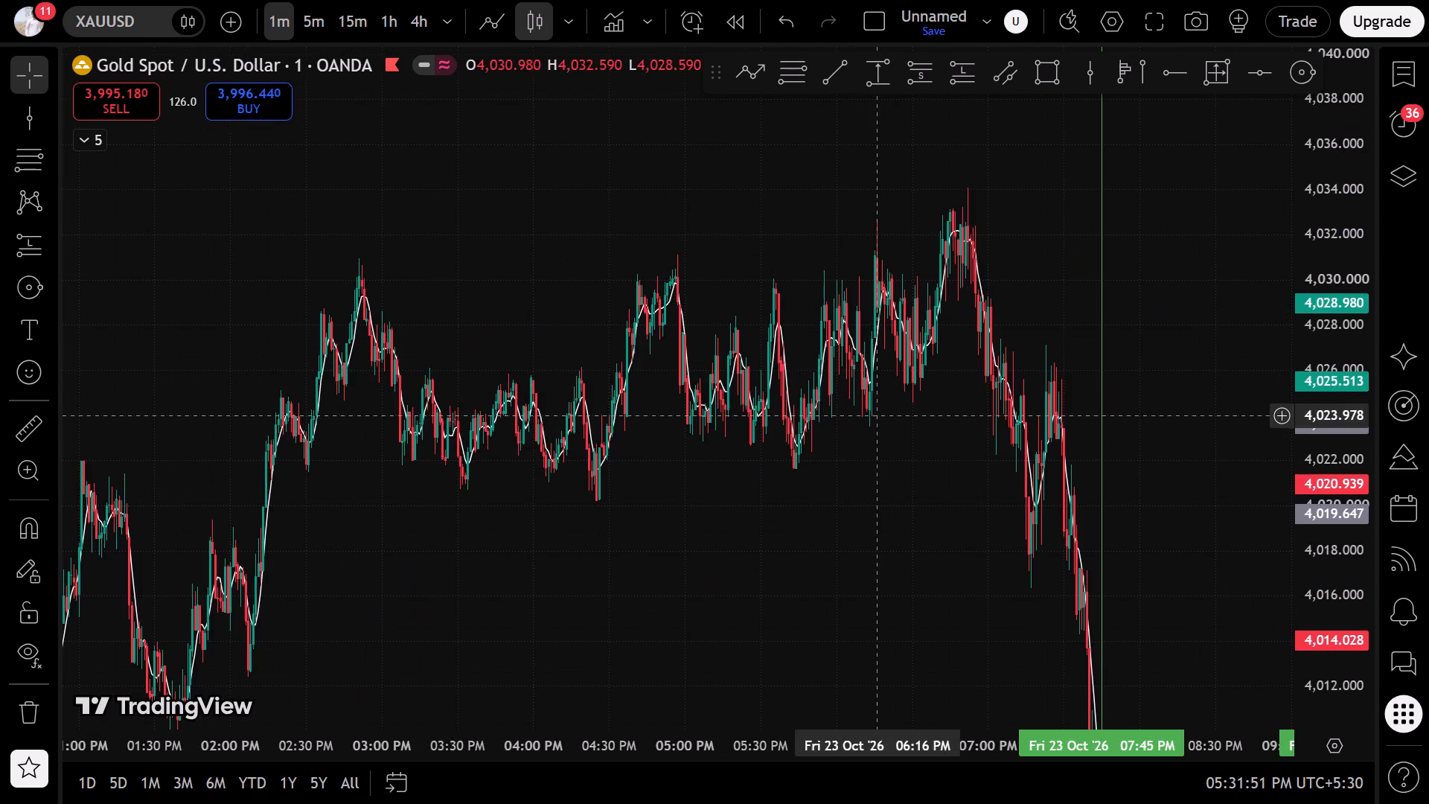
{"action": "left_click_drag", "start_coordinate": [863, 484], "coordinate": [448, 61]}
{"action": "left_click_drag", "start_coordinate": [1294, 220], "coordinate": [1233, 546]}
{"action": "scroll", "coordinate": [624, 517], "scroll_direction": "up", "scroll_amount": 8}
{"action": "left_click_drag", "start_coordinate": [482, 575], "coordinate": [1075, 521]}
{"action": "scroll", "coordinate": [1009, 519], "scroll_direction": "up", "scroll_amount": 6}
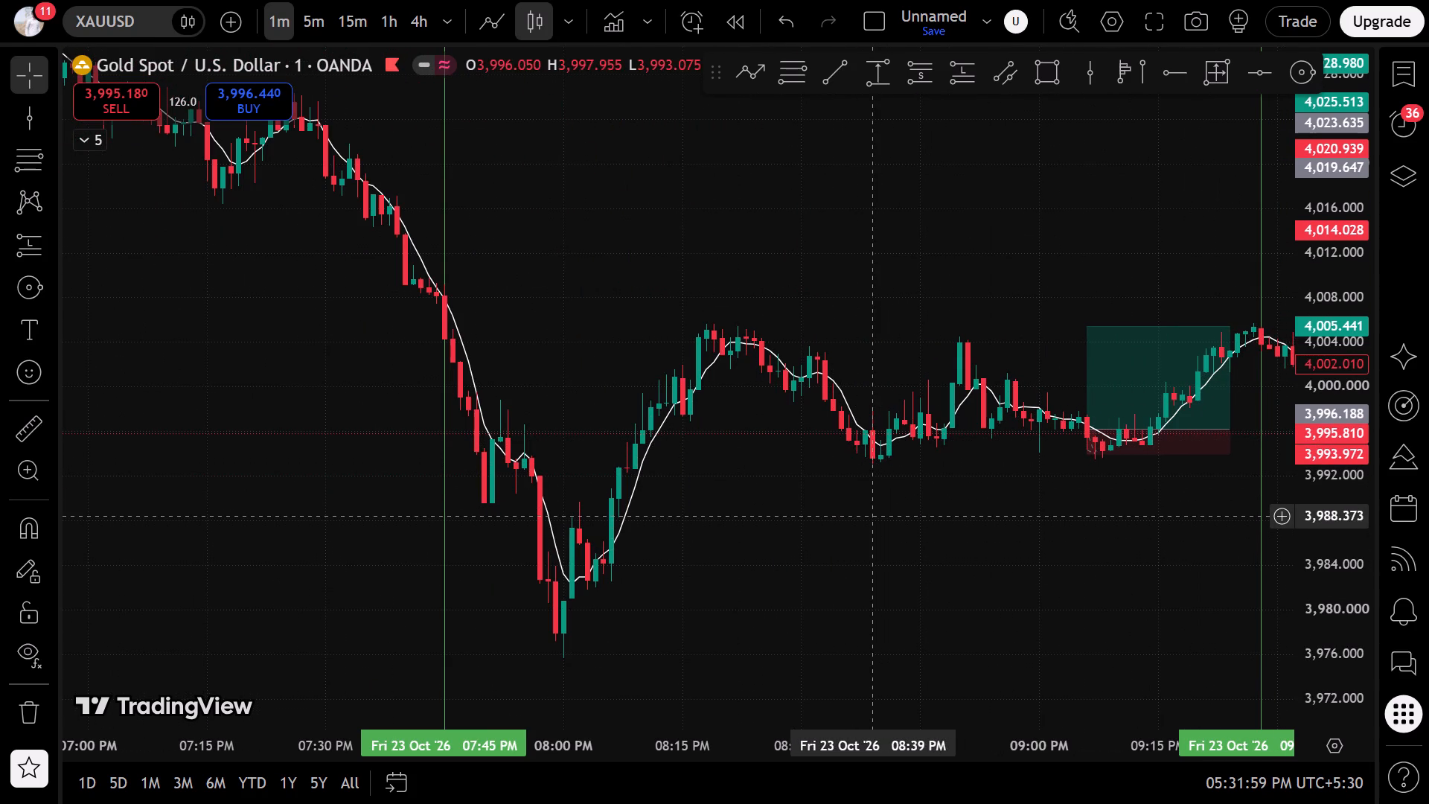
Place a long position at Fri 23 Oct '26 08:50 PM with entry about 4,000.574.
{"action": "left_click_drag", "start_coordinate": [824, 526], "coordinate": [418, 553]}
{"action": "scroll", "coordinate": [435, 537], "scroll_direction": "up", "scroll_amount": 2}
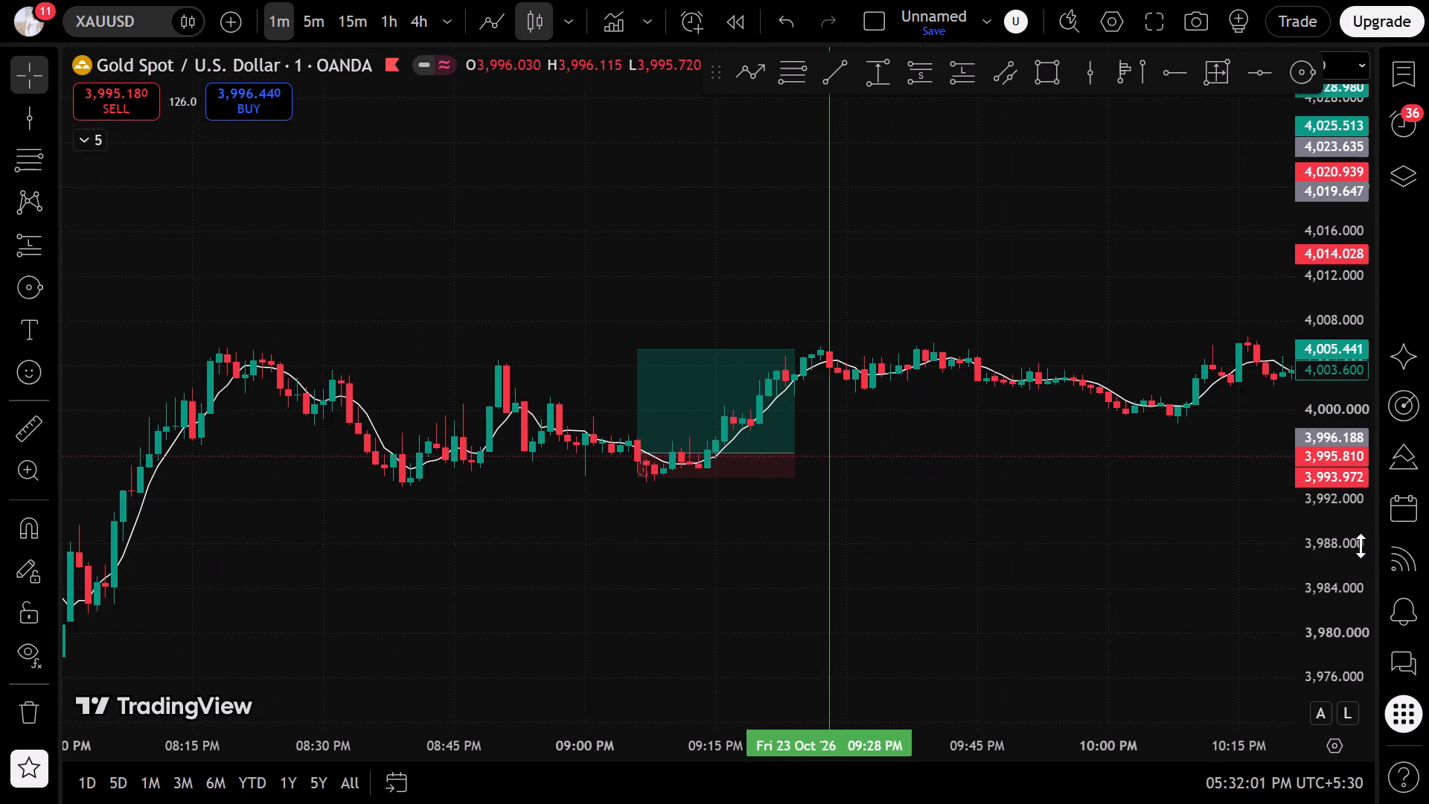
{"action": "left_click_drag", "start_coordinate": [1342, 569], "coordinate": [1183, 178]}
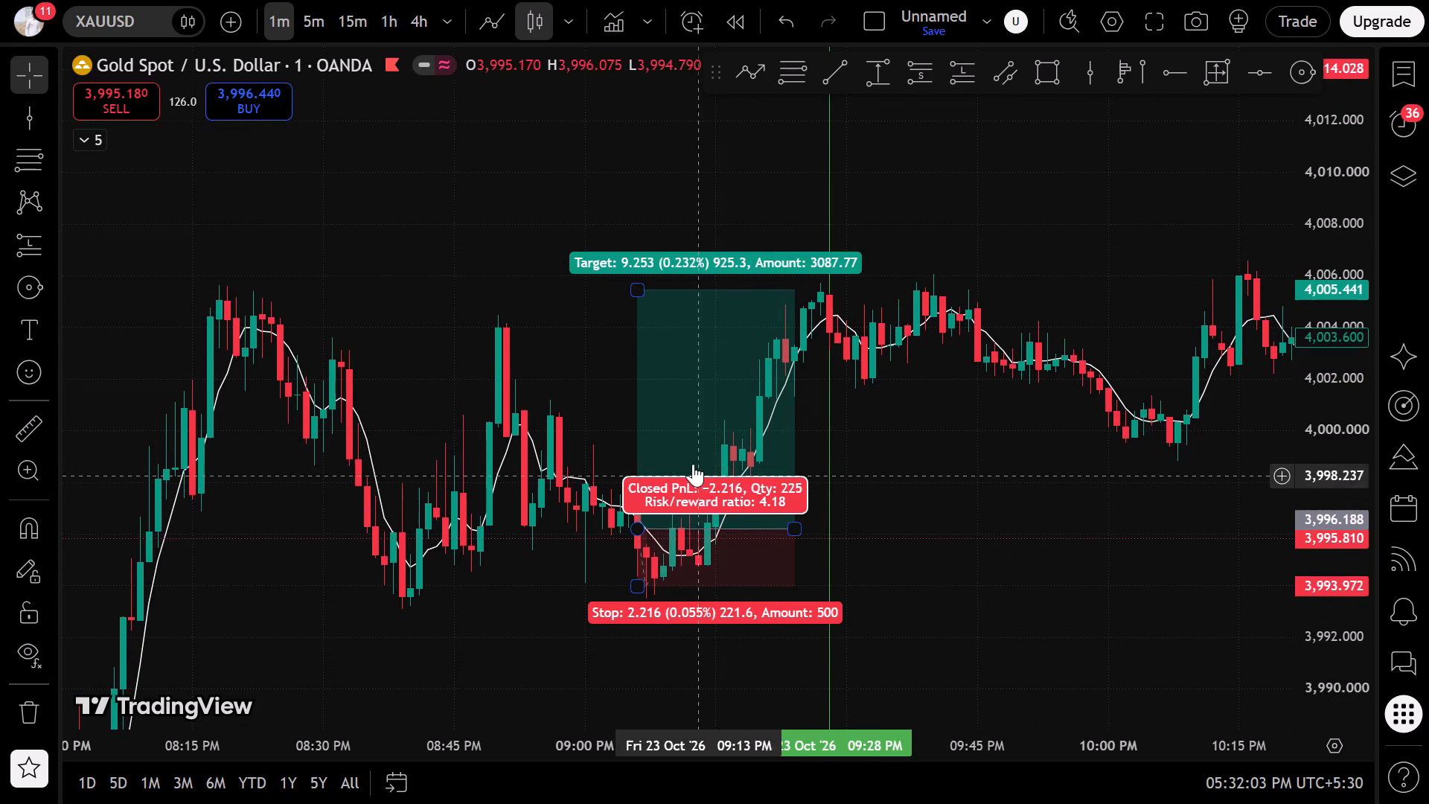
{"action": "scroll", "coordinate": [691, 453], "scroll_direction": "up", "scroll_amount": 1}
{"action": "left_click", "coordinate": [974, 89]}
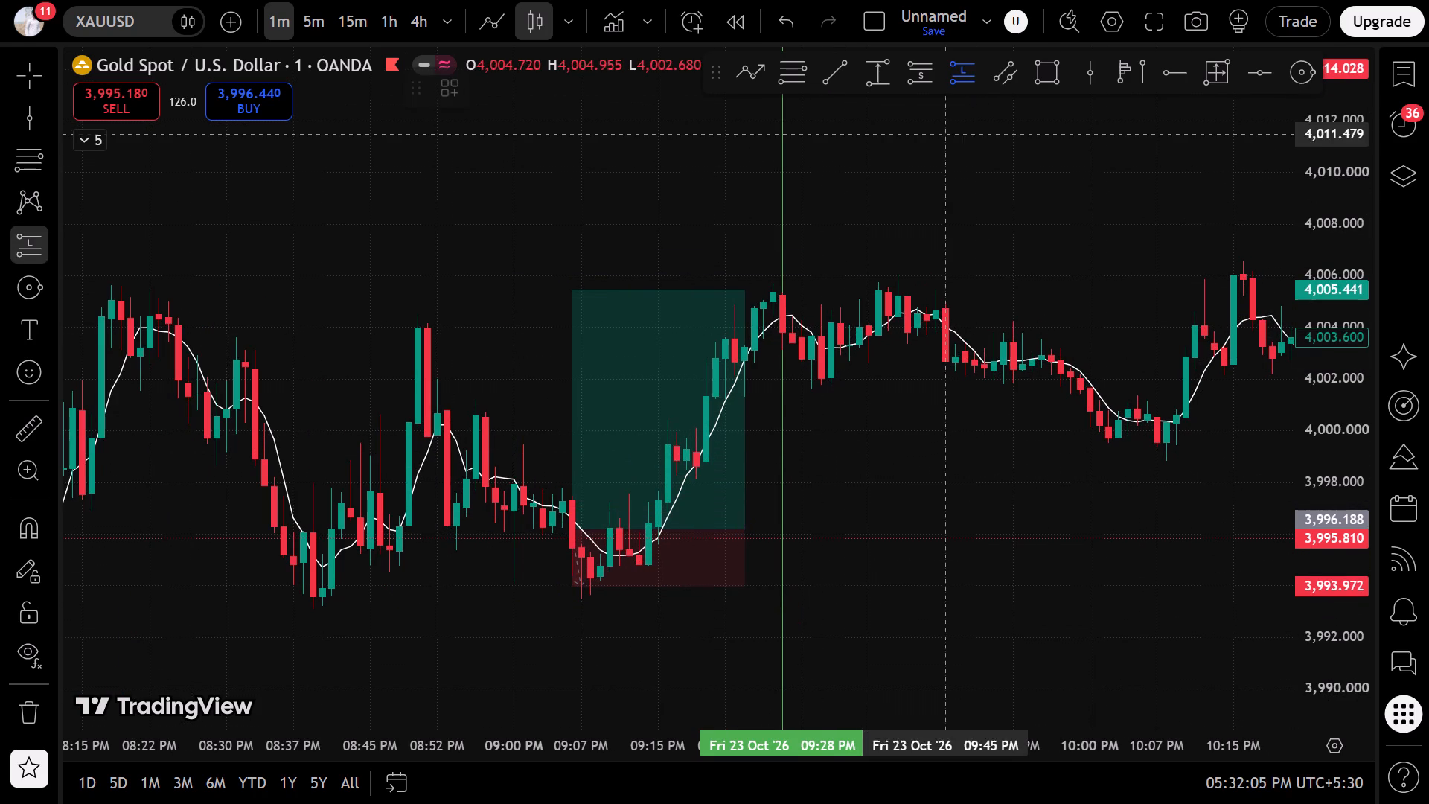
{"action": "left_click", "coordinate": [415, 415]}
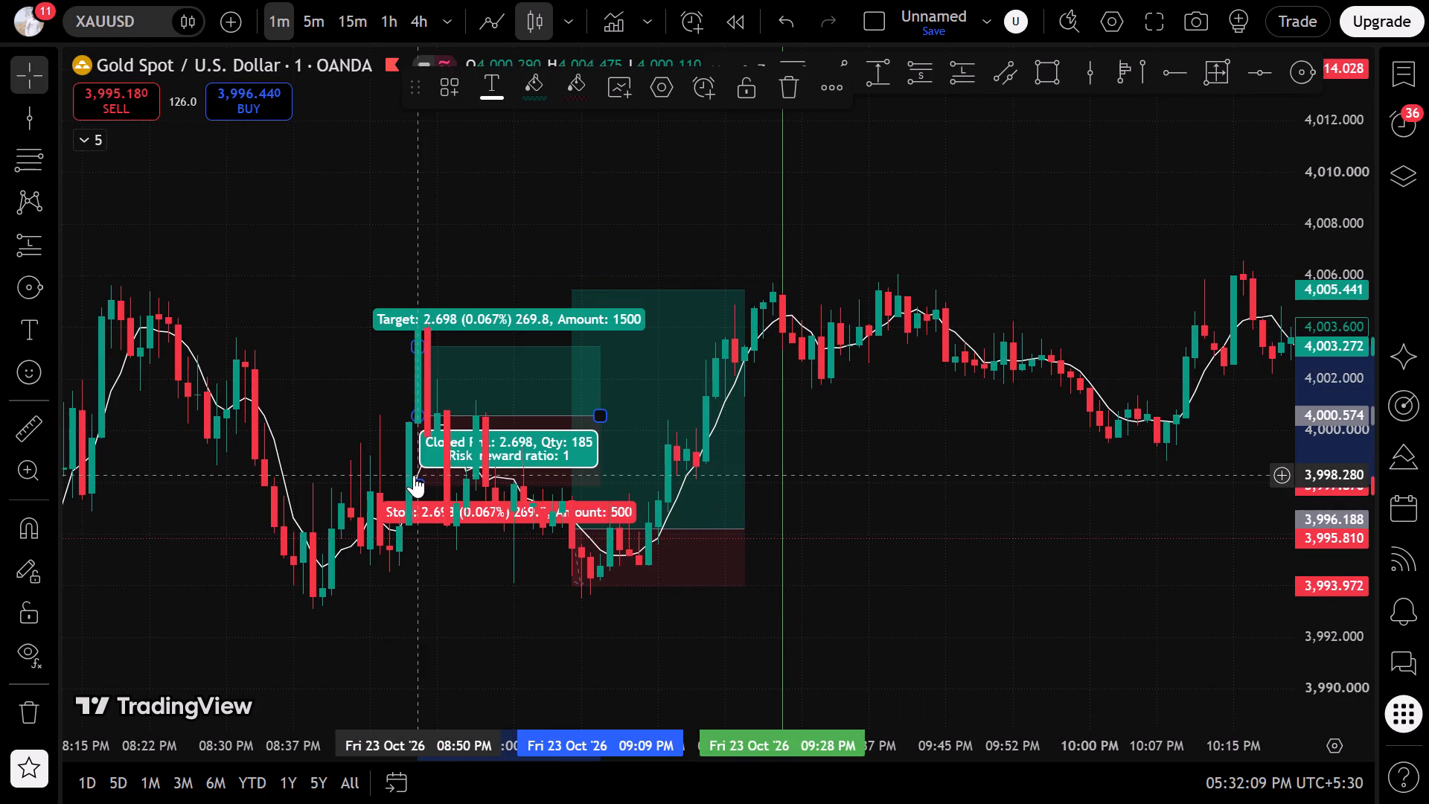
Adjust the 08:50 PM long position: stop about 3,995.207, target about 4,005.204, ending at 09:03 PM.
{"action": "left_click_drag", "start_coordinate": [416, 482], "coordinate": [397, 557]}
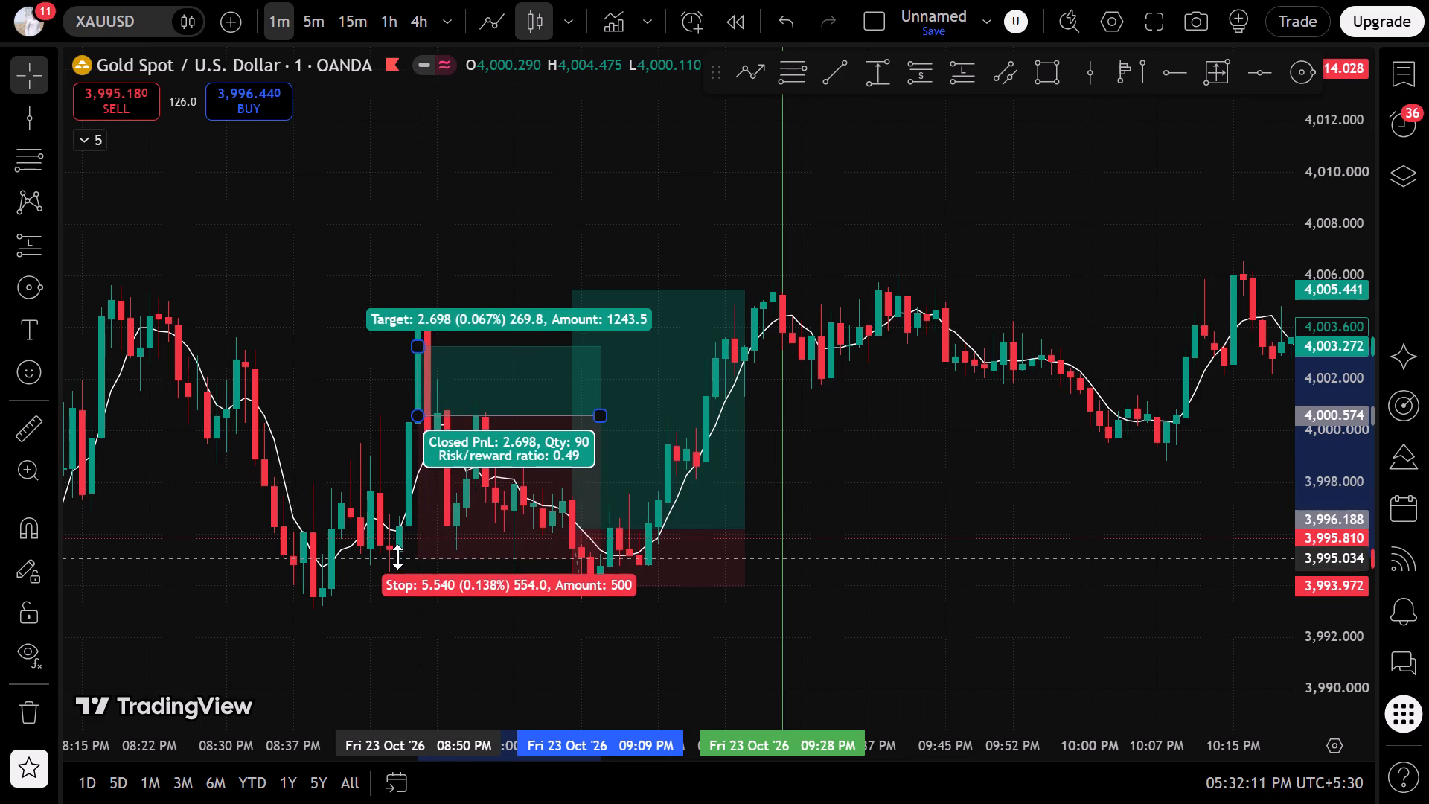
{"action": "left_click_drag", "start_coordinate": [397, 557], "coordinate": [399, 555]}
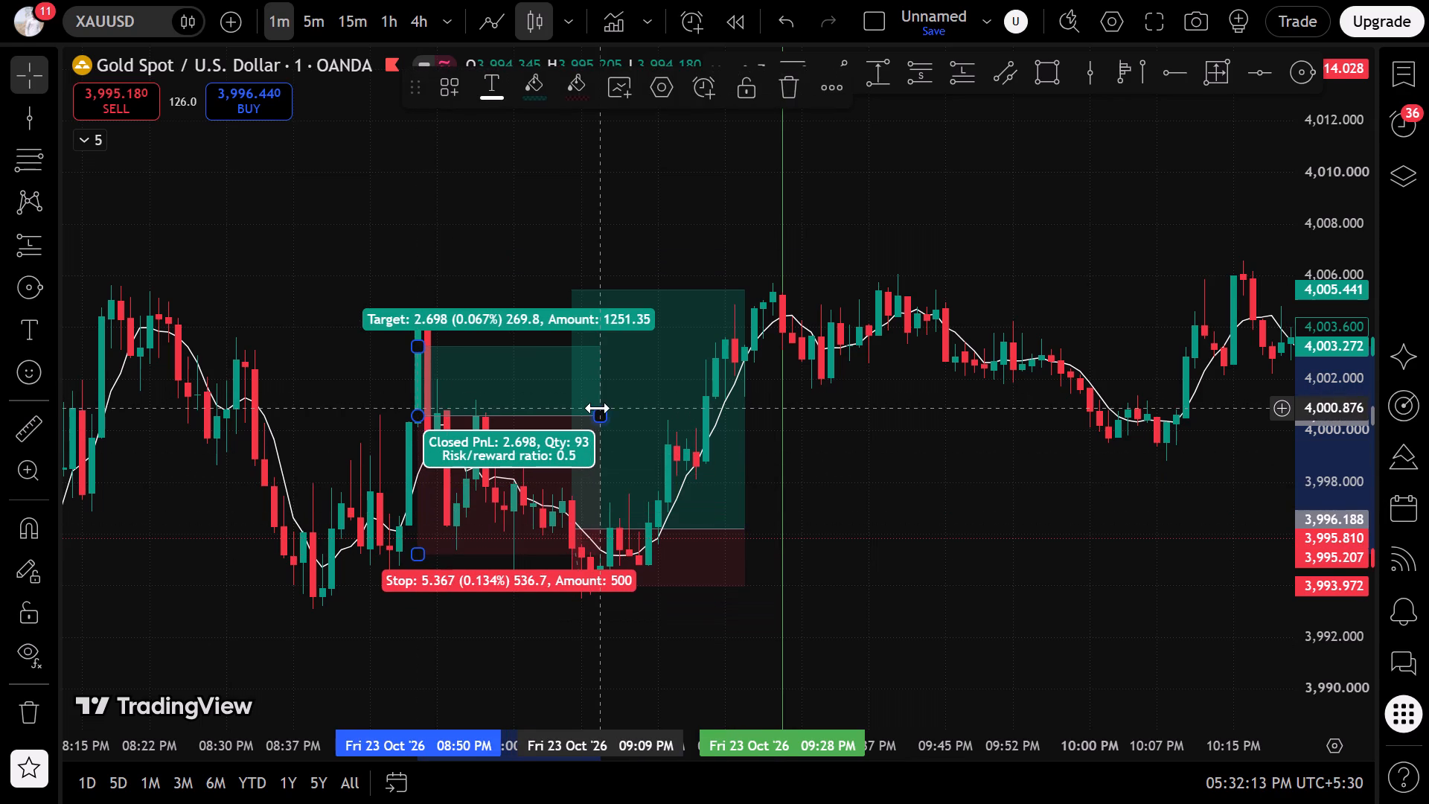
{"action": "left_click_drag", "start_coordinate": [598, 412], "coordinate": [542, 425]}
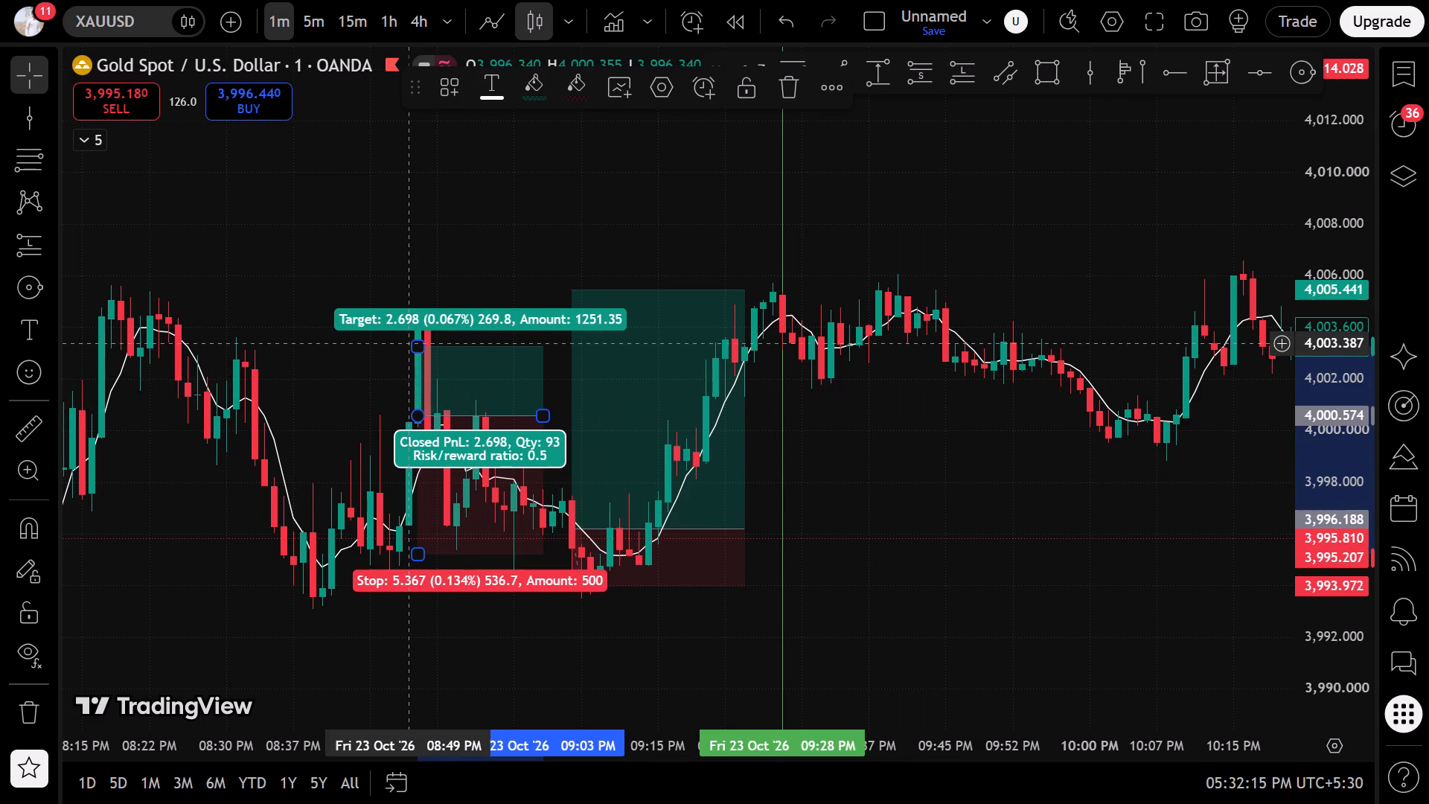
{"action": "left_click_drag", "start_coordinate": [410, 349], "coordinate": [437, 296]}
{"action": "left_click_drag", "start_coordinate": [278, 416], "coordinate": [280, 427]}
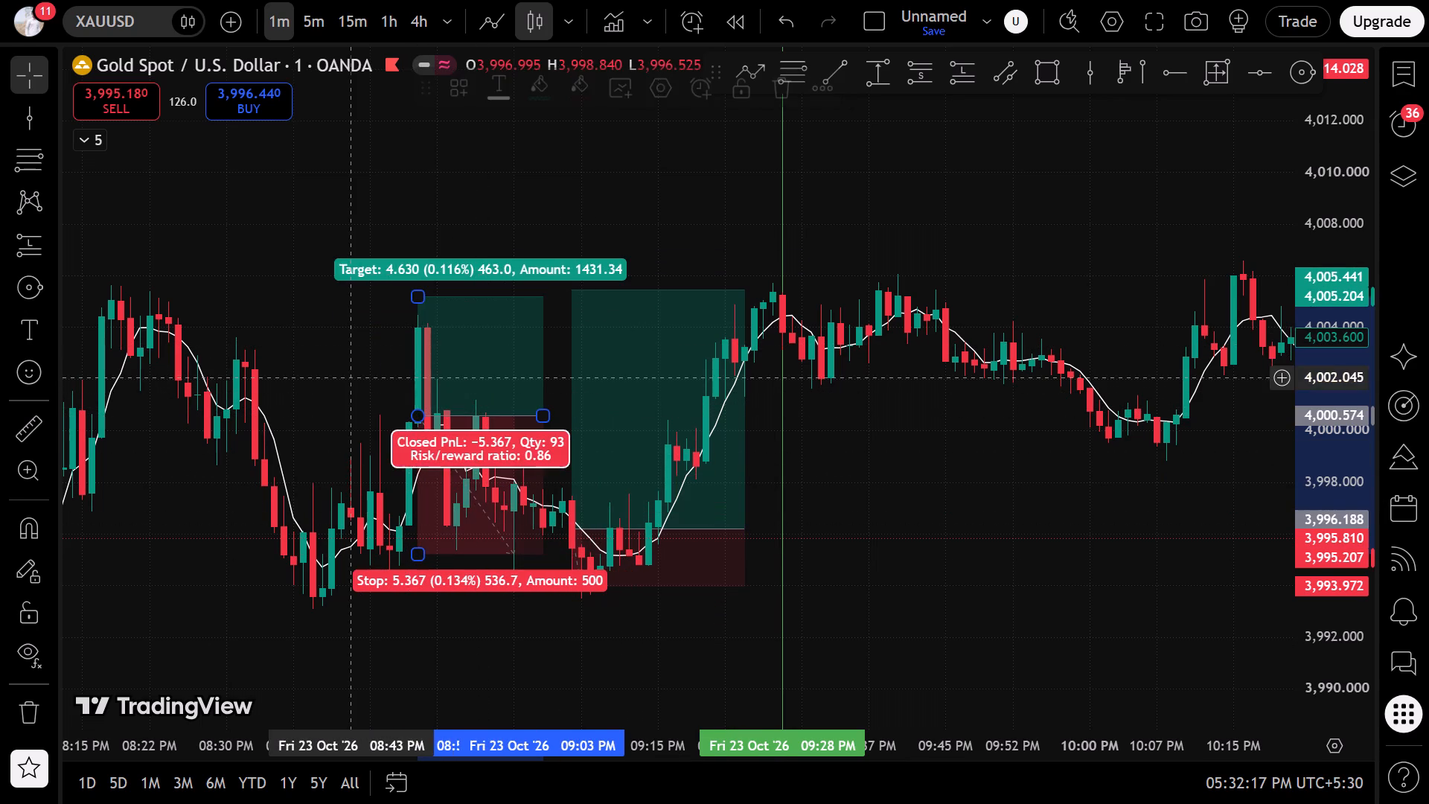
Examine the 1-minute candles around the 08:50 PM and 09:07 PM long positions and onward to the latest available candle.
{"action": "scroll", "coordinate": [272, 555], "scroll_direction": "down", "scroll_amount": 5}
{"action": "scroll", "coordinate": [300, 572], "scroll_direction": "up", "scroll_amount": 5}
{"action": "left_click_drag", "start_coordinate": [292, 604], "coordinate": [426, 475]}
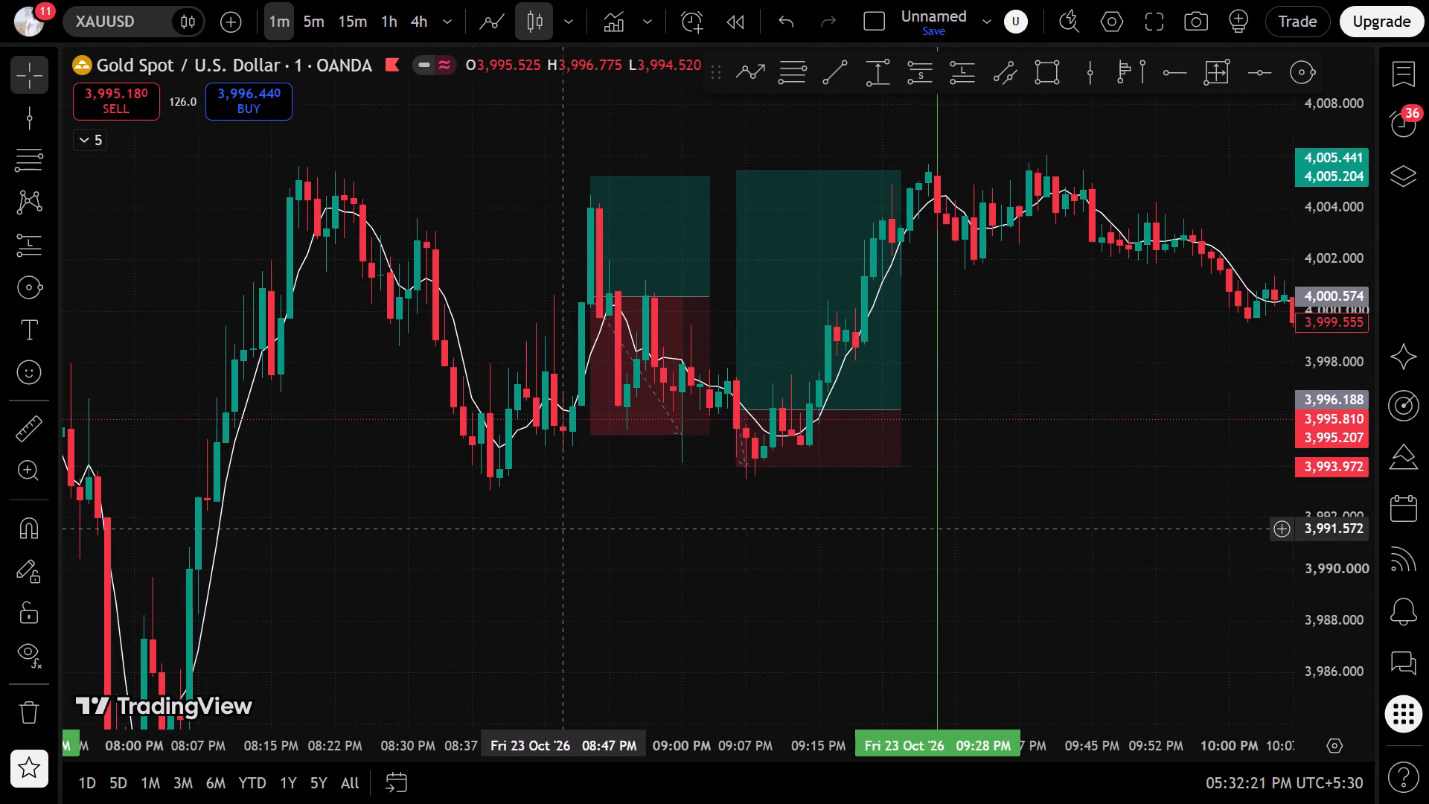
{"action": "left_click_drag", "start_coordinate": [736, 543], "coordinate": [566, 557]}
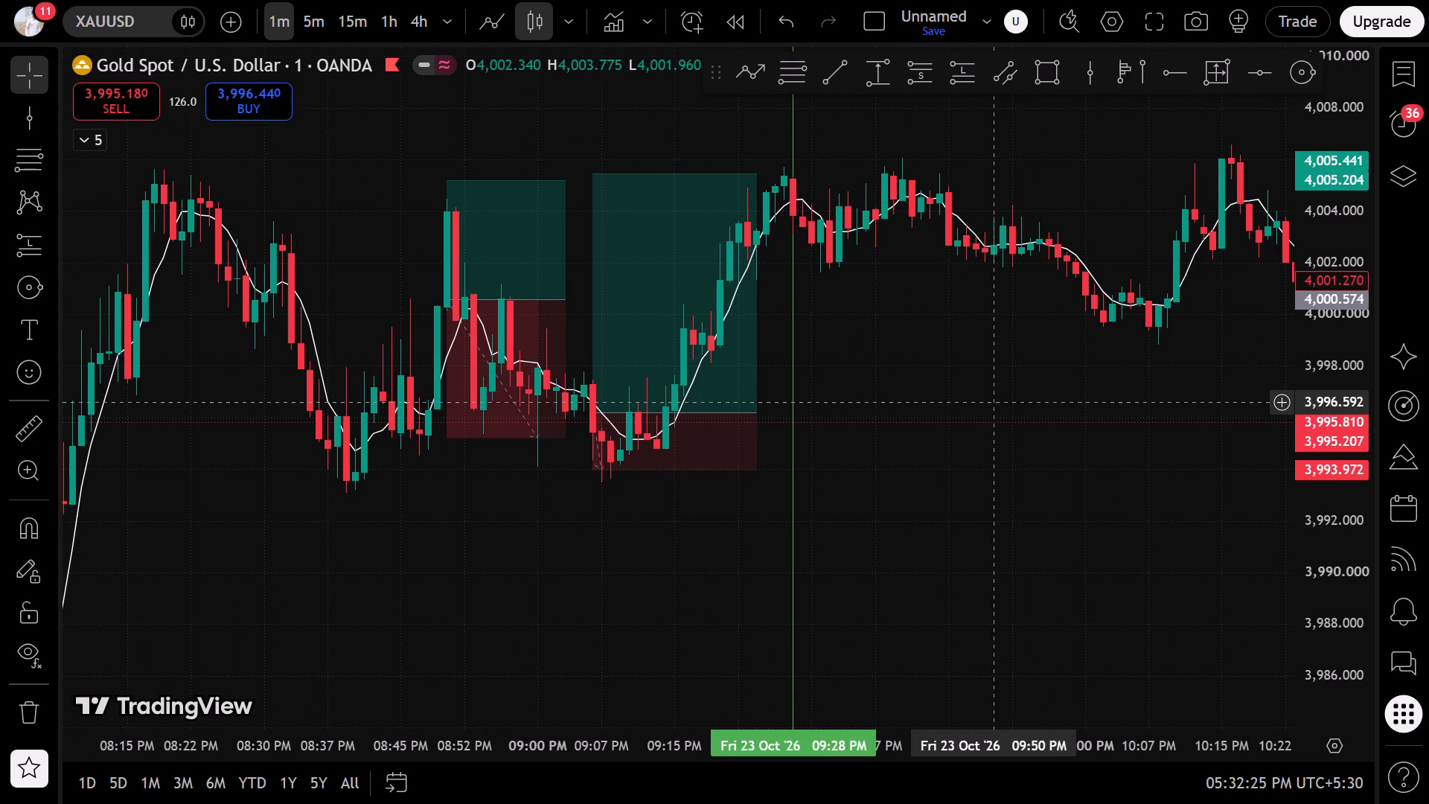
{"action": "left_click_drag", "start_coordinate": [1037, 410], "coordinate": [889, 474]}
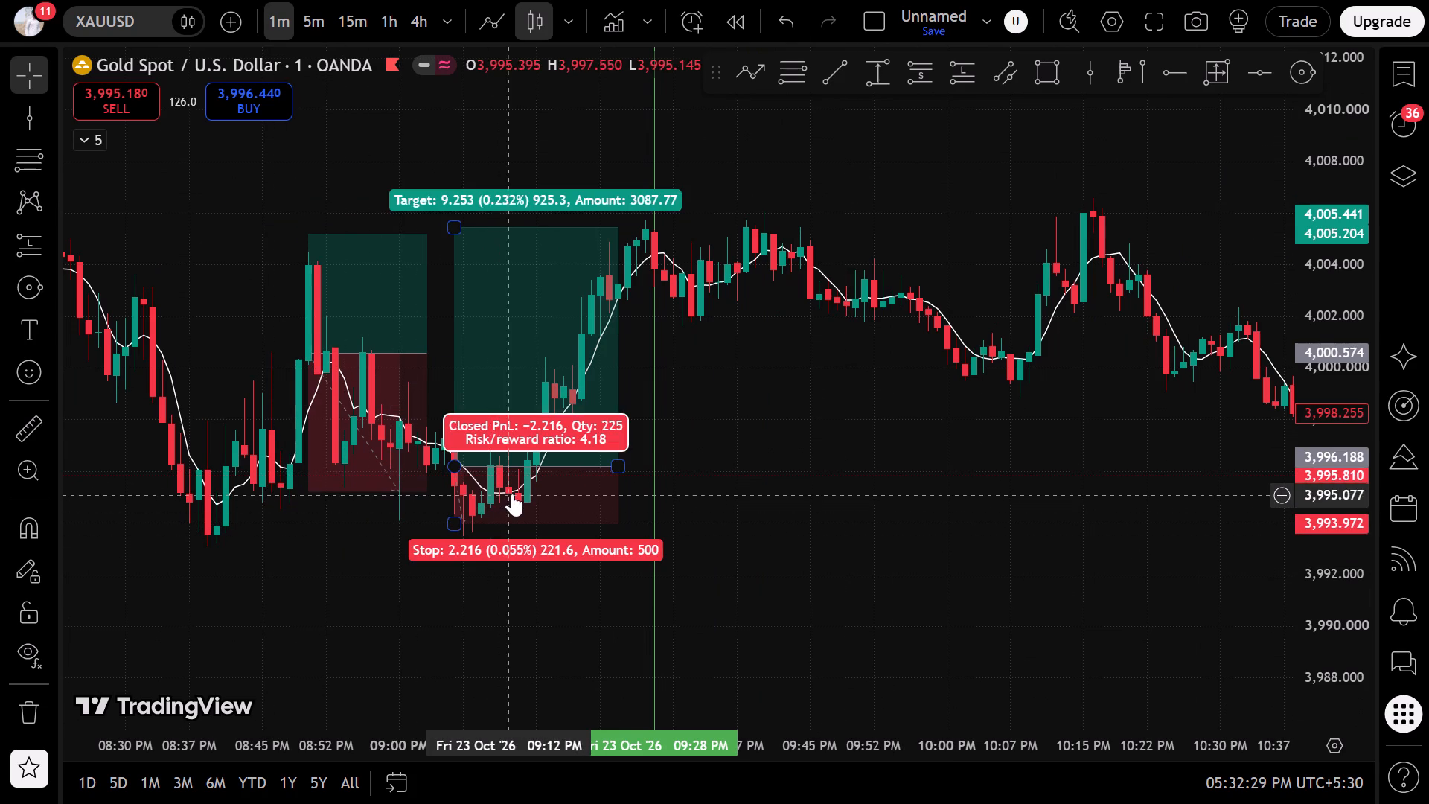
{"action": "left_click_drag", "start_coordinate": [1082, 524], "coordinate": [491, 555]}
{"action": "scroll", "coordinate": [550, 512], "scroll_direction": "down", "scroll_amount": 7}
{"action": "left_click_drag", "start_coordinate": [1065, 539], "coordinate": [689, 546]}
{"action": "scroll", "coordinate": [662, 535], "scroll_direction": "up", "scroll_amount": 6}
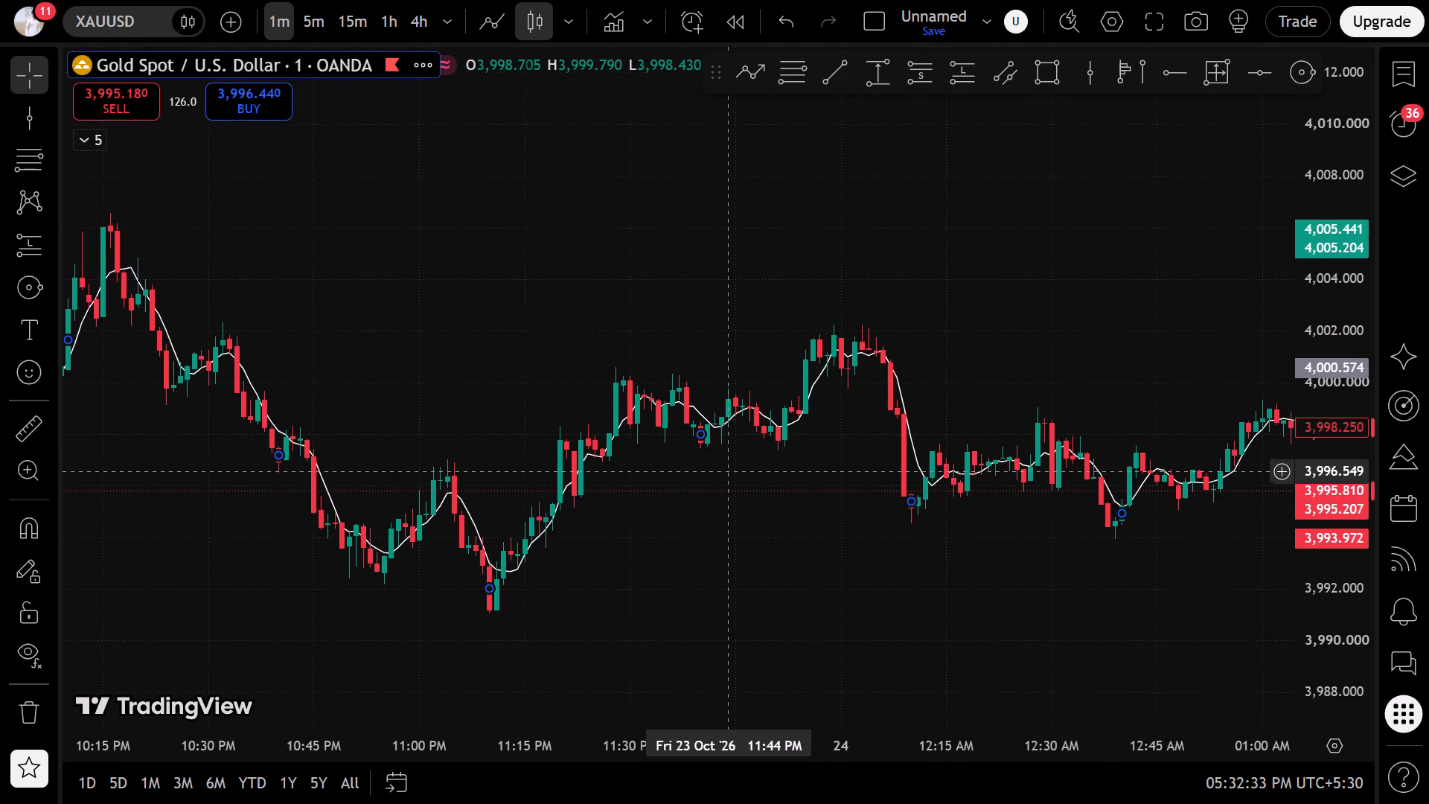
{"action": "scroll", "coordinate": [752, 487], "scroll_direction": "down", "scroll_amount": 8}
{"action": "left_click_drag", "start_coordinate": [997, 476], "coordinate": [0, 515]}
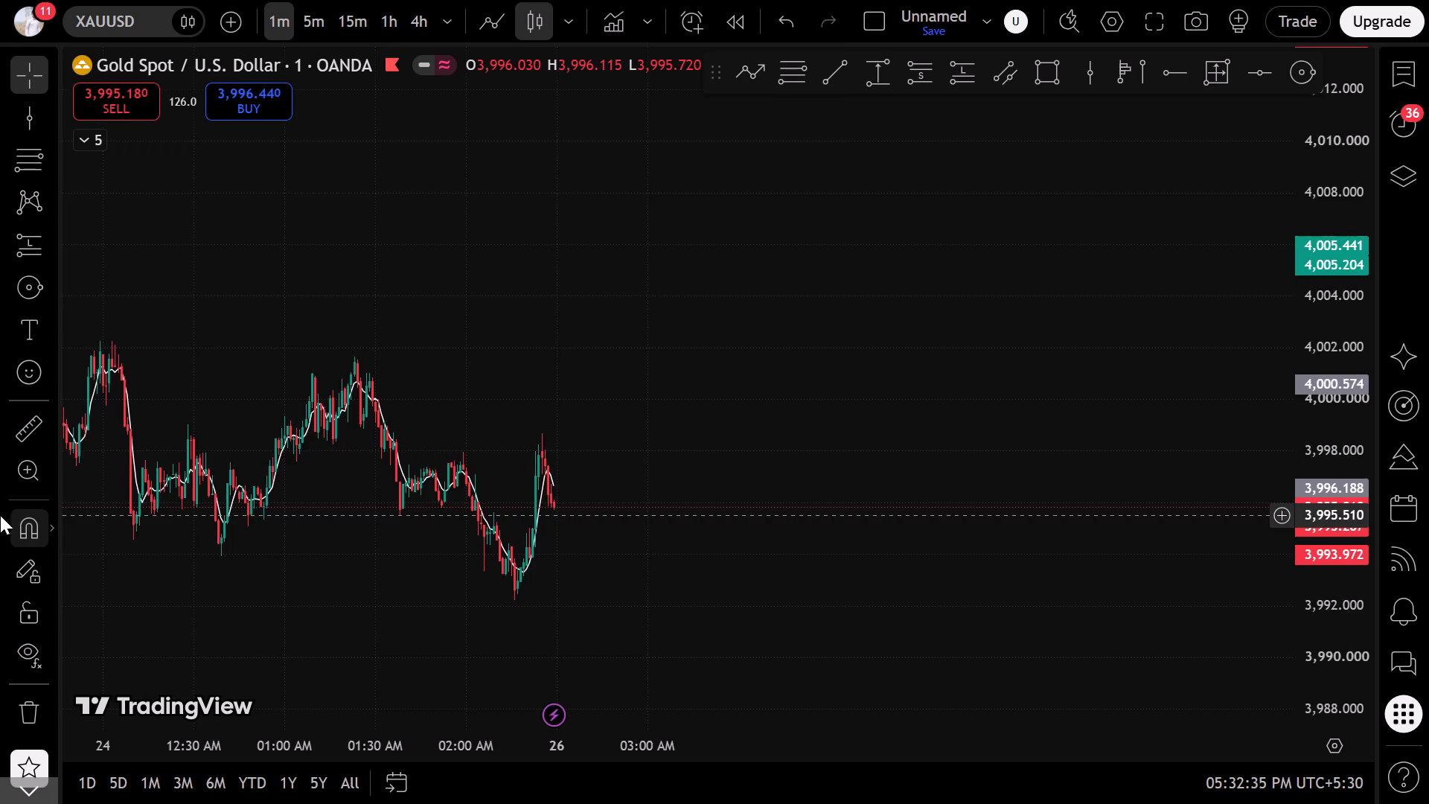
{"action": "left_click_drag", "start_coordinate": [0, 515], "coordinate": [951, 446]}
Switch XAUUSD to the 15-minute timeframe, reset the chart view and bring back the oscillator pane beneath the price chart.
{"action": "left_click", "coordinate": [342, 26]}
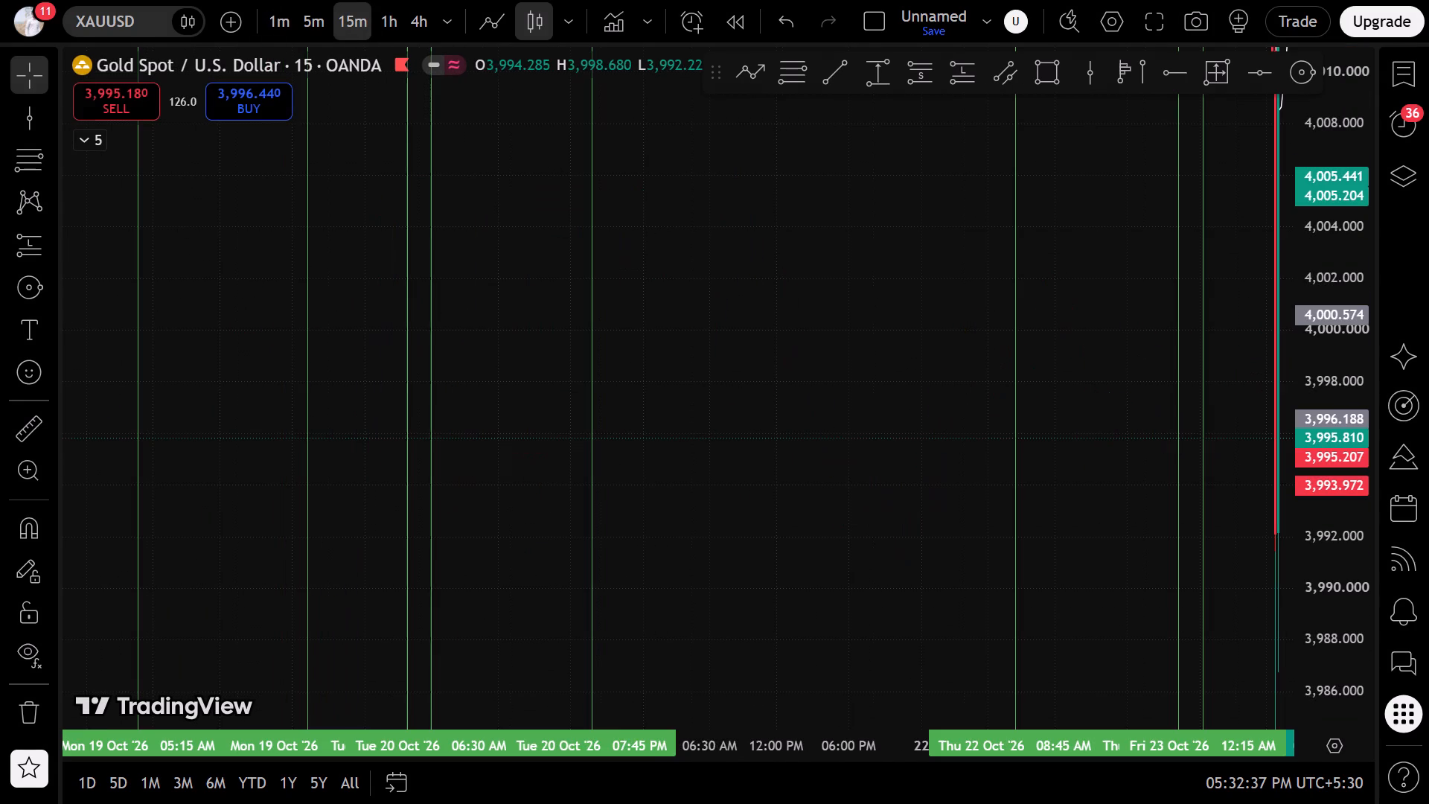
{"action": "left_click", "coordinate": [771, 671]}
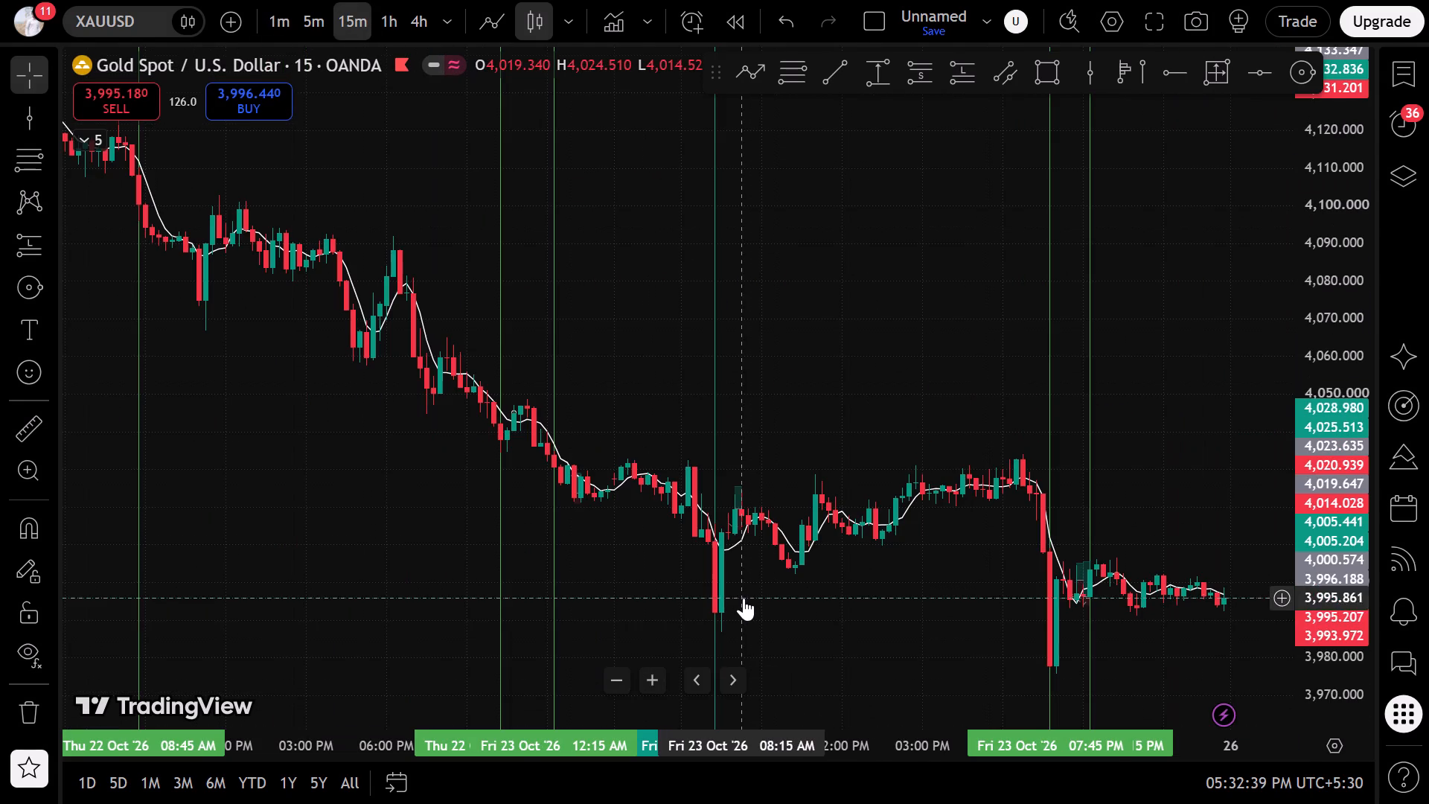
{"action": "scroll", "coordinate": [744, 590], "scroll_direction": "up", "scroll_amount": 13}
{"action": "double_click", "coordinate": [1011, 564]}
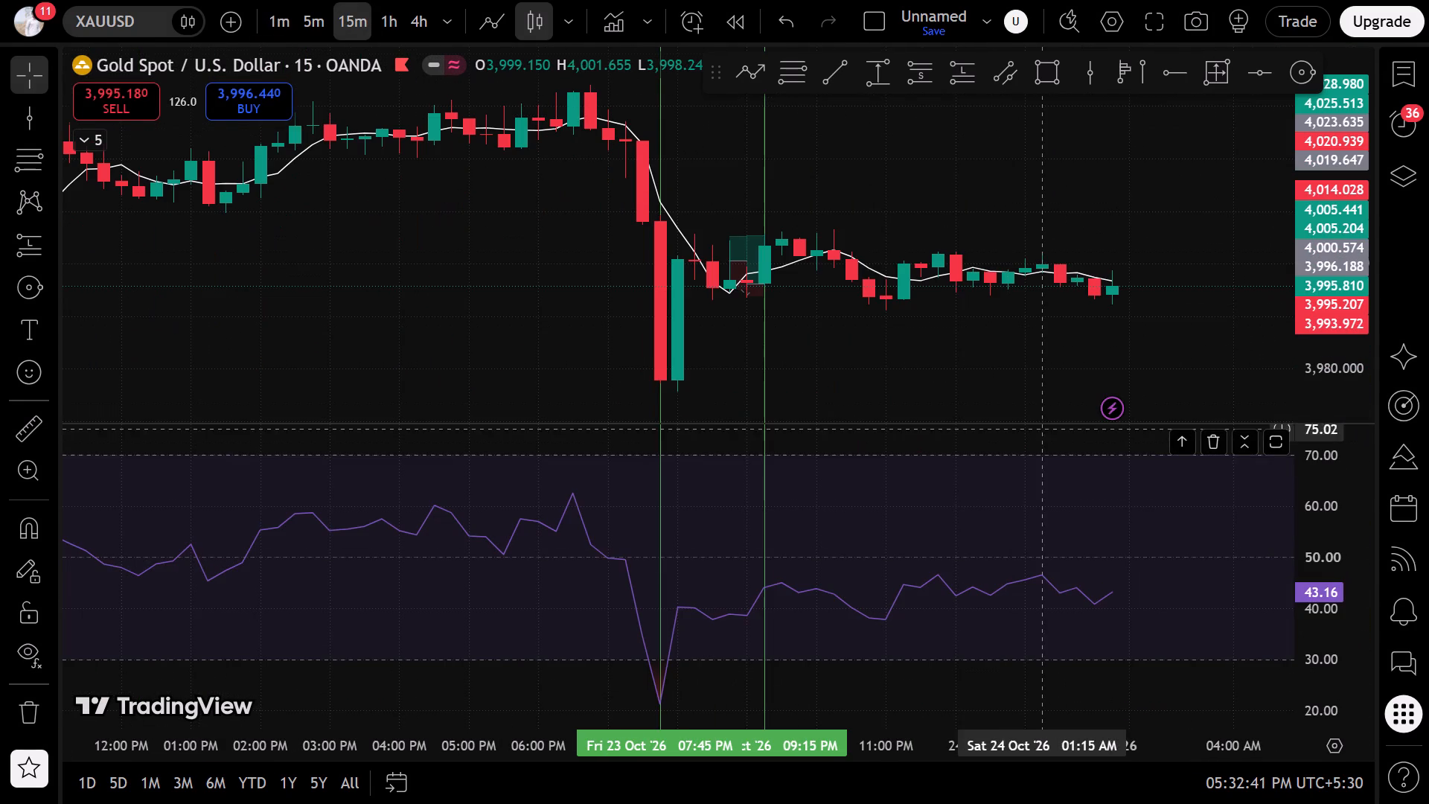
Delete the vertical line at Fri 23 Oct '26 09:15 PM from the XAUUSD chart.
{"action": "left_click", "coordinate": [768, 313]}
{"action": "left_click", "coordinate": [763, 328]}
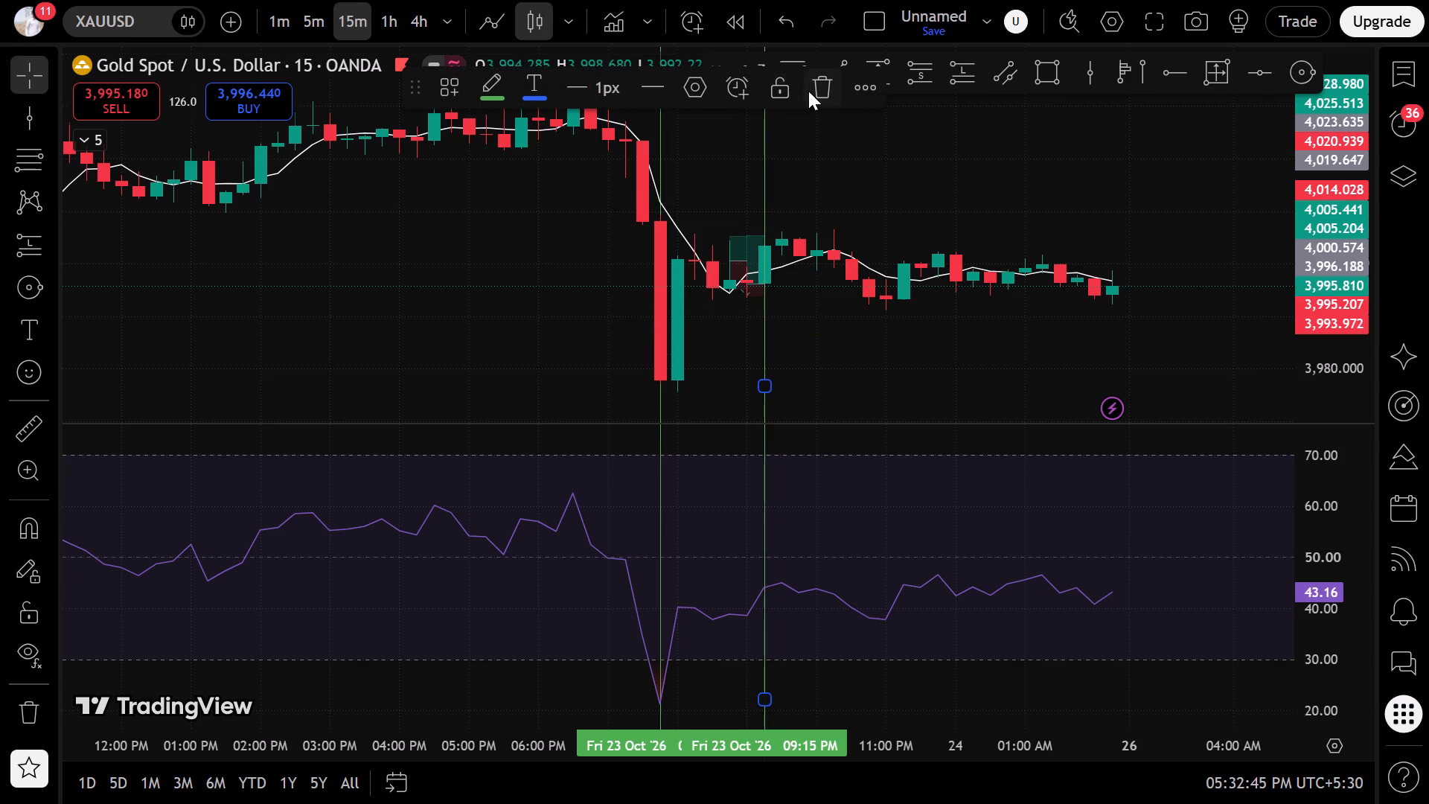
{"action": "left_click", "coordinate": [808, 91]}
Load EURUSD from the watchlist into the 15-minute chart and hide the watchlist again.
{"action": "left_click", "coordinate": [1418, 80]}
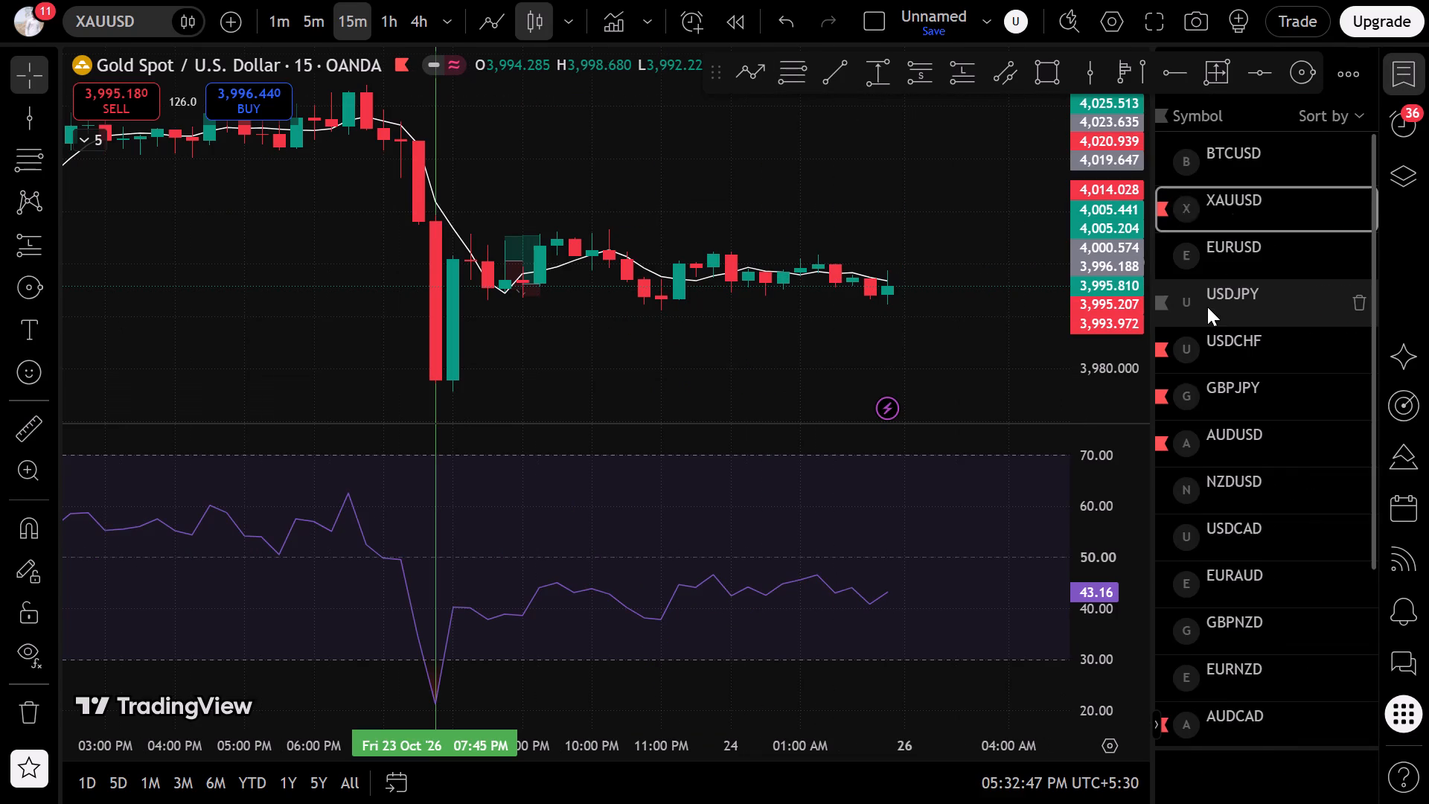
{"action": "left_click", "coordinate": [1242, 263]}
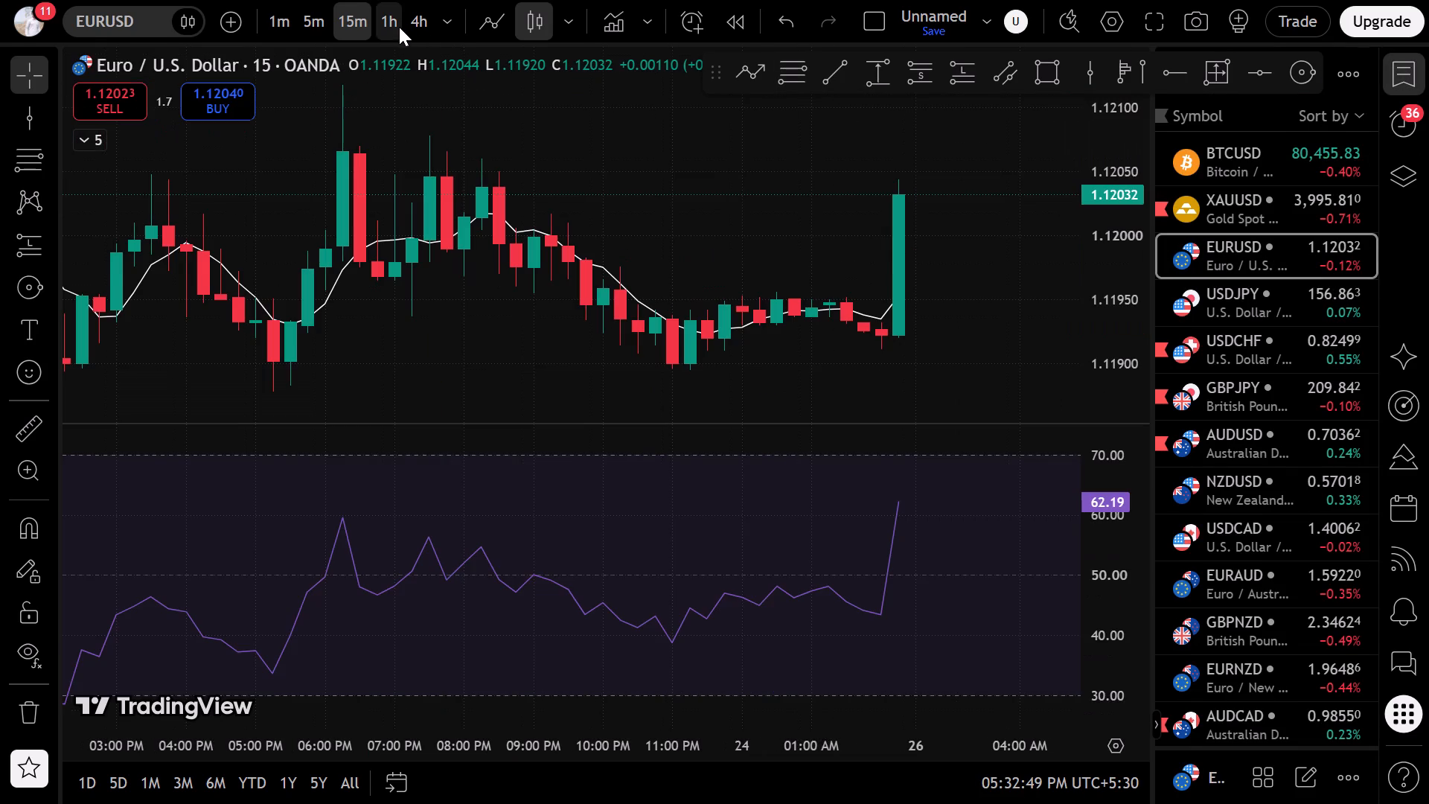
{"action": "left_click", "coordinate": [1421, 71]}
Delete the green vertical lines at Thu 22 Oct '26 05:15 PM and 04:30 PM, and at Fri 23 Oct '26 07:15 AM.
{"action": "scroll", "coordinate": [1157, 236], "scroll_direction": "down", "scroll_amount": 4}
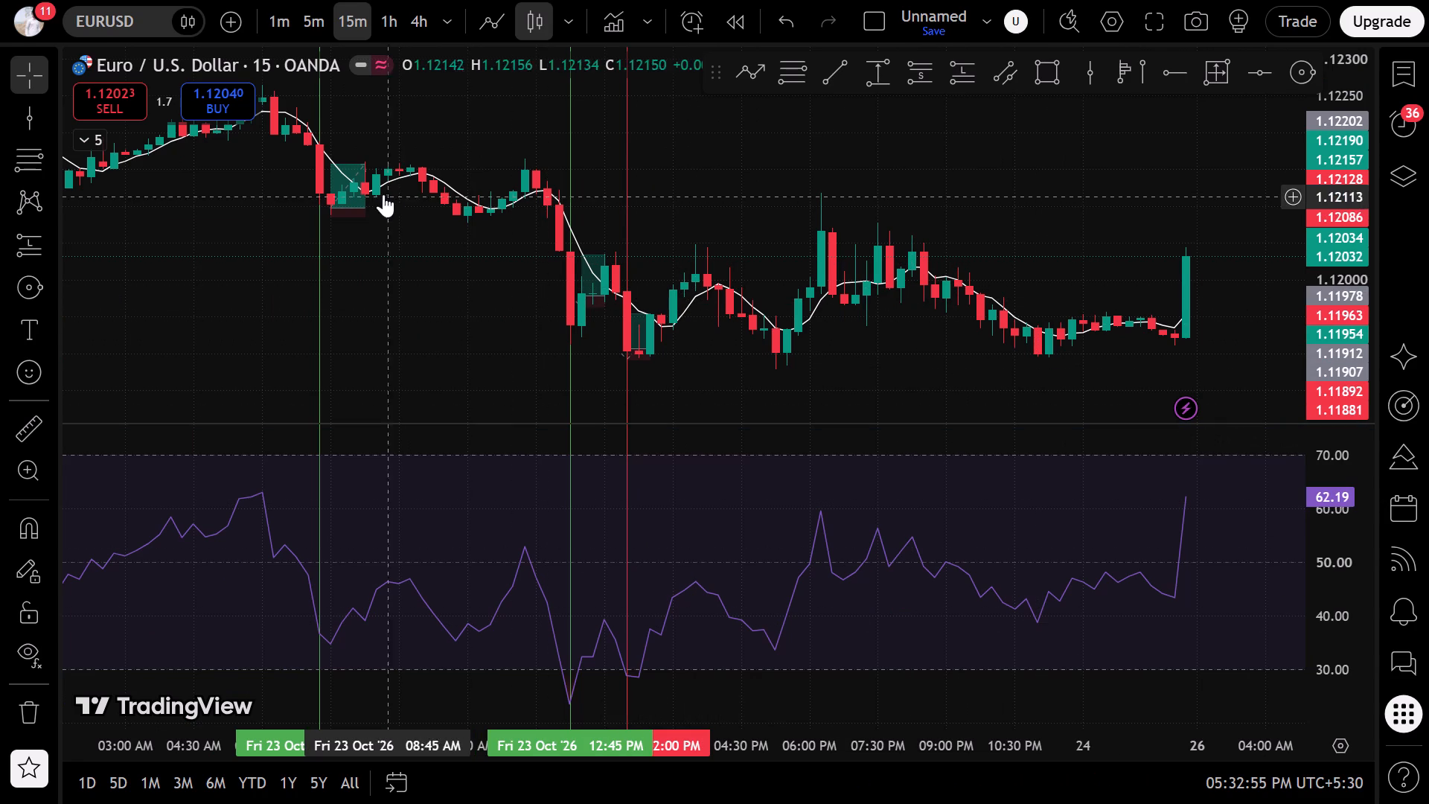
{"action": "scroll", "coordinate": [263, 246], "scroll_direction": "down", "scroll_amount": 5}
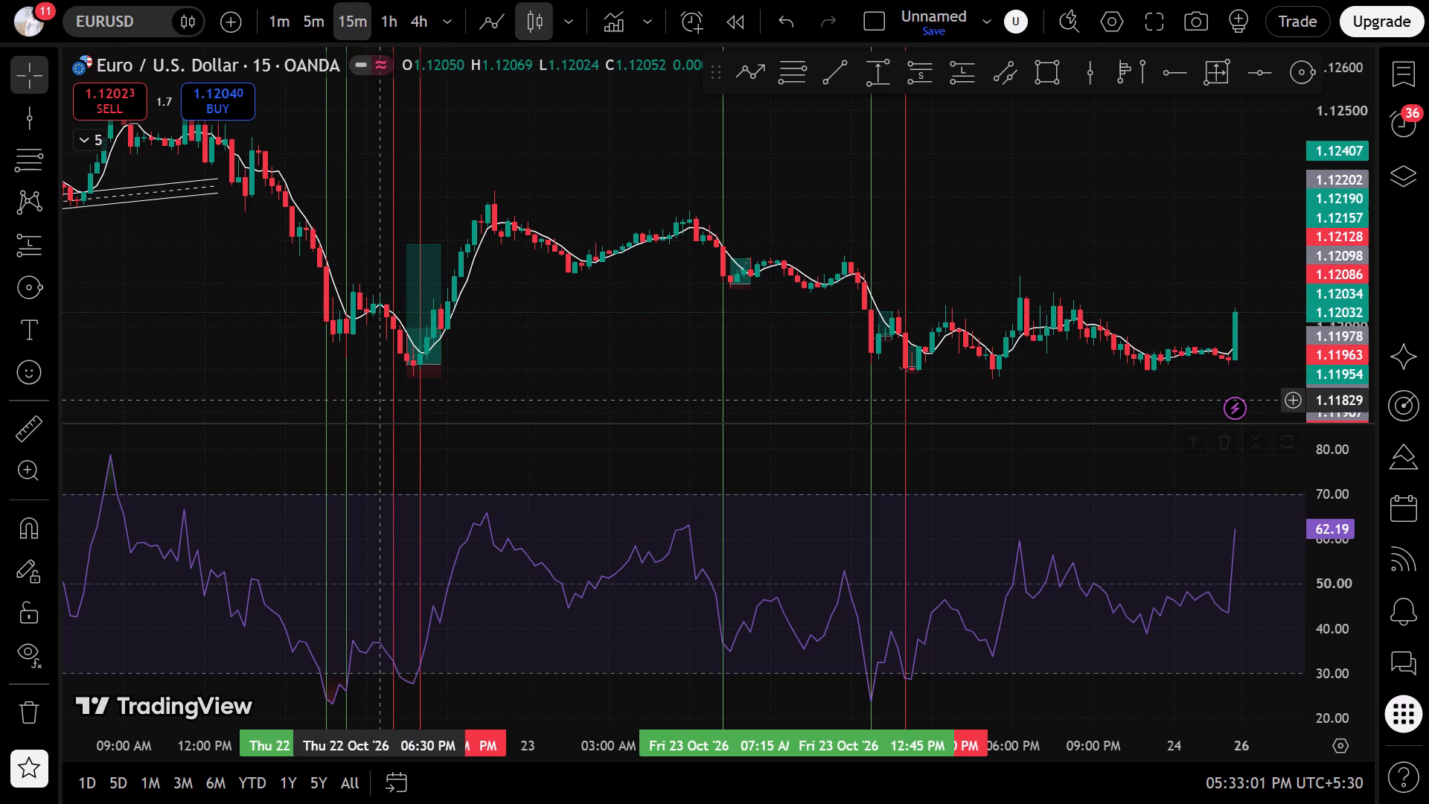
{"action": "left_click", "coordinate": [344, 366]}
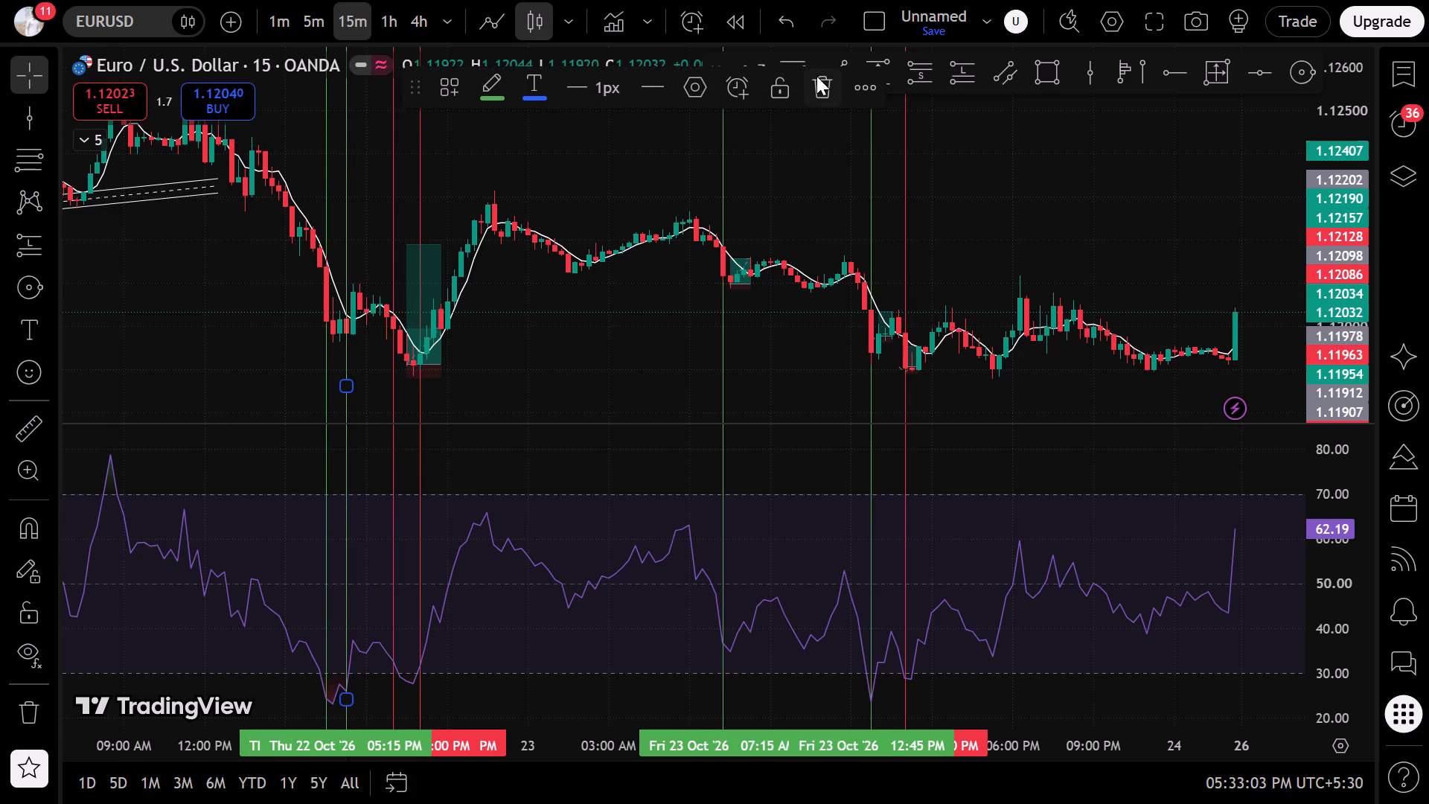
{"action": "left_click", "coordinate": [816, 76]}
{"action": "left_click", "coordinate": [327, 394]}
{"action": "left_click", "coordinate": [329, 365]}
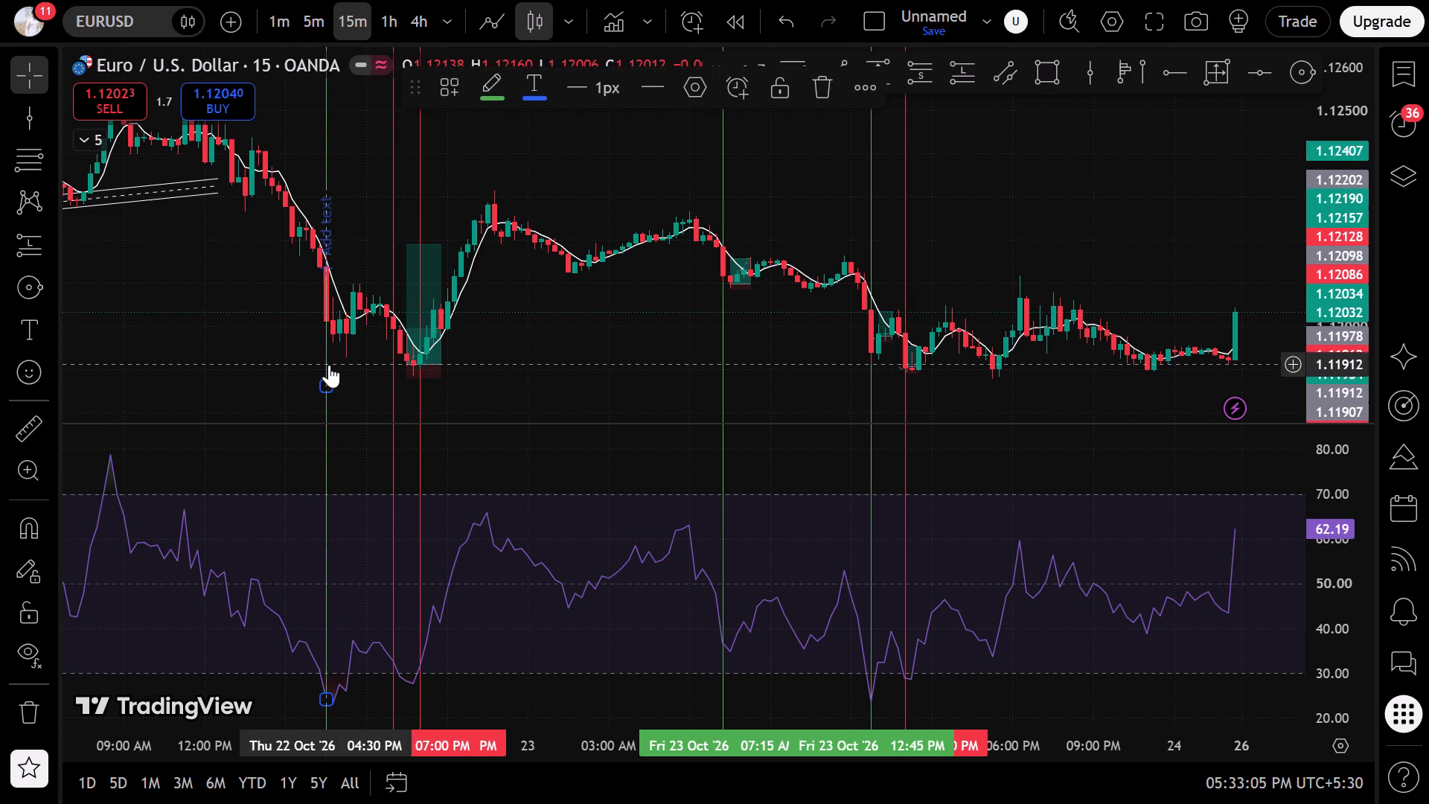
{"action": "left_click", "coordinate": [834, 76]}
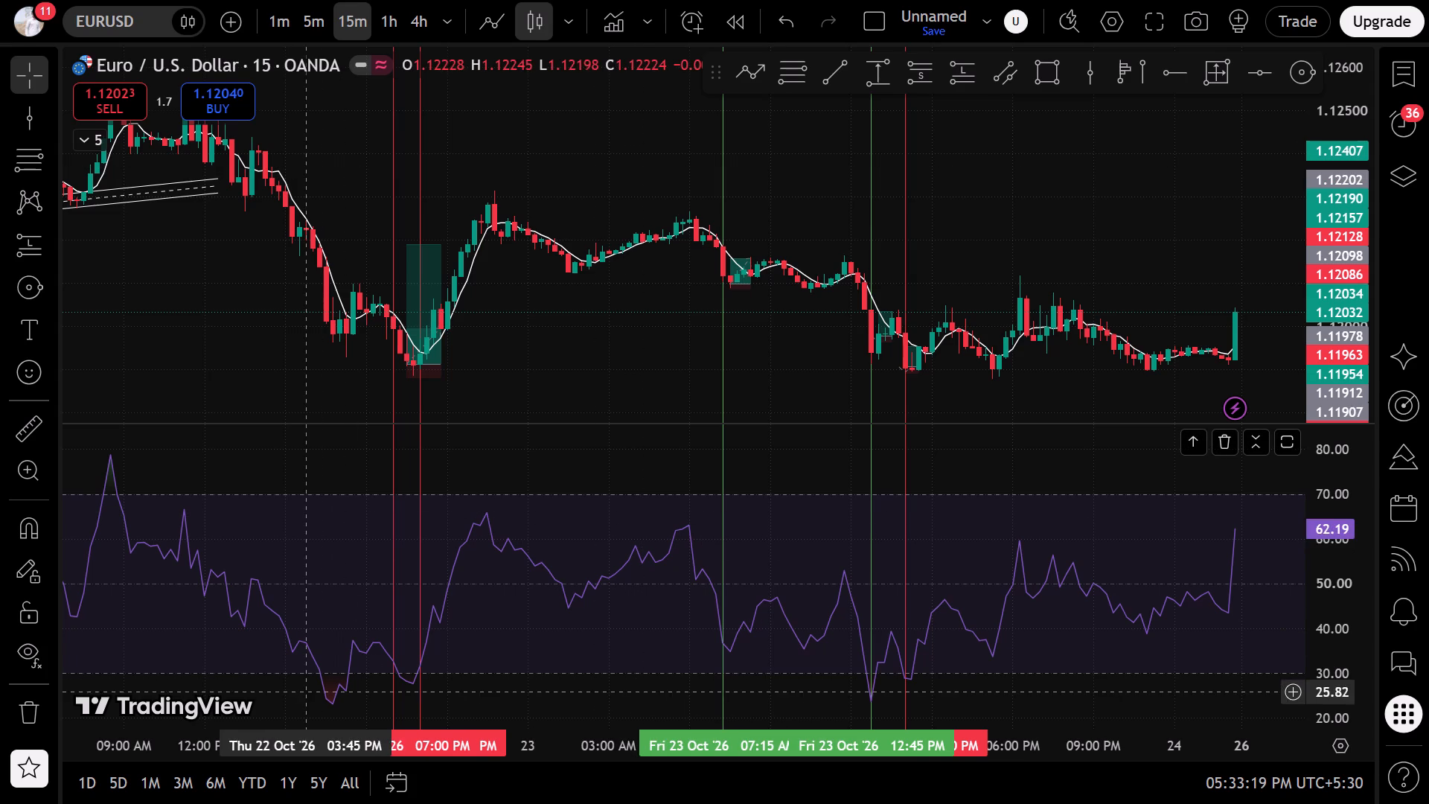
{"action": "left_click_drag", "start_coordinate": [722, 361], "coordinate": [718, 361]}
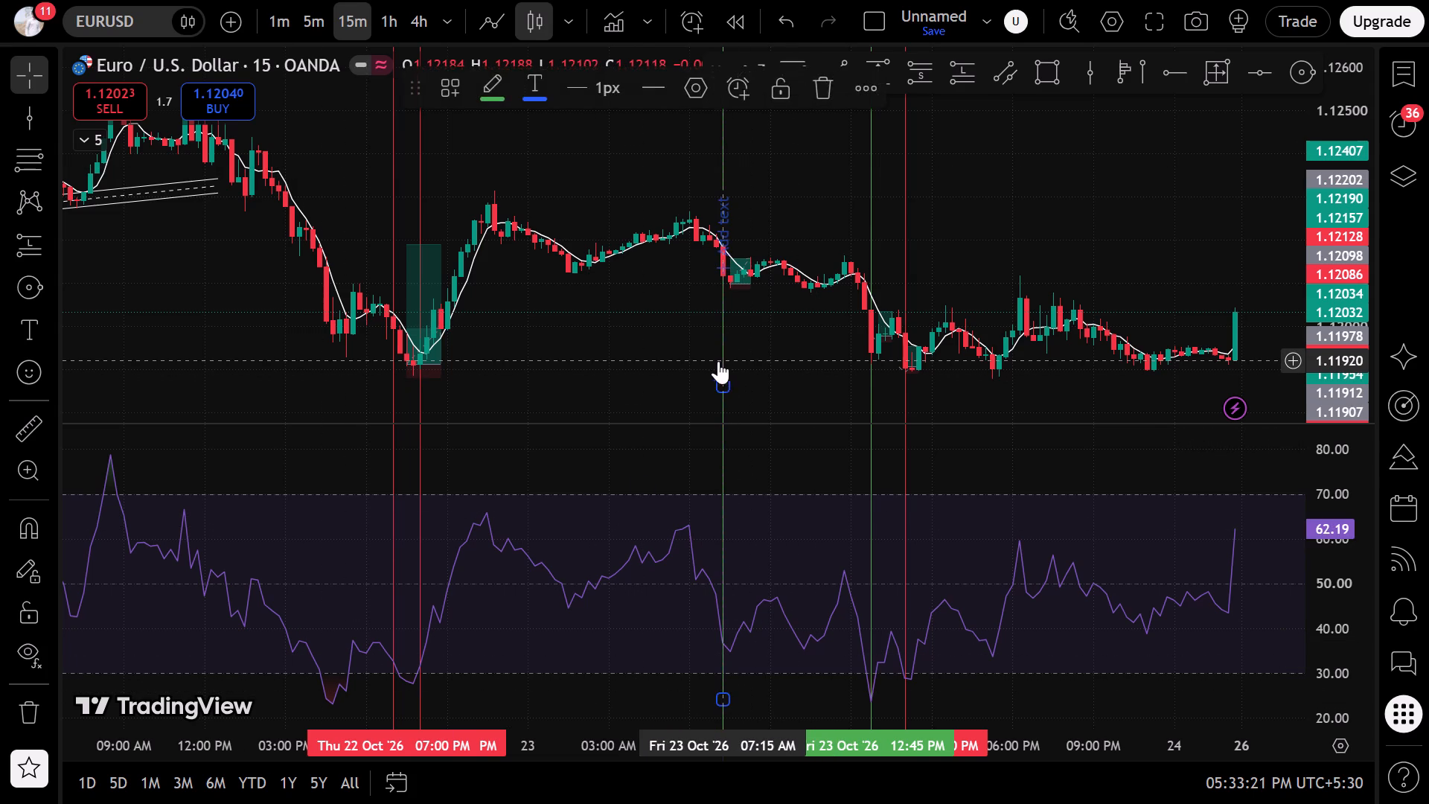
{"action": "left_click_drag", "start_coordinate": [718, 361], "coordinate": [531, 389]}
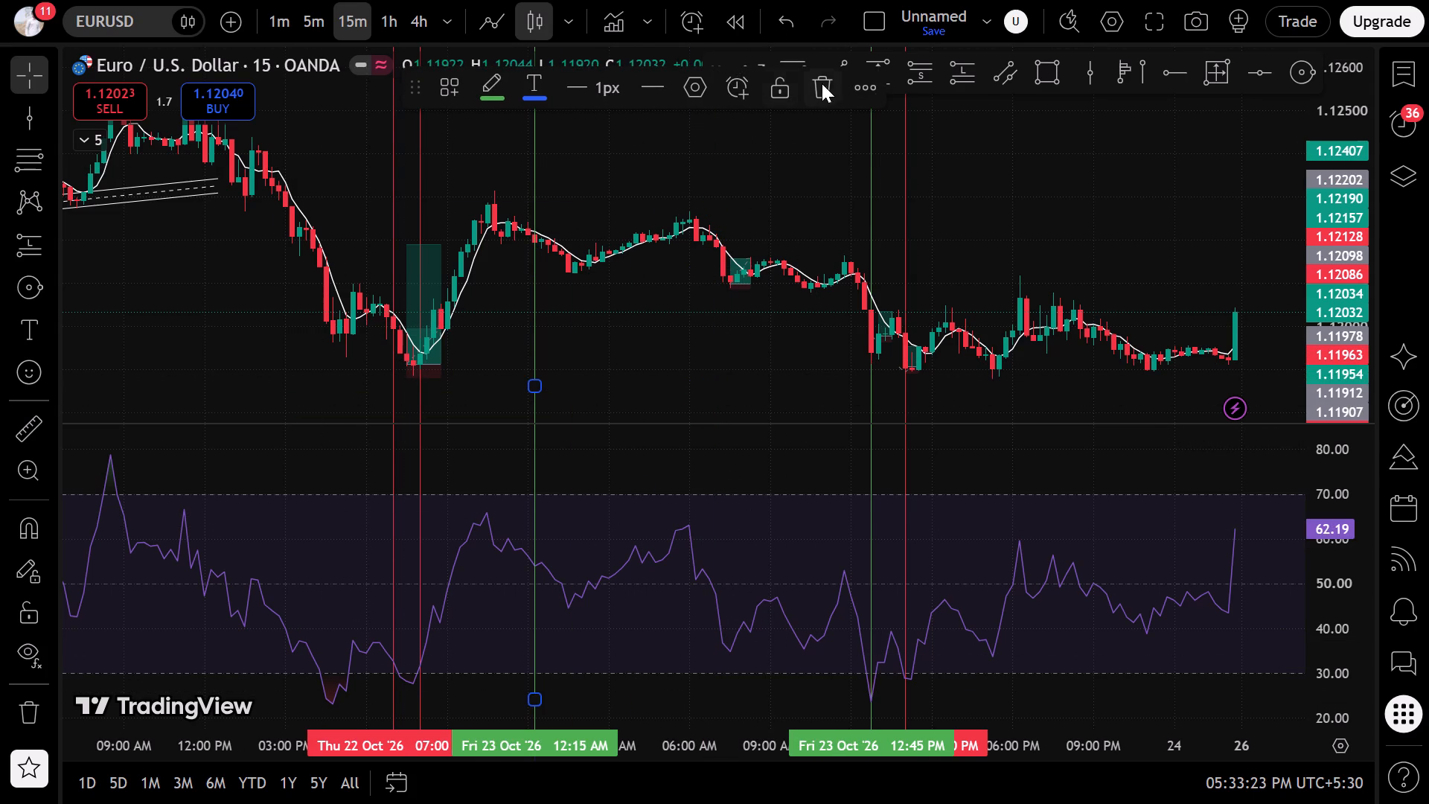
{"action": "left_click", "coordinate": [830, 86]}
Remove all remaining drawings from the EURUSD chart, keeping the indicators.
{"action": "left_click", "coordinate": [755, 269]}
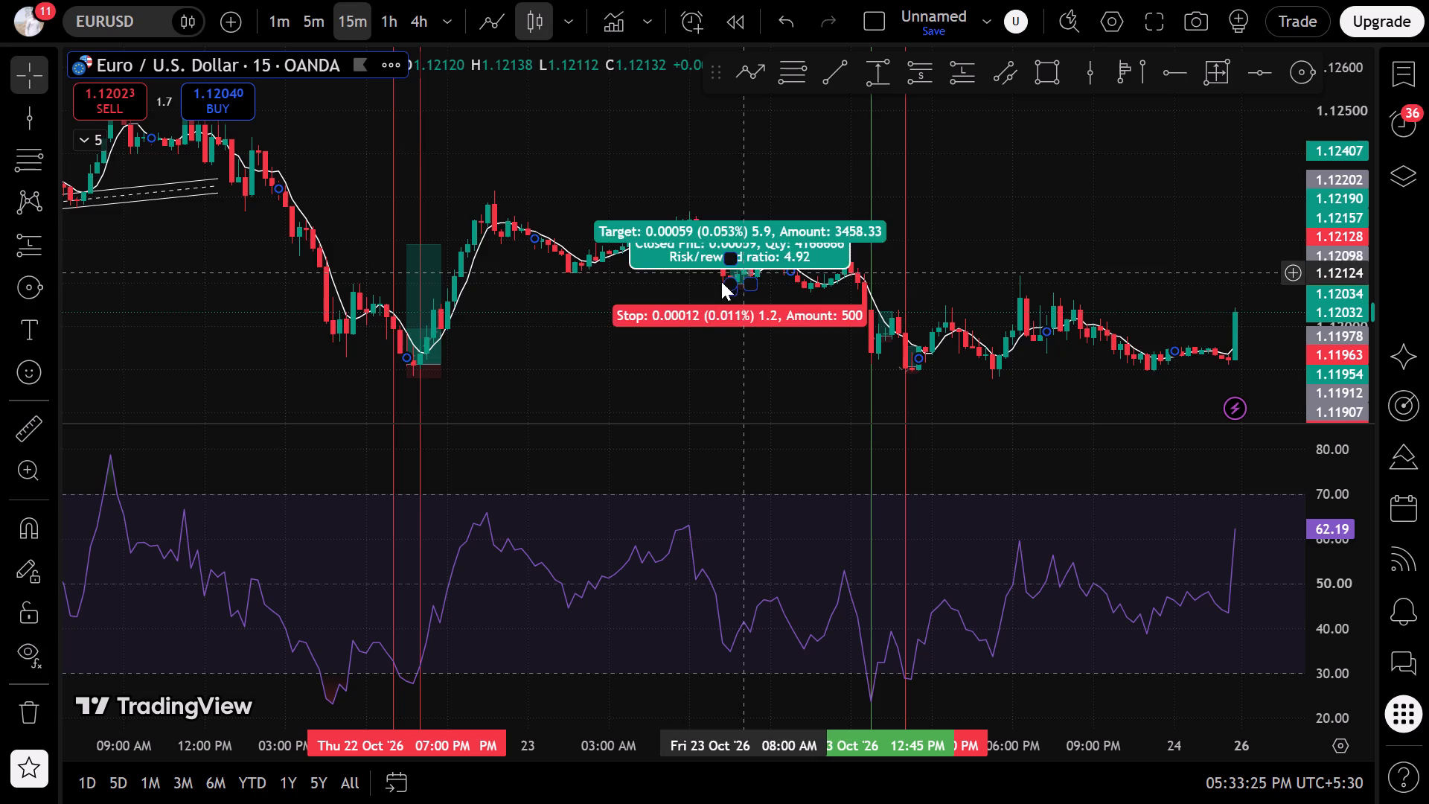
{"action": "scroll", "coordinate": [0, 760], "scroll_direction": "down", "scroll_amount": 1}
{"action": "left_click", "coordinate": [20, 709]}
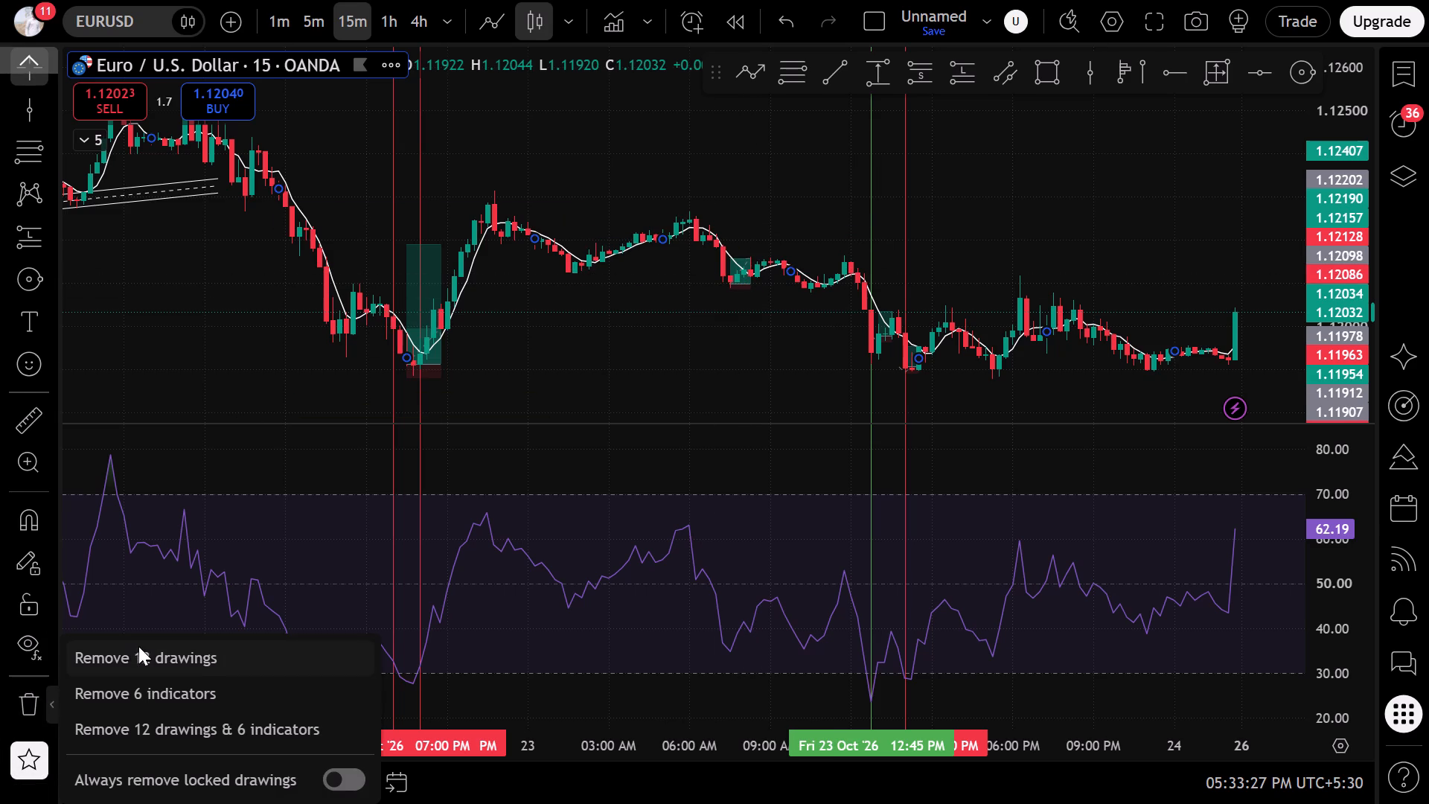
{"action": "left_click", "coordinate": [138, 646]}
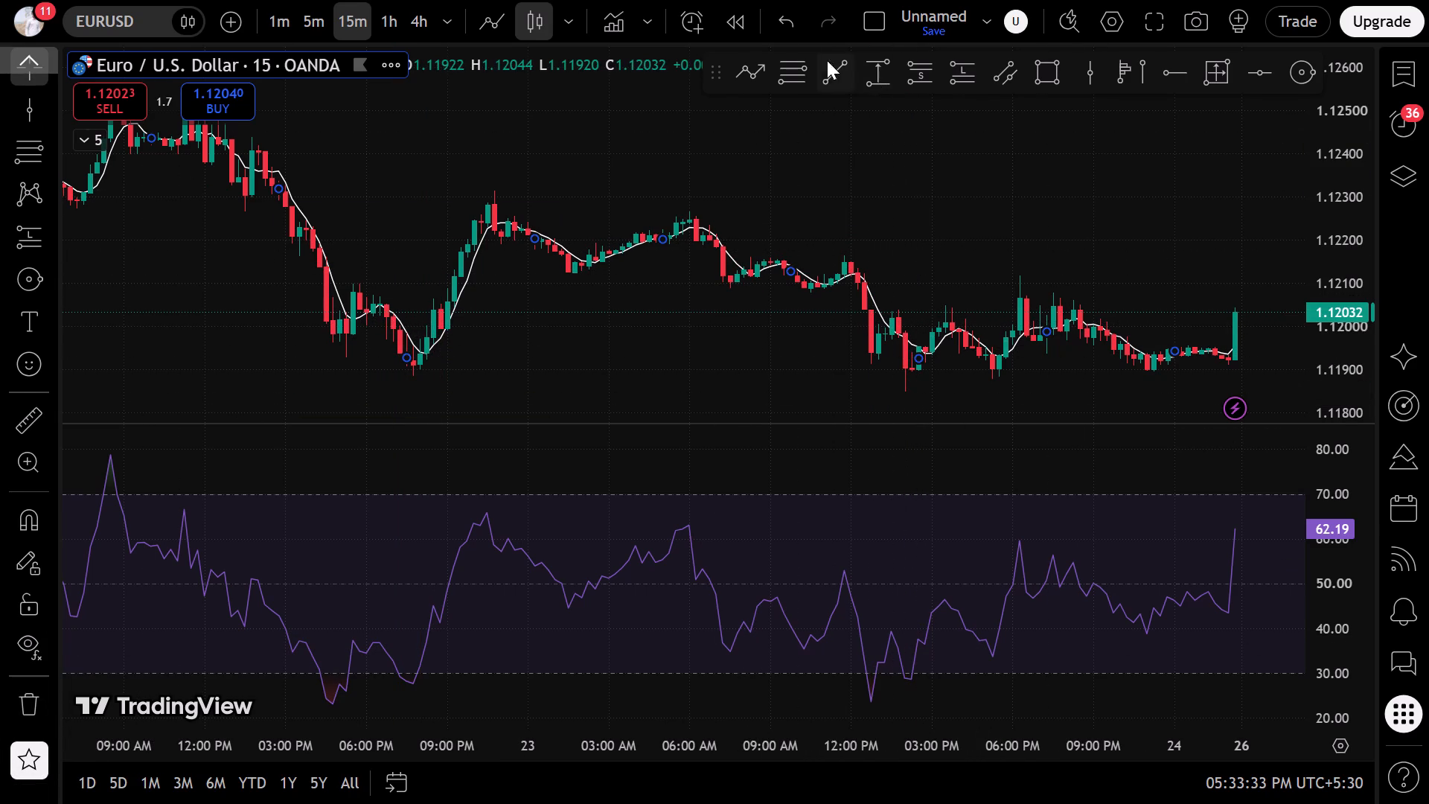
Undo the removal of the drawings from the EURUSD chart.
{"action": "left_click", "coordinate": [791, 28]}
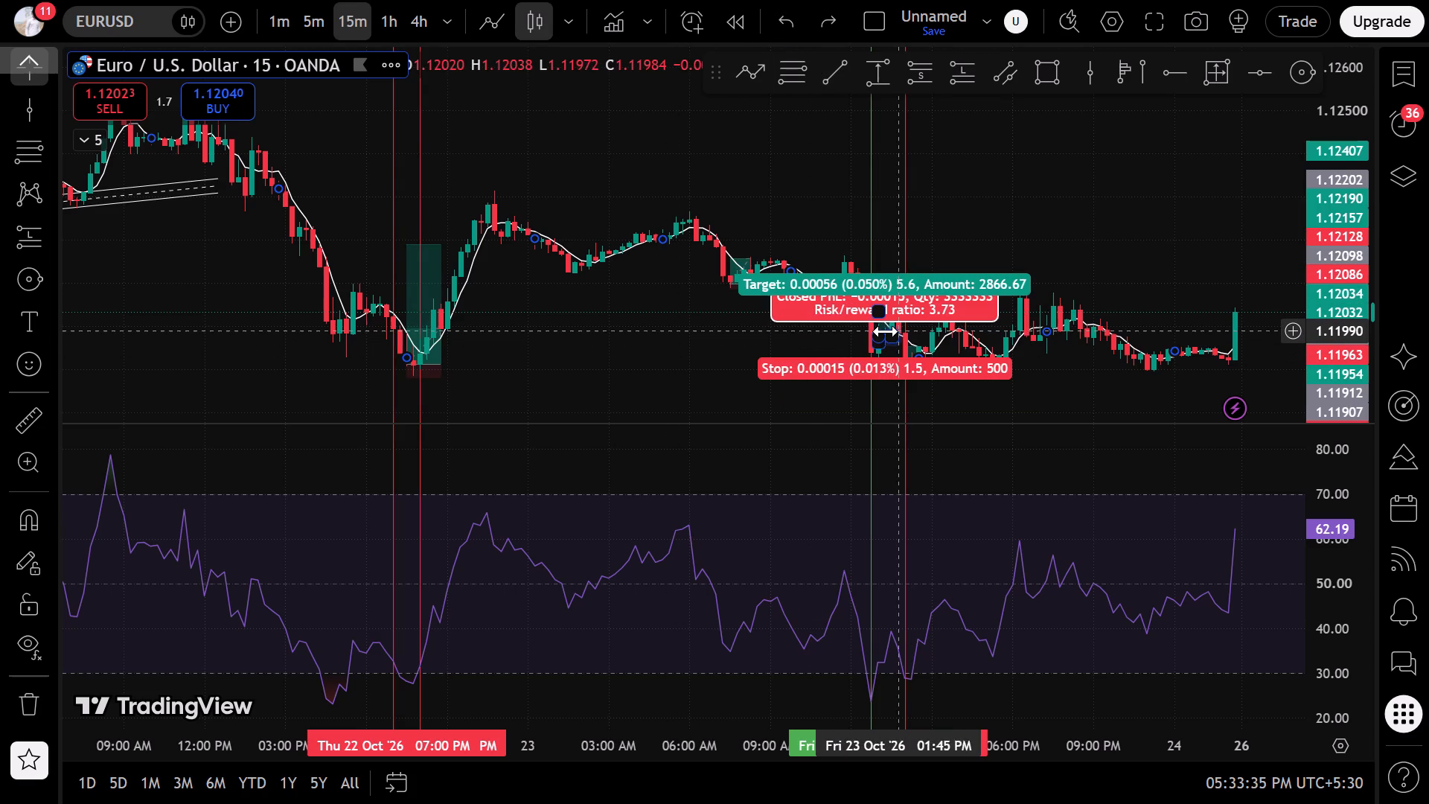
{"action": "left_click", "coordinate": [678, 374]}
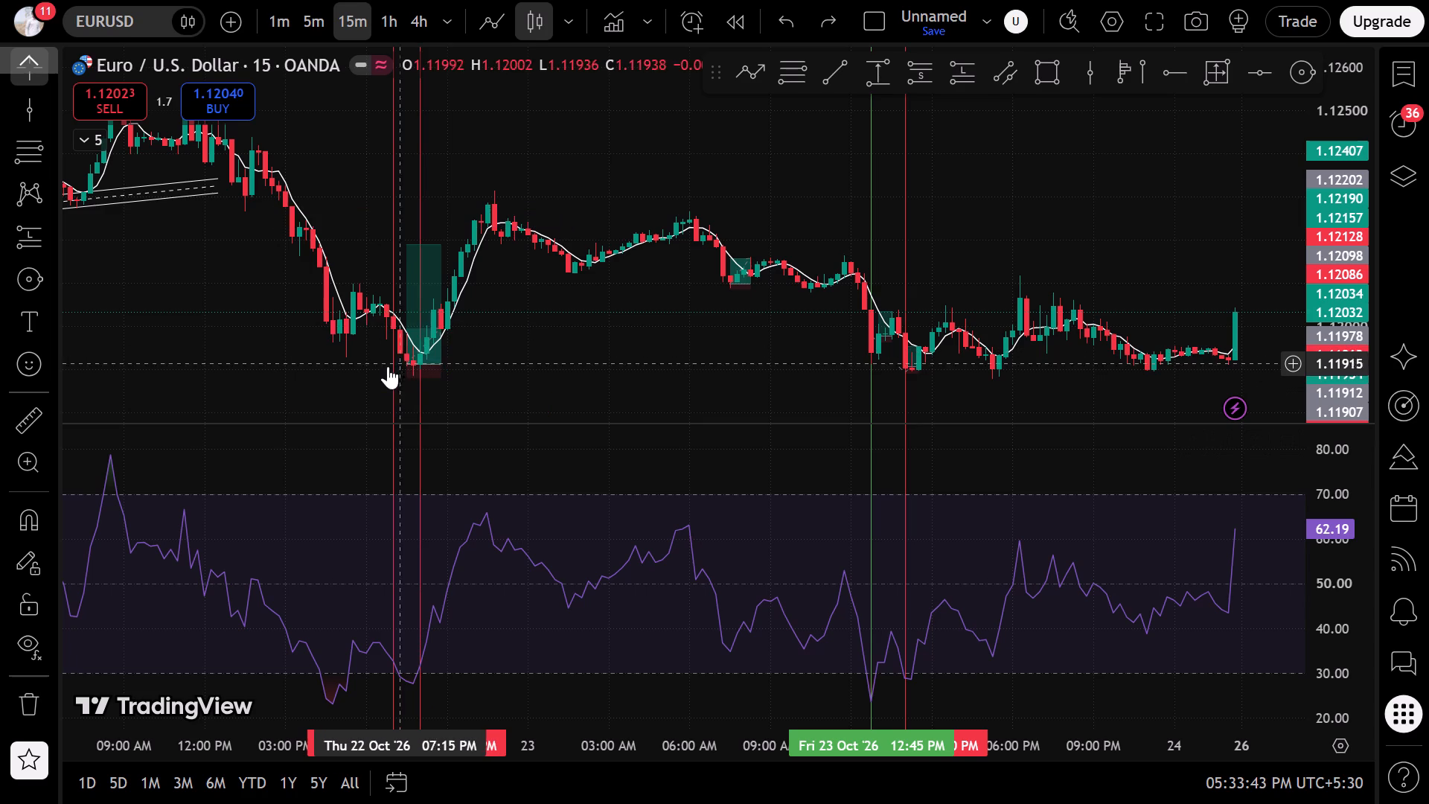
Examine EURUSD's 15-minute price action and RSI extremes back through mid-October, dismissing the advertisement.
{"action": "scroll", "coordinate": [359, 389], "scroll_direction": "down", "scroll_amount": 2}
{"action": "left_click_drag", "start_coordinate": [418, 310], "coordinate": [427, 316]}
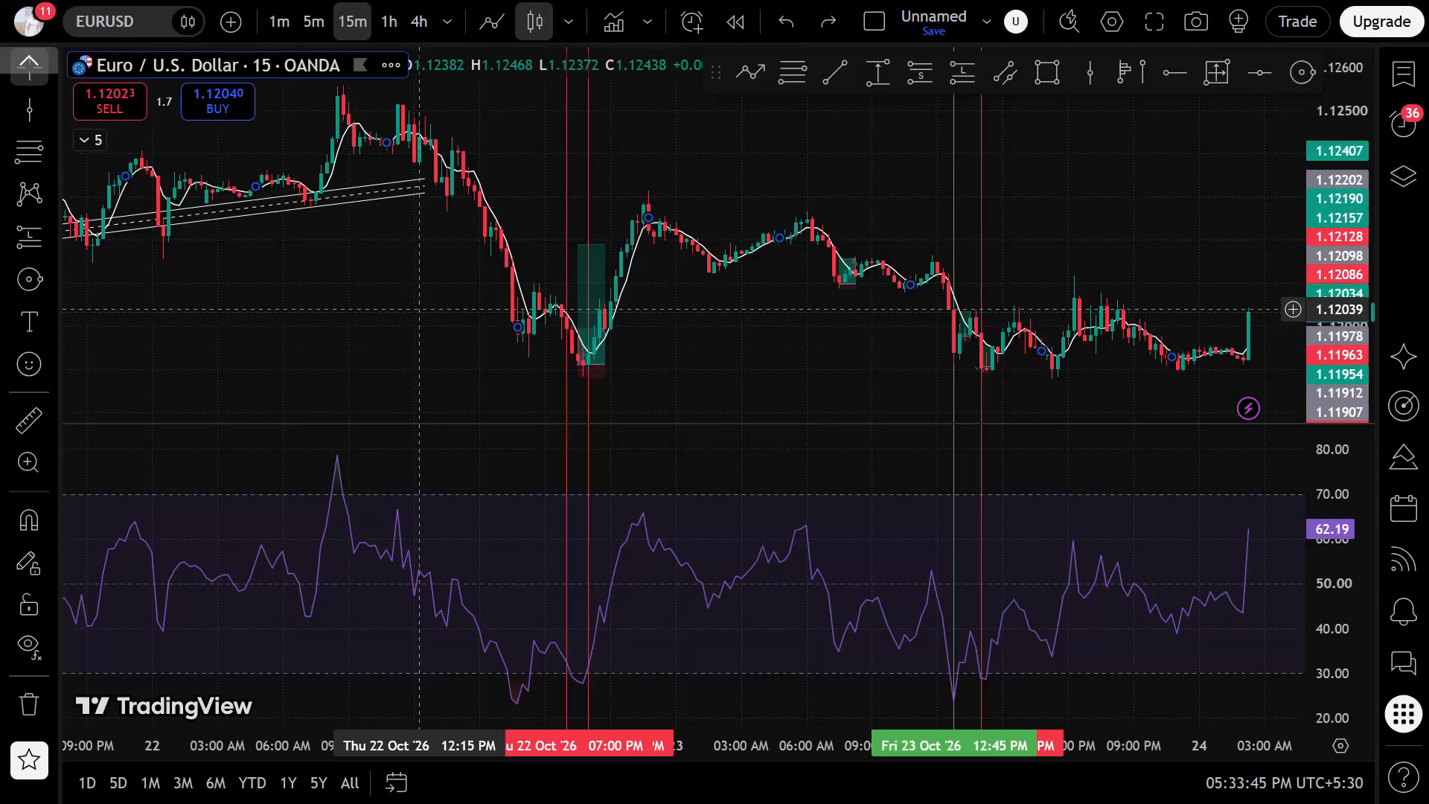
{"action": "left_click_drag", "start_coordinate": [427, 316], "coordinate": [705, 375]}
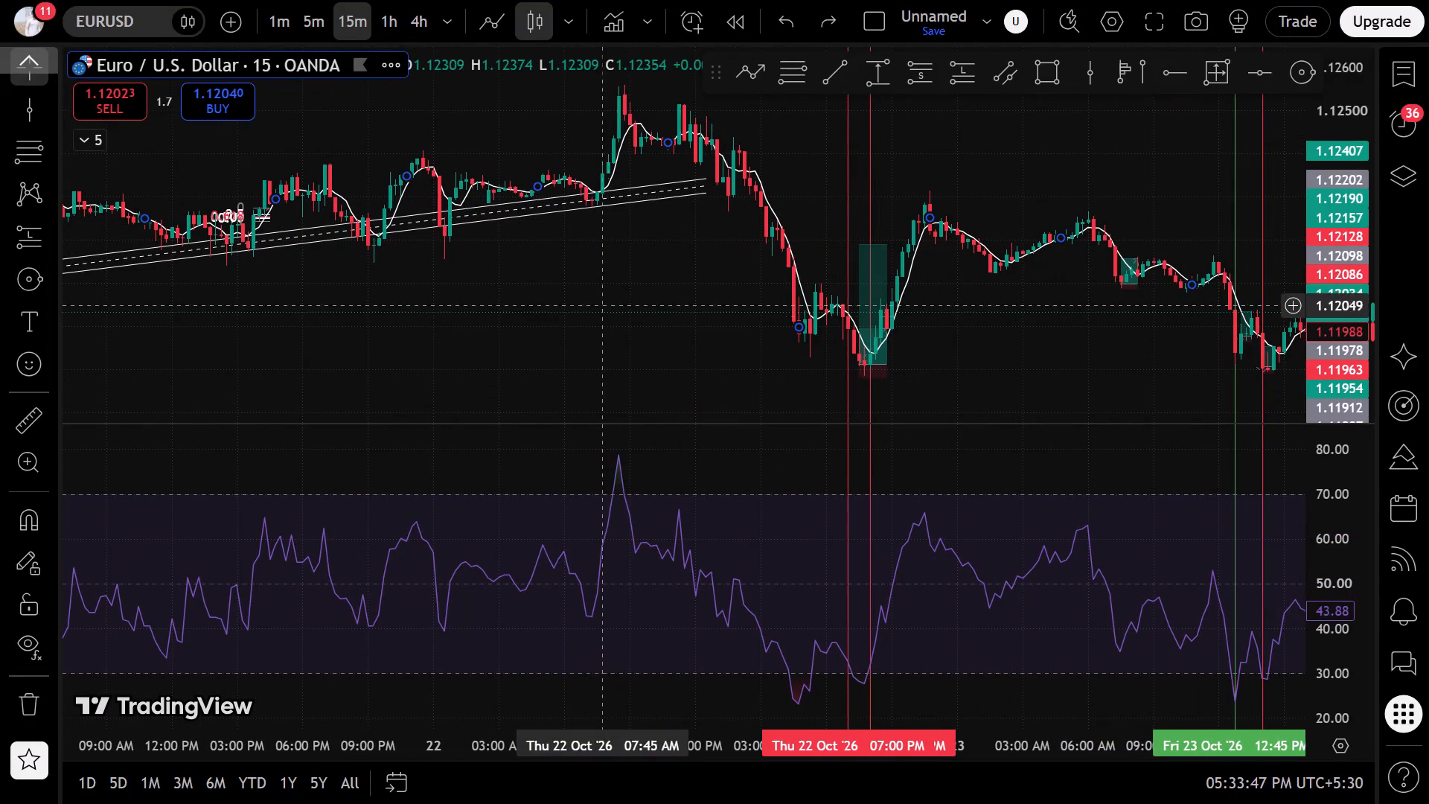
{"action": "left_click_drag", "start_coordinate": [626, 284], "coordinate": [626, 393]}
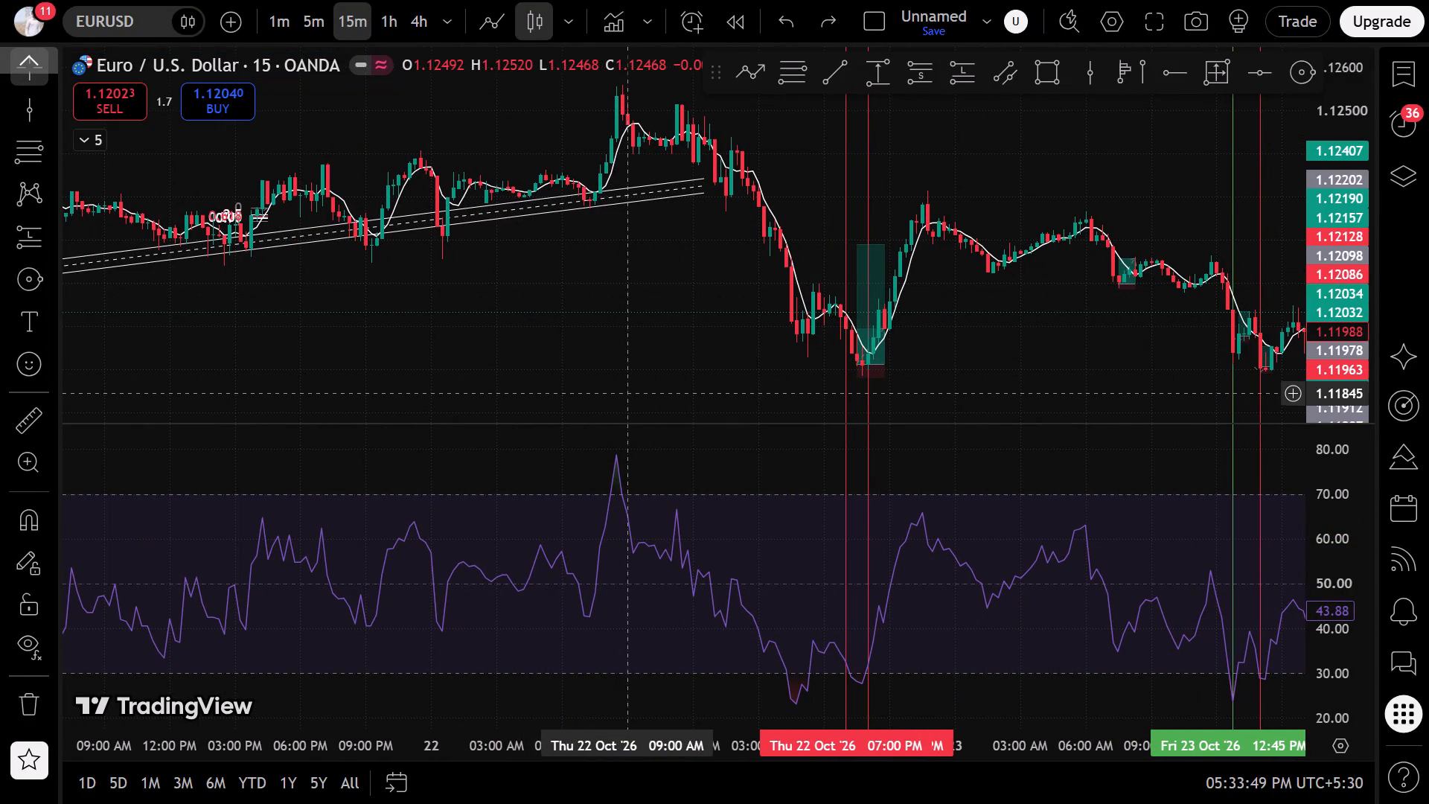
{"action": "left_click_drag", "start_coordinate": [1355, 196], "coordinate": [1333, 236]}
{"action": "left_click_drag", "start_coordinate": [601, 345], "coordinate": [1067, 343]}
{"action": "scroll", "coordinate": [859, 366], "scroll_direction": "down", "scroll_amount": 2}
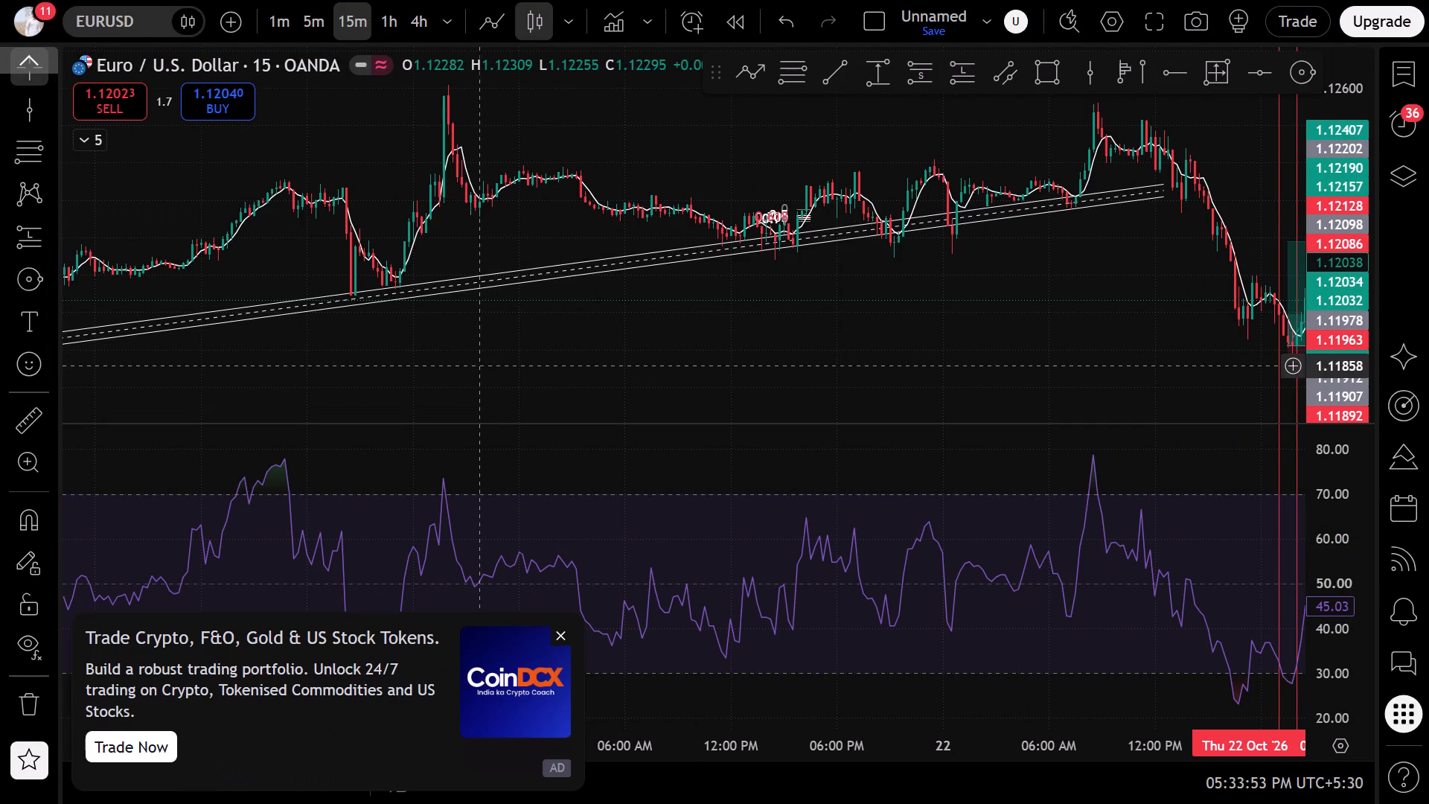
{"action": "left_click", "coordinate": [565, 633]}
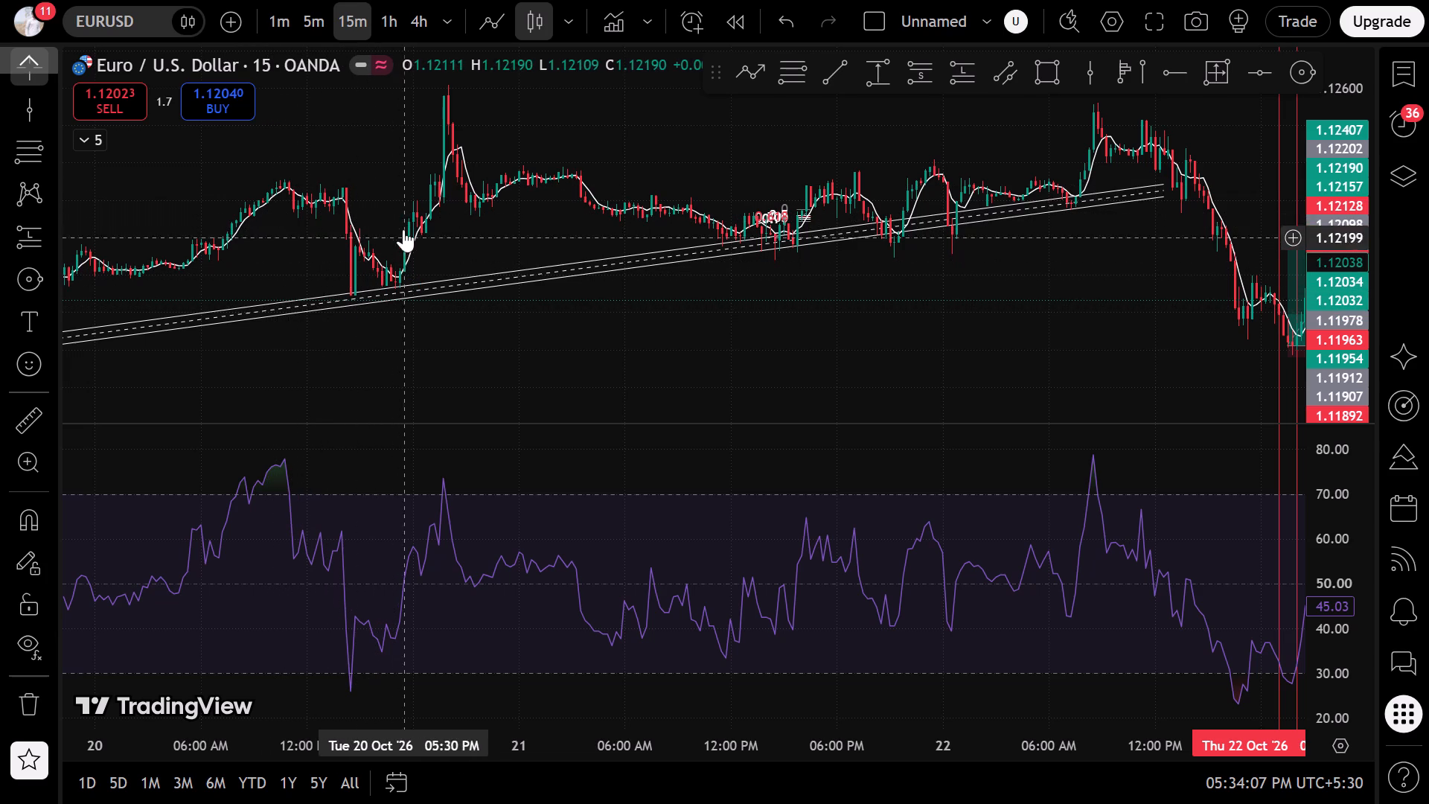
{"action": "left_click_drag", "start_coordinate": [421, 371], "coordinate": [1193, 386]}
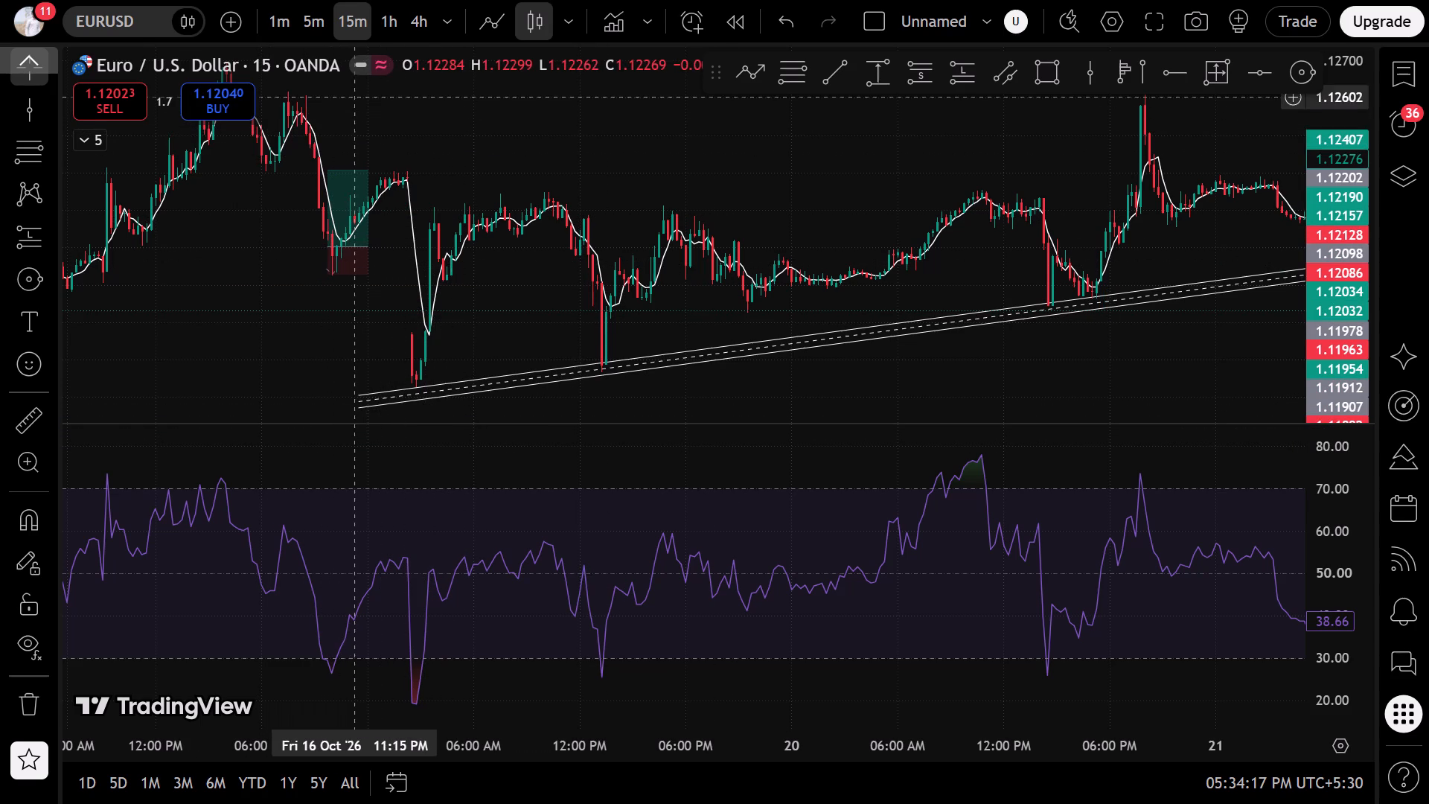
{"action": "left_click_drag", "start_coordinate": [1012, 385], "coordinate": [112, 417]}
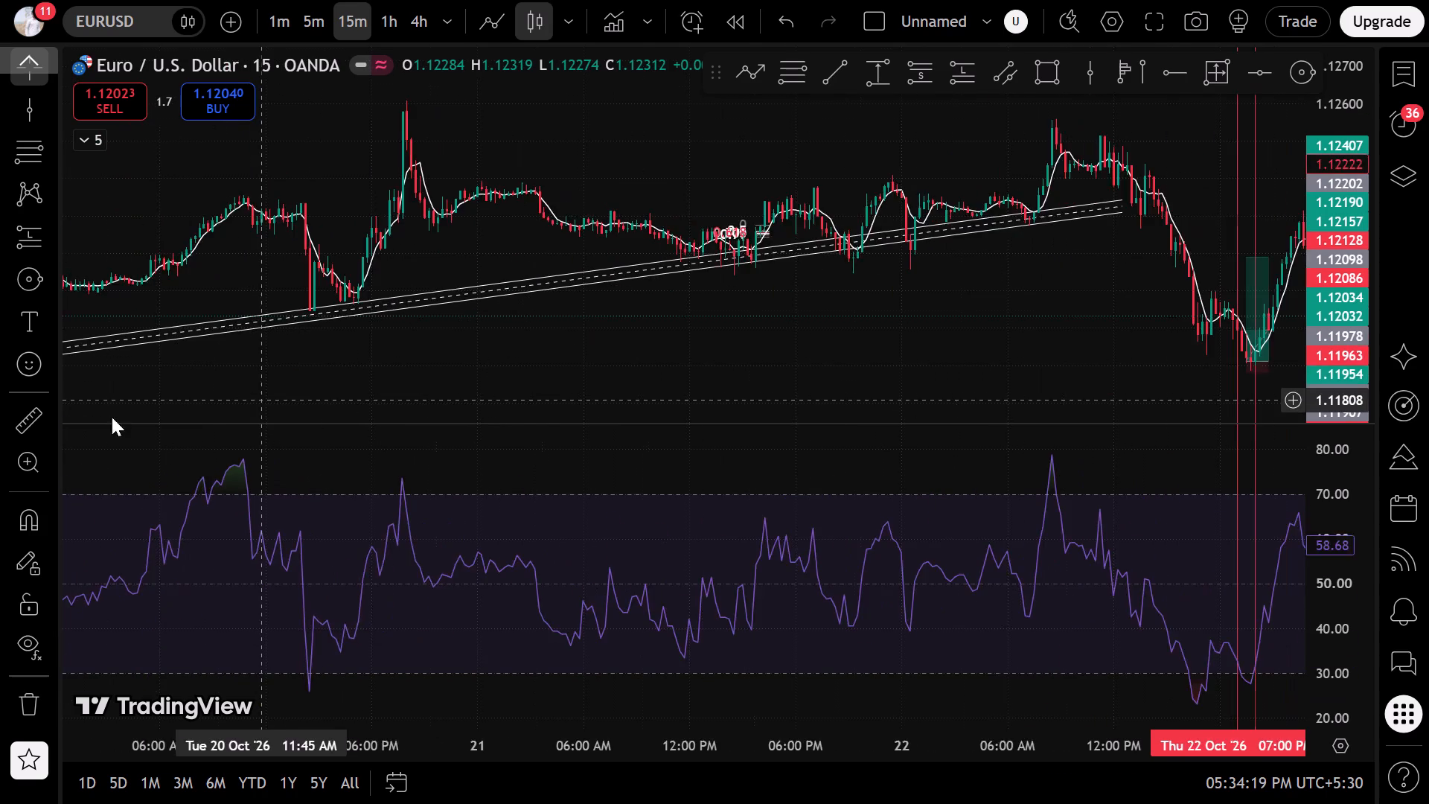
{"action": "left_click_drag", "start_coordinate": [112, 417], "coordinate": [106, 420]}
{"action": "left_click_drag", "start_coordinate": [1186, 333], "coordinate": [979, 285]}
{"action": "scroll", "coordinate": [980, 284], "scroll_direction": "down", "scroll_amount": 9}
{"action": "left_click_drag", "start_coordinate": [392, 280], "coordinate": [935, 610]}
{"action": "scroll", "coordinate": [827, 420], "scroll_direction": "up", "scroll_amount": 12}
{"action": "left_click_drag", "start_coordinate": [837, 368], "coordinate": [982, 147]}
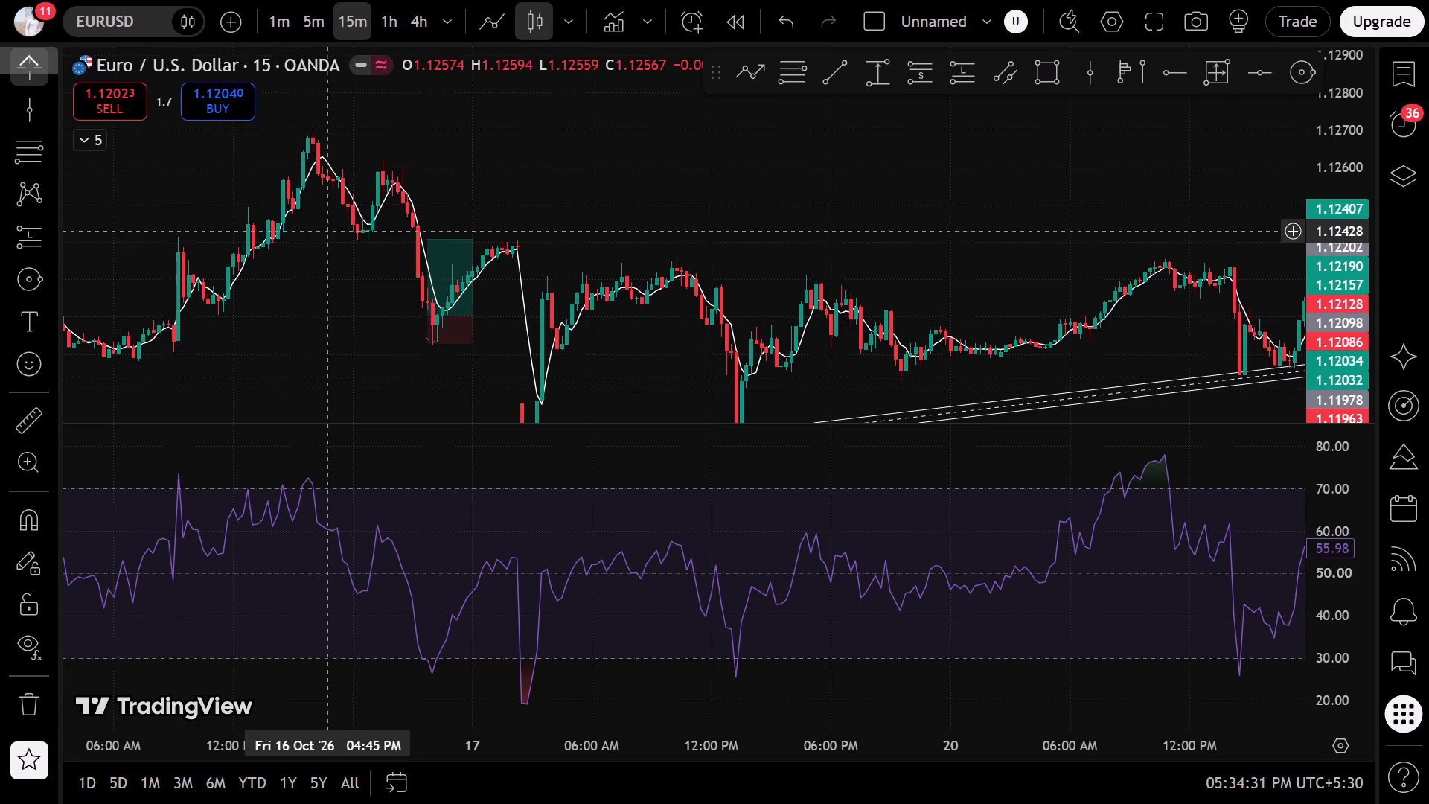
{"action": "scroll", "coordinate": [317, 371], "scroll_direction": "down", "scroll_amount": 4}
{"action": "left_click_drag", "start_coordinate": [379, 342], "coordinate": [528, 261]}
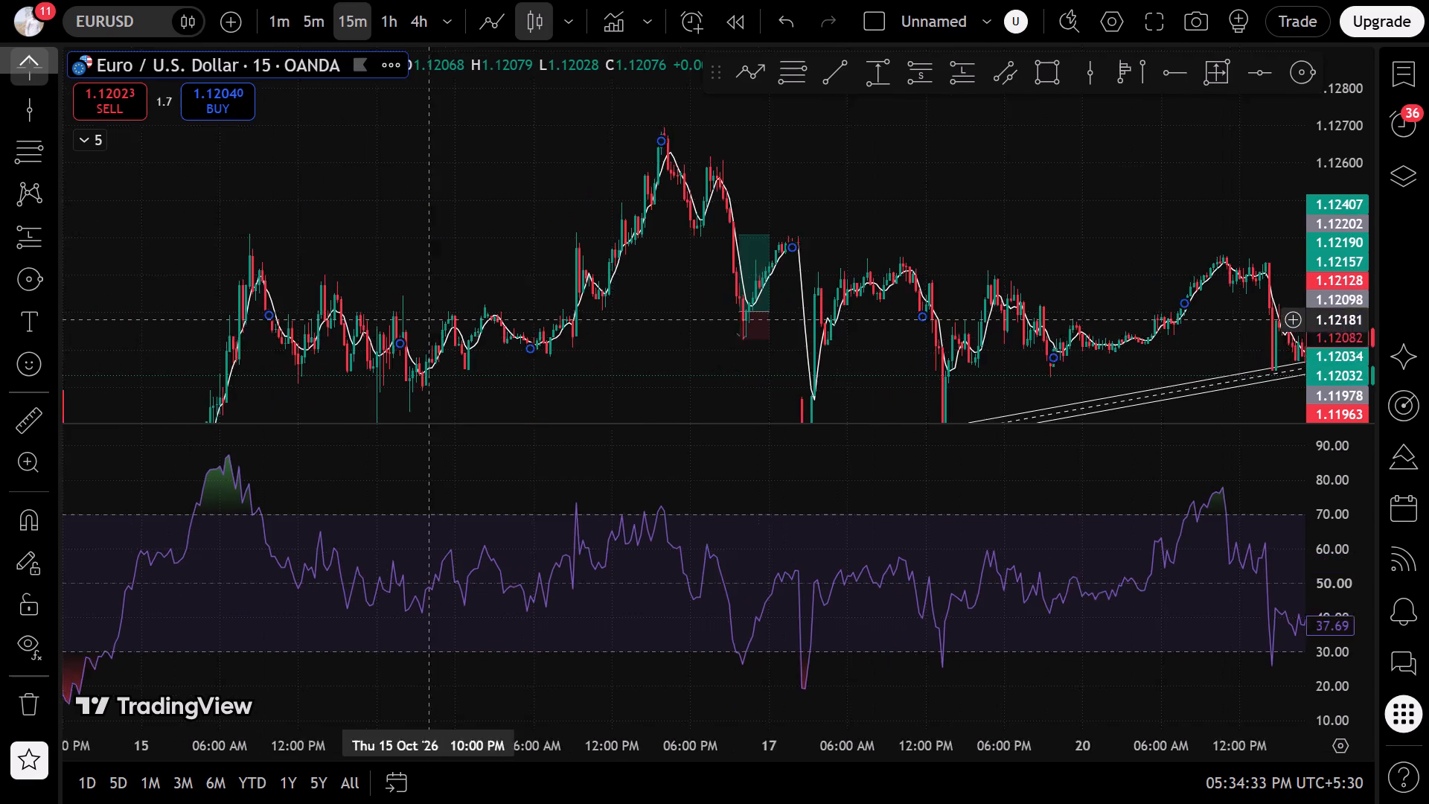
{"action": "left_click_drag", "start_coordinate": [528, 261], "coordinate": [790, 192]}
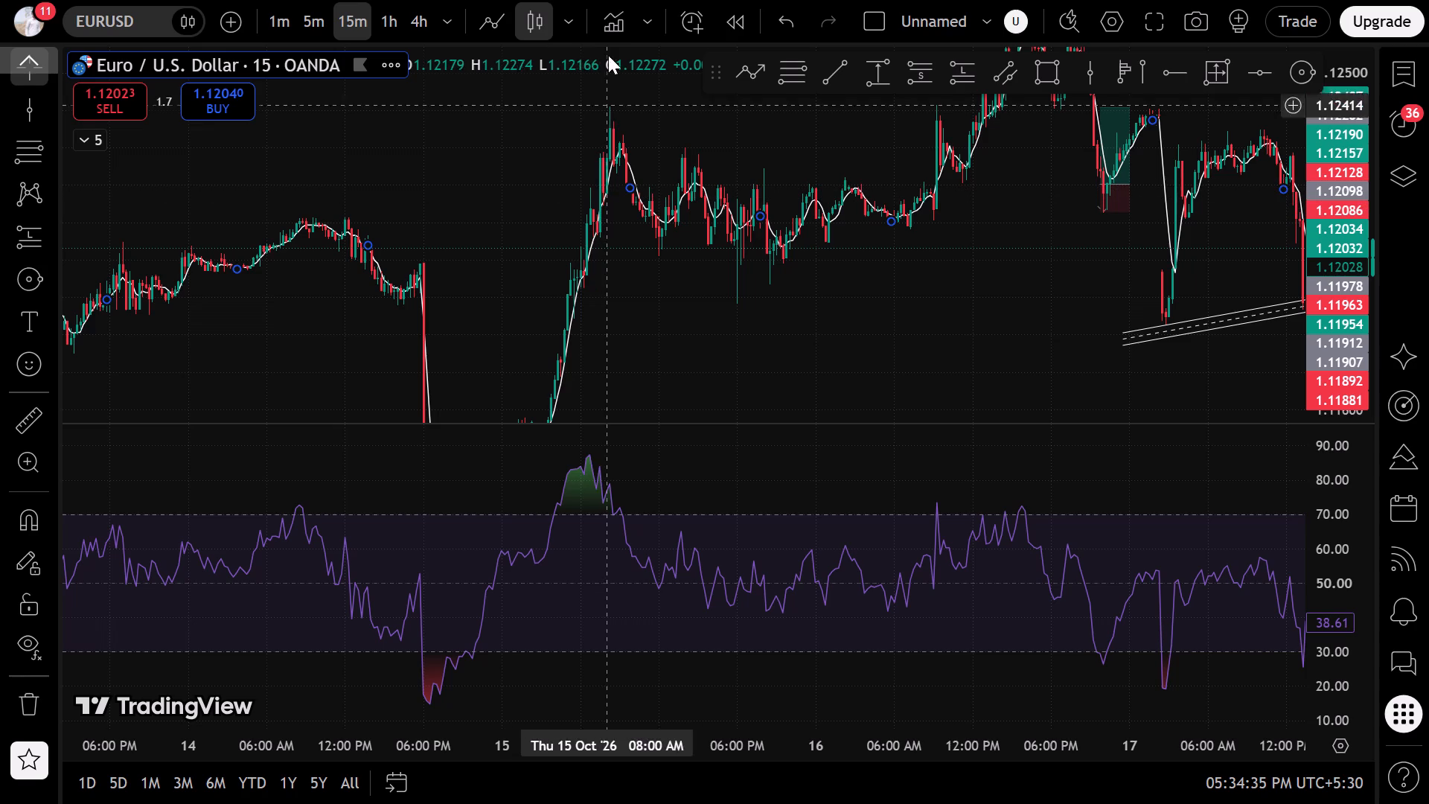
Leave full-screen mode, check the song video in the YouTube tab, and return to the EURUSD chart.
{"action": "left_click", "coordinate": [698, 74]}
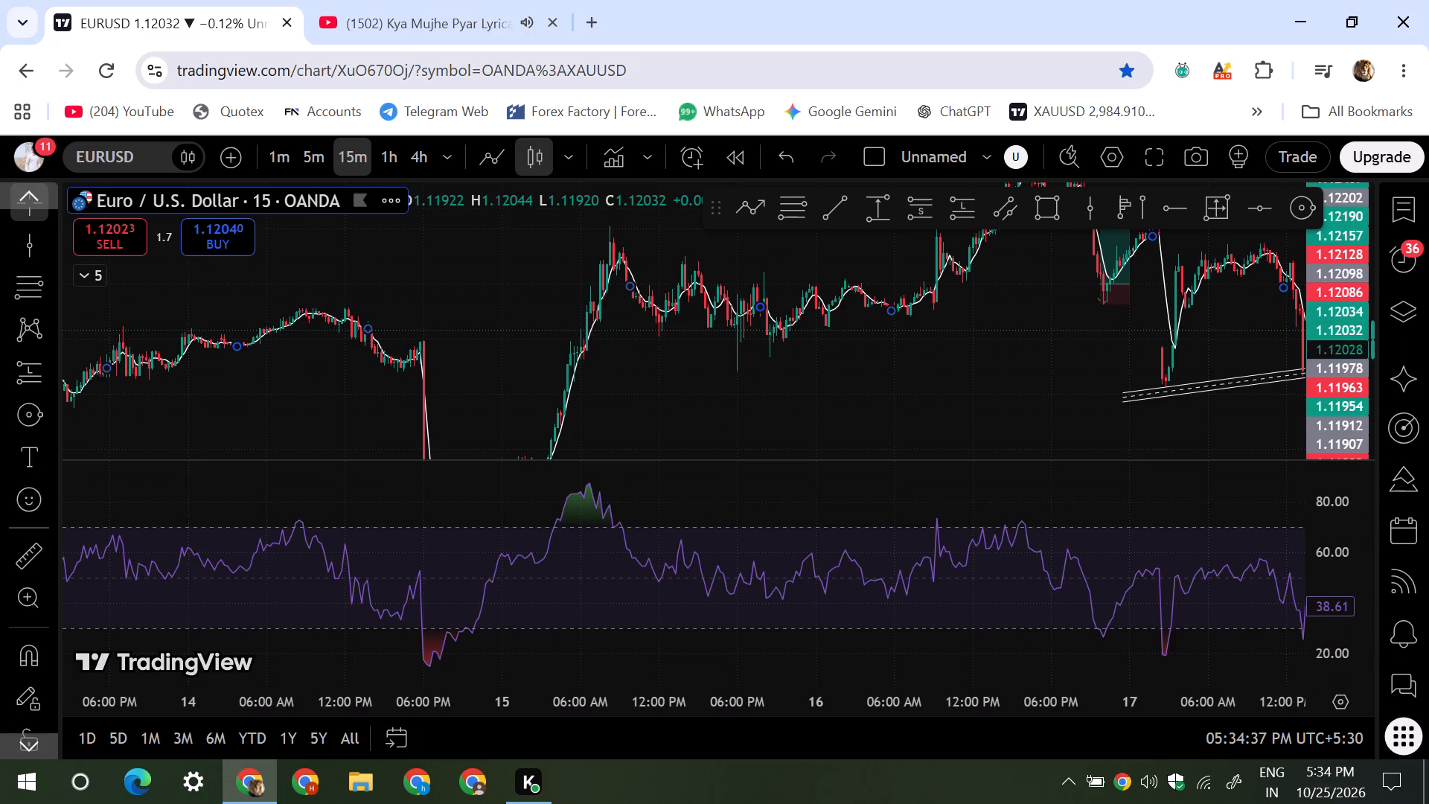
{"action": "left_click", "coordinate": [438, 0]}
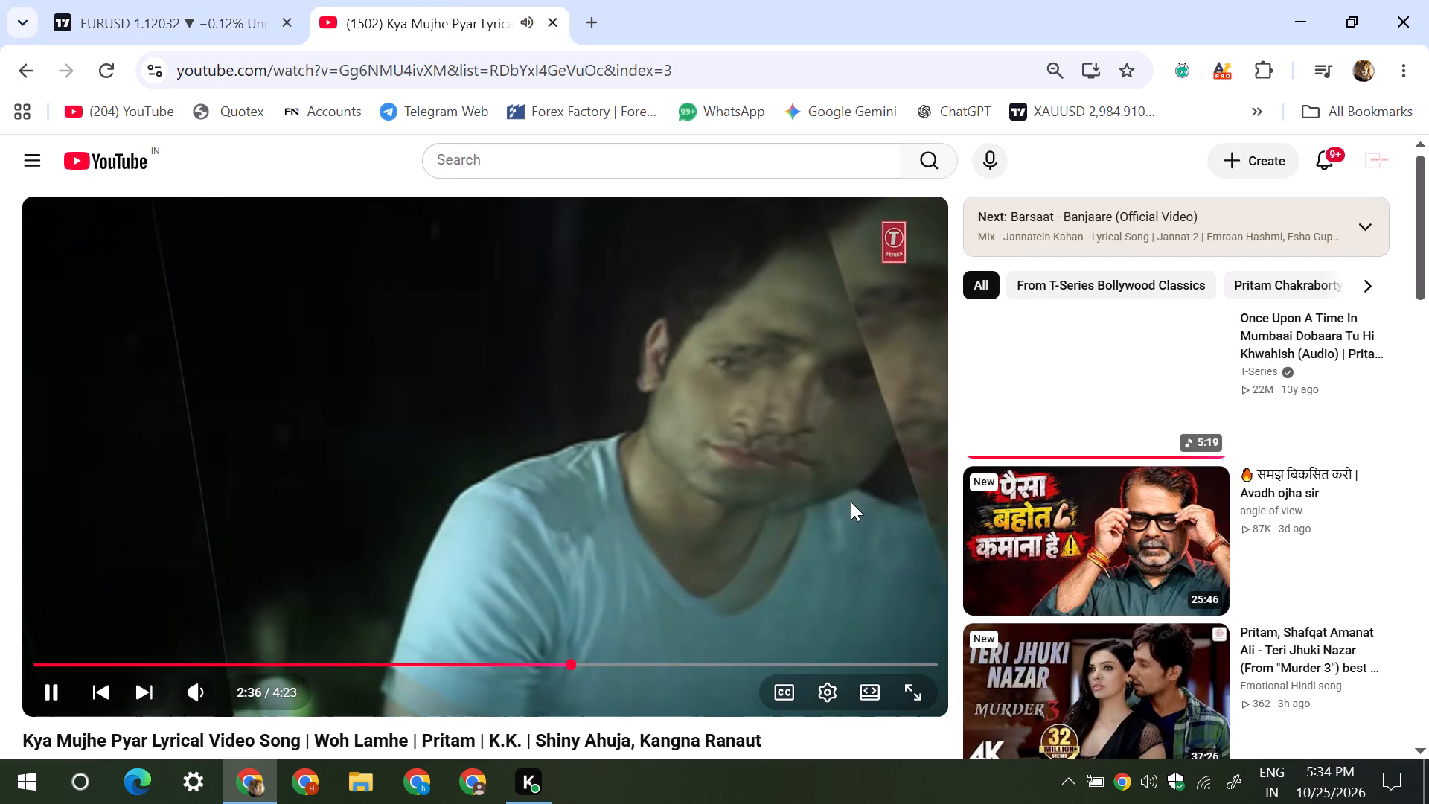
{"action": "left_click", "coordinate": [851, 502]}
{"action": "left_click", "coordinate": [851, 502]}
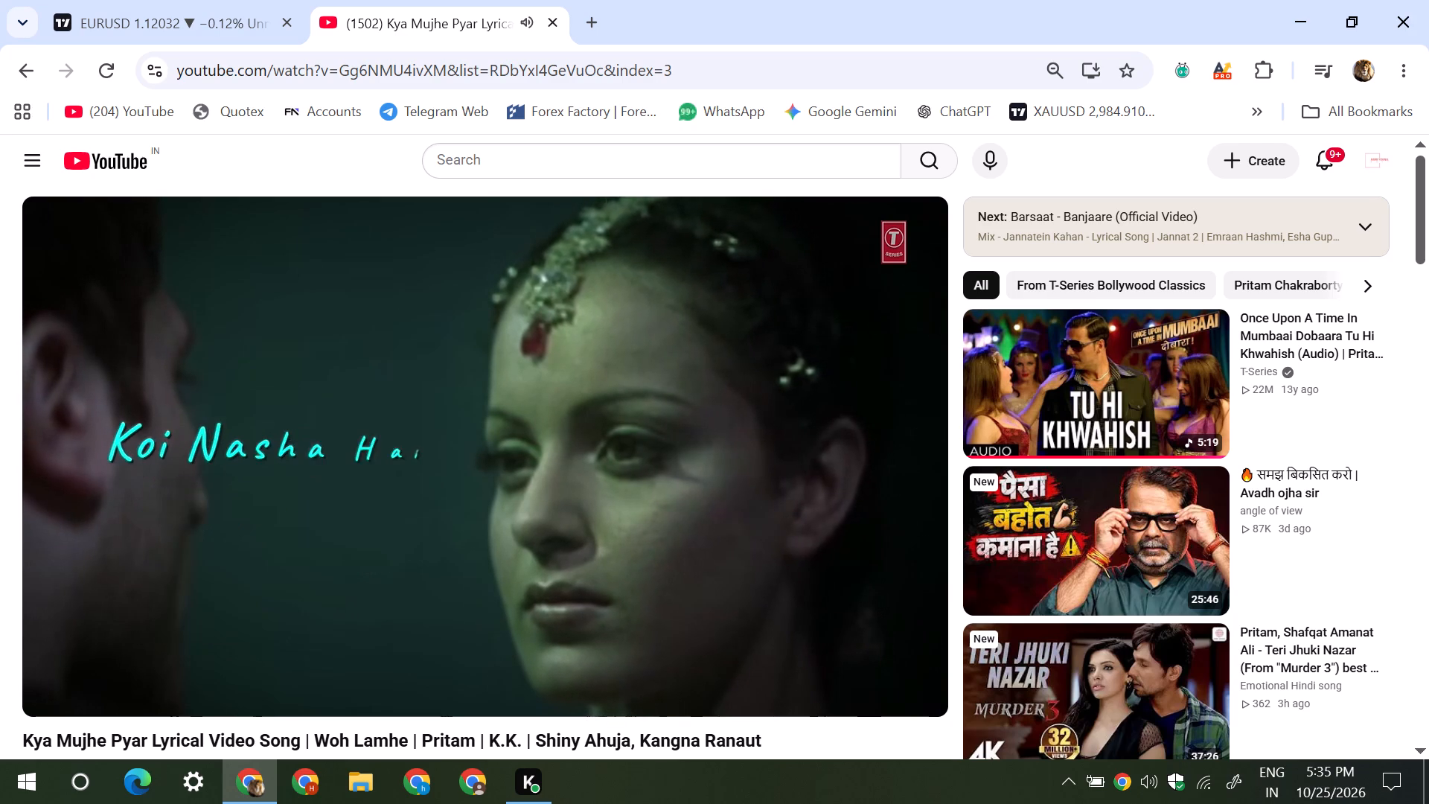
{"action": "left_click", "coordinate": [108, 0]}
Examine EURUSD's 15-minute price swings and RSI extremes between 10 and 16 October.
{"action": "left_click_drag", "start_coordinate": [670, 436], "coordinate": [802, 234]}
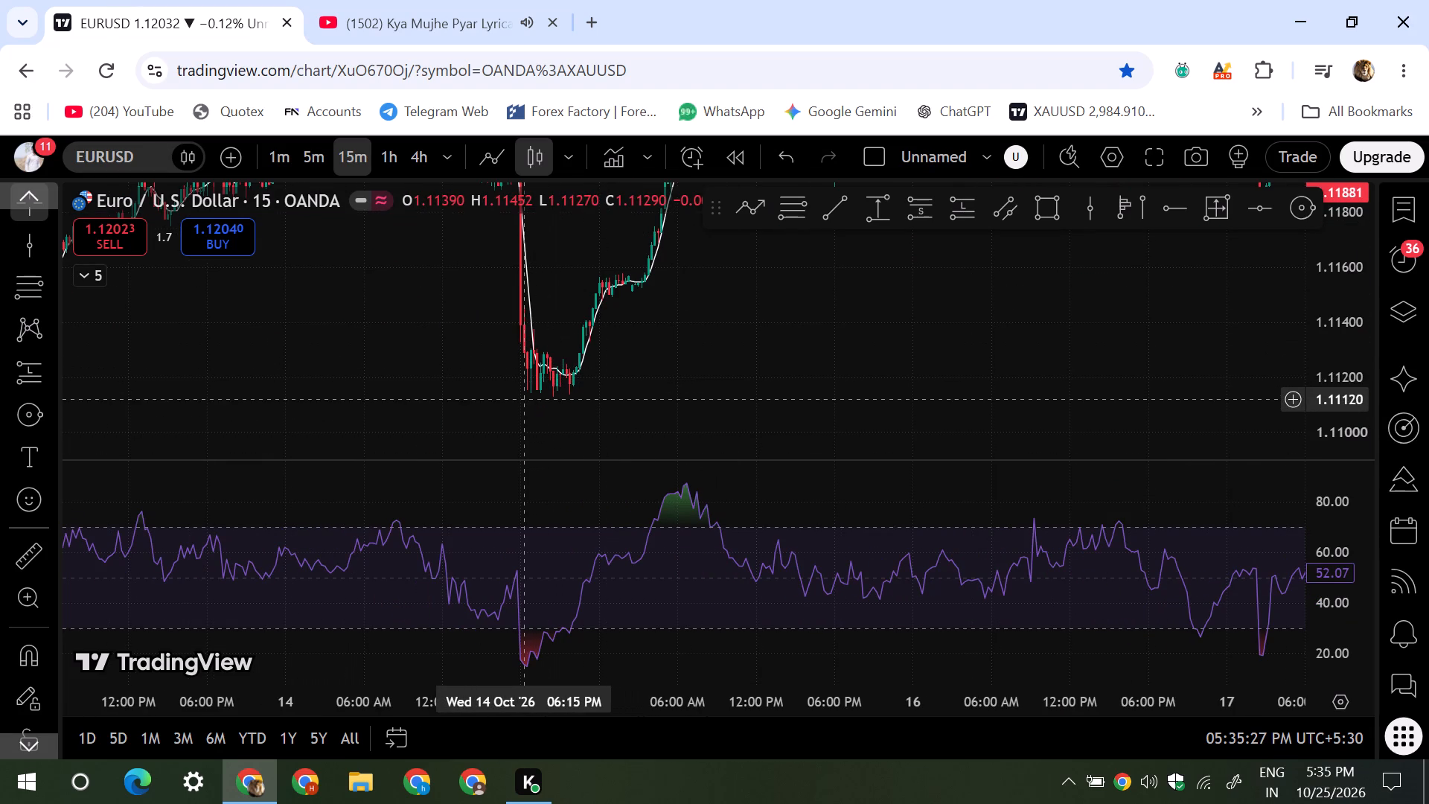
{"action": "left_click_drag", "start_coordinate": [691, 297], "coordinate": [639, 387]}
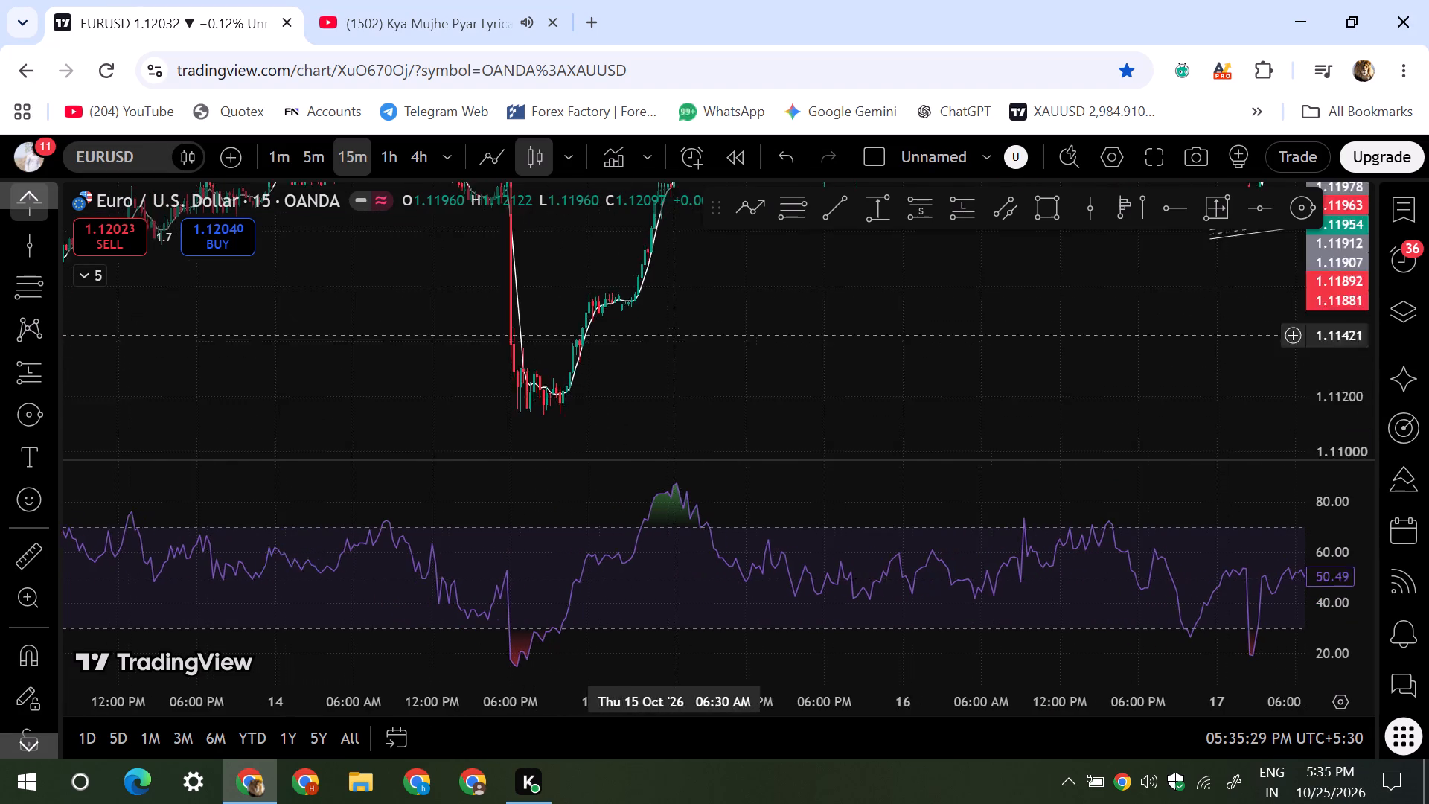
{"action": "left_click_drag", "start_coordinate": [639, 387], "coordinate": [685, 499]}
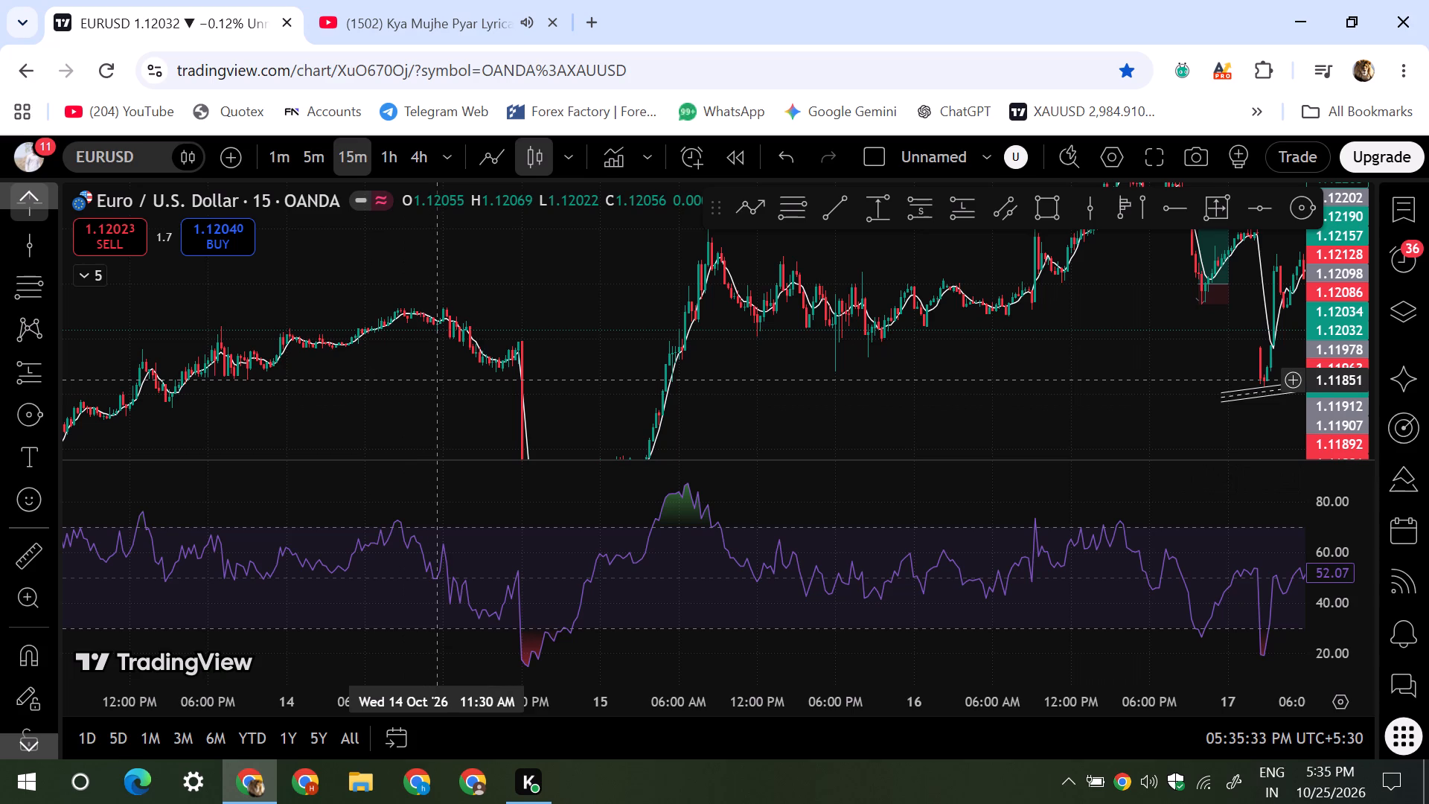
{"action": "scroll", "coordinate": [588, 548], "scroll_direction": "down", "scroll_amount": 3}
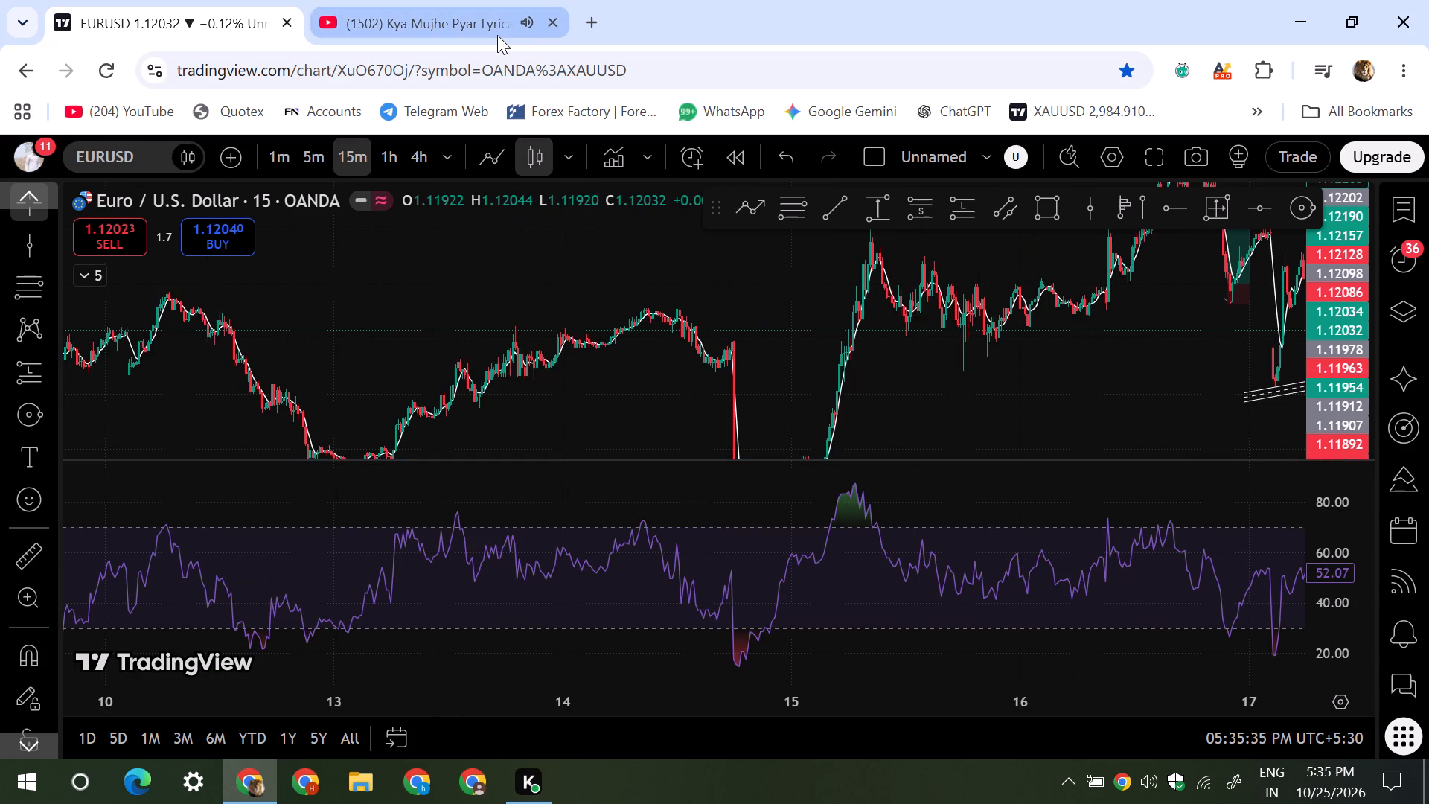
{"action": "left_click_drag", "start_coordinate": [579, 358], "coordinate": [672, 263]}
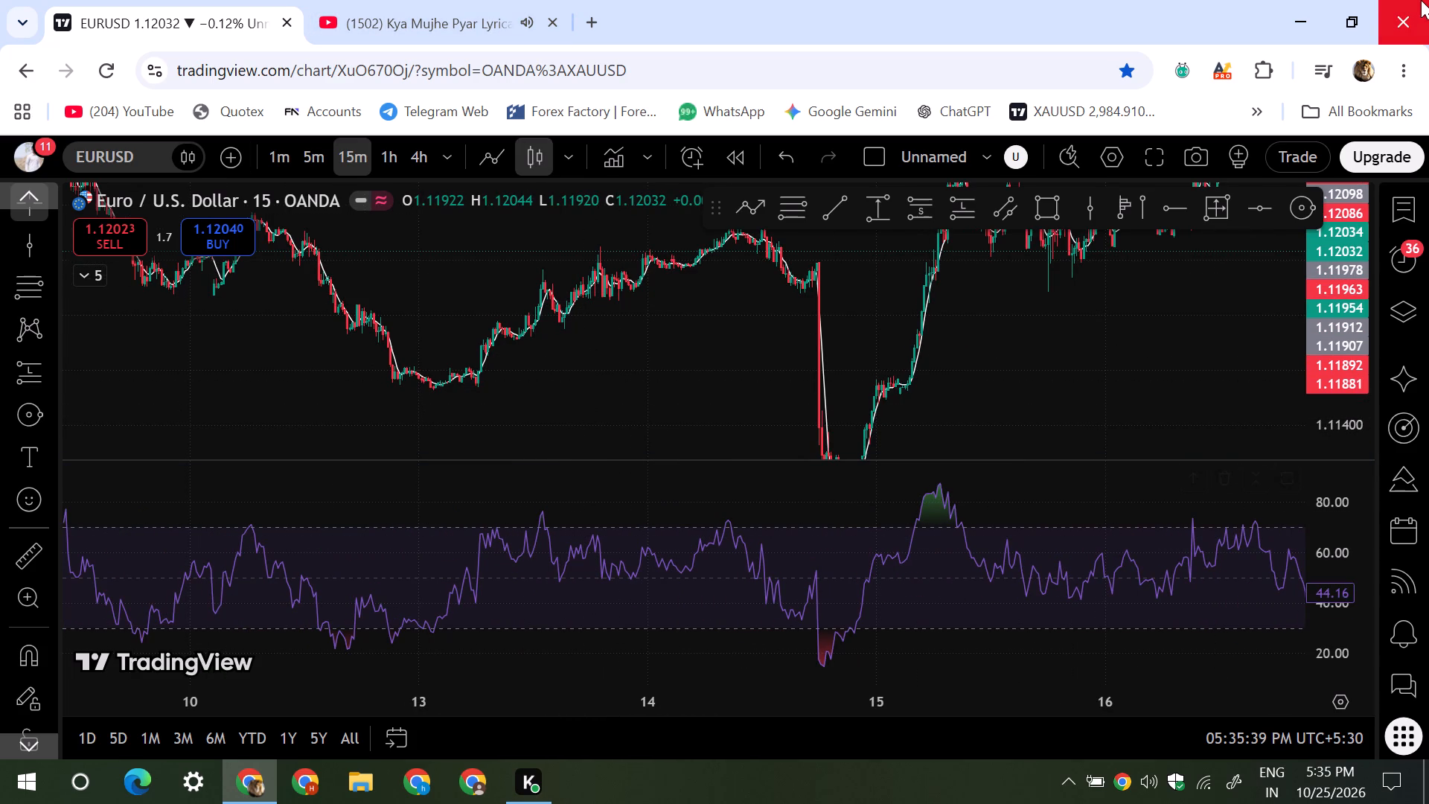
Close the YouTube tab playing the song video, leaving only the TradingView tab open.
{"action": "left_click", "coordinate": [429, 0]}
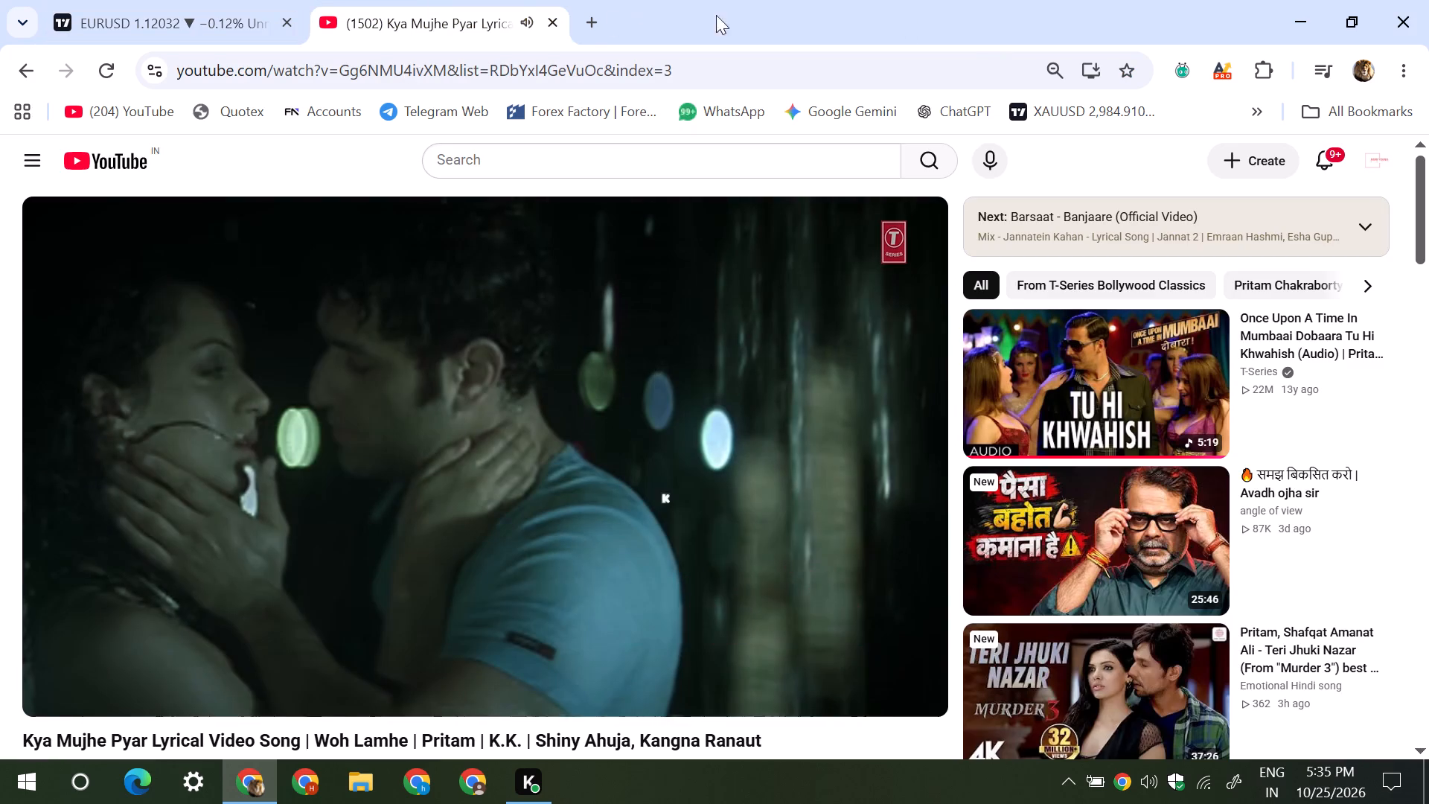
{"action": "left_click", "coordinate": [552, 25]}
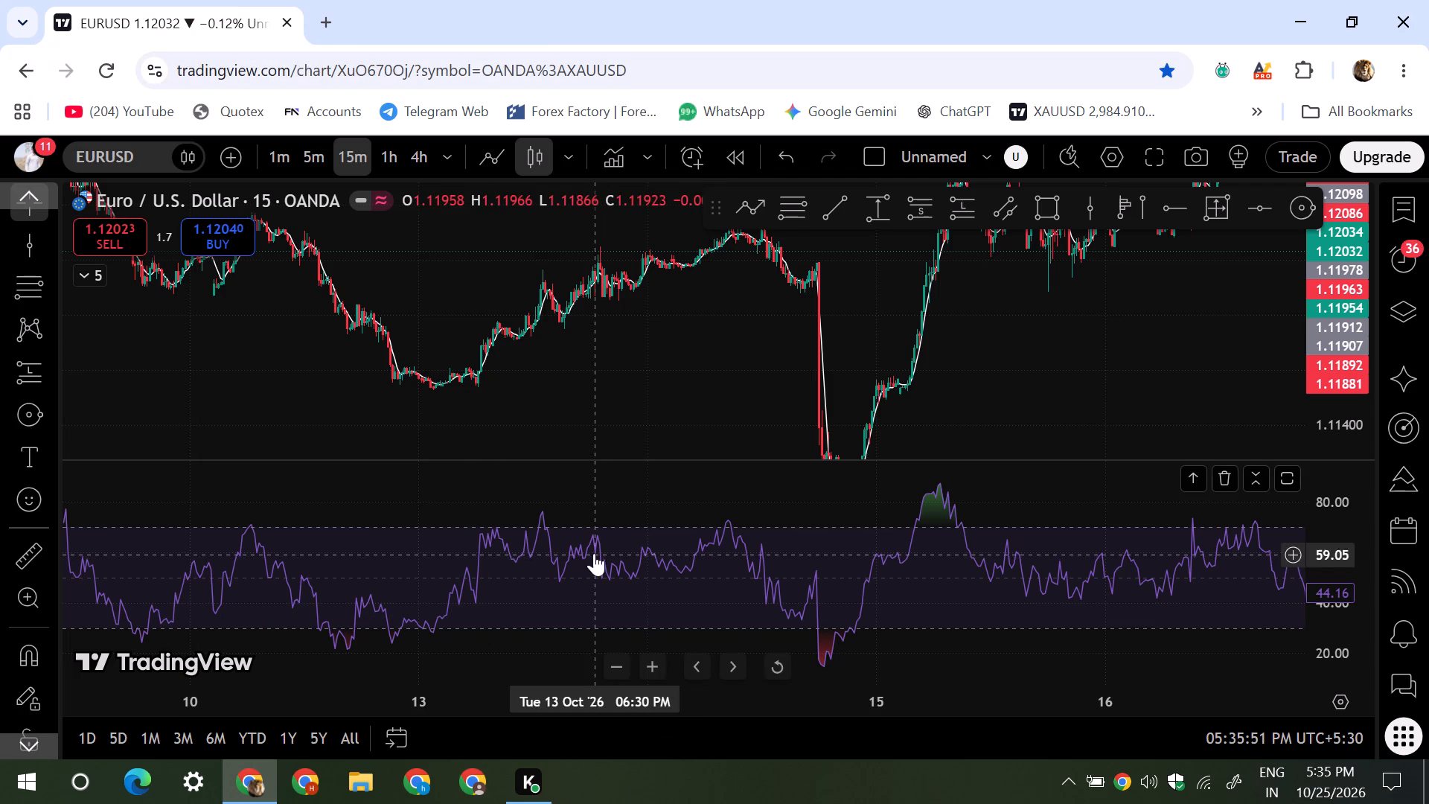
Switch the 15-minute chart from EURUSD to USDJPY, the next watchlist symbol.
{"action": "left_click", "coordinate": [787, 670]}
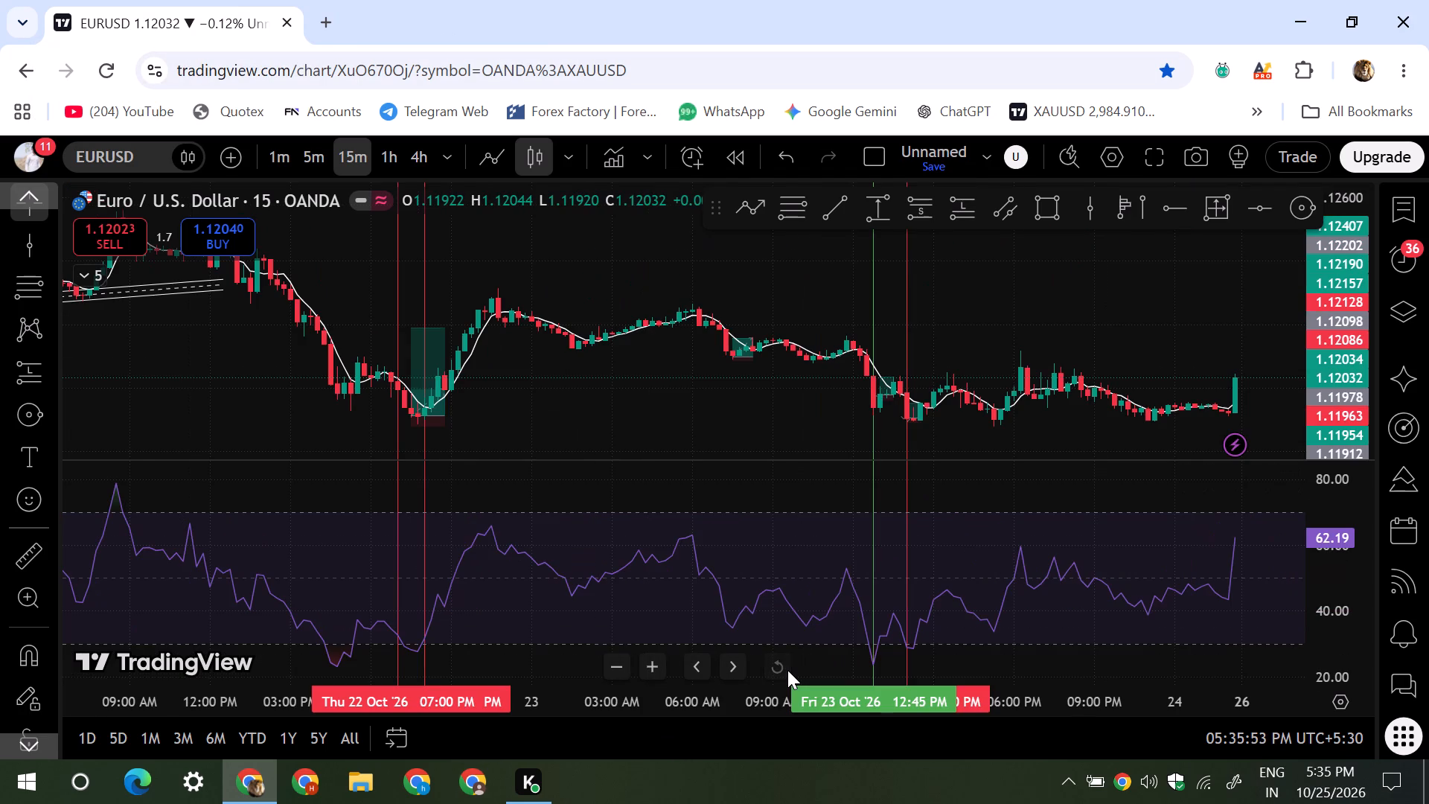
{"action": "key", "text": "Down"}
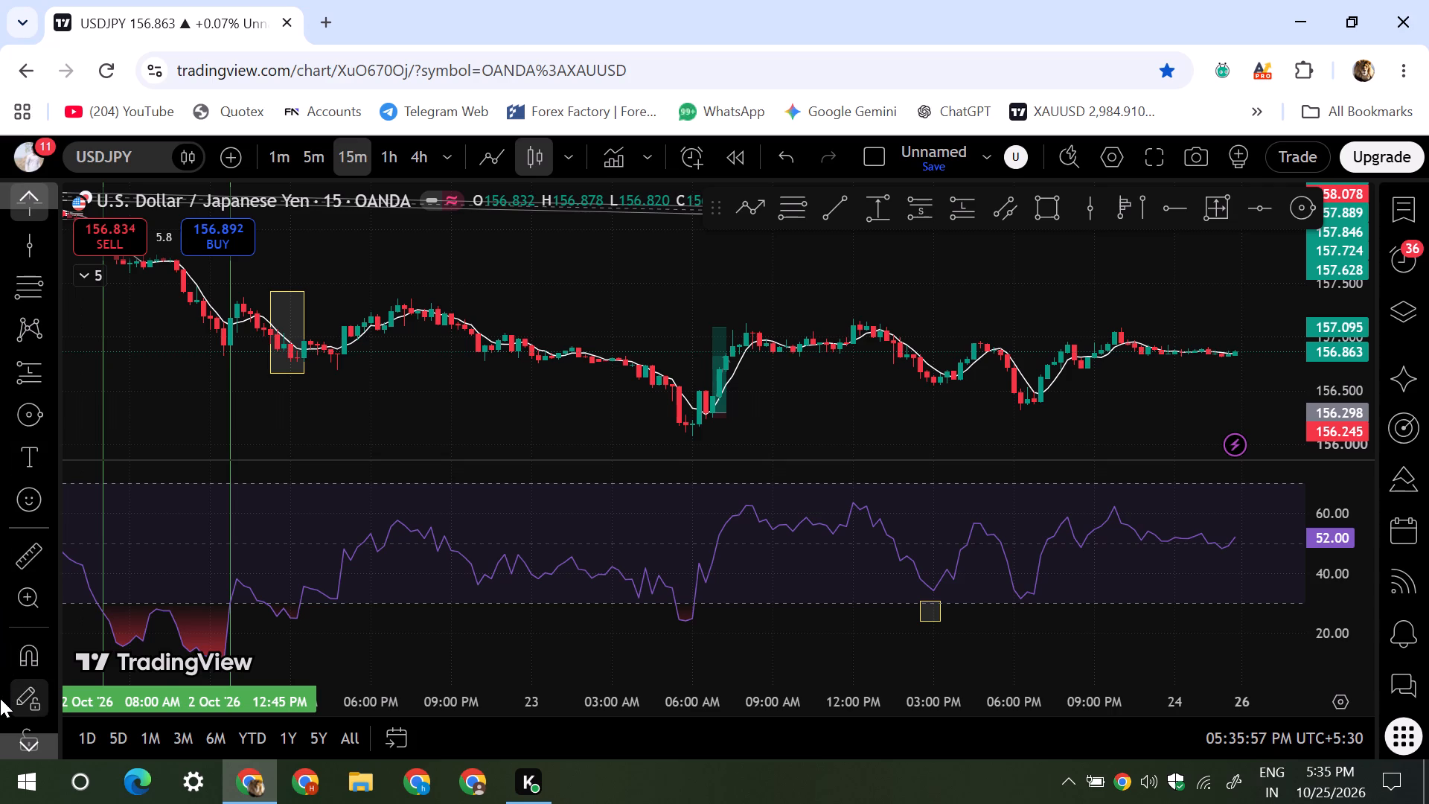
Remove all drawings from the USDJPY chart, keeping the indicators.
{"action": "scroll", "coordinate": [7, 686], "scroll_direction": "down", "scroll_amount": 5}
{"action": "left_click", "coordinate": [20, 672]}
{"action": "left_click", "coordinate": [112, 623]}
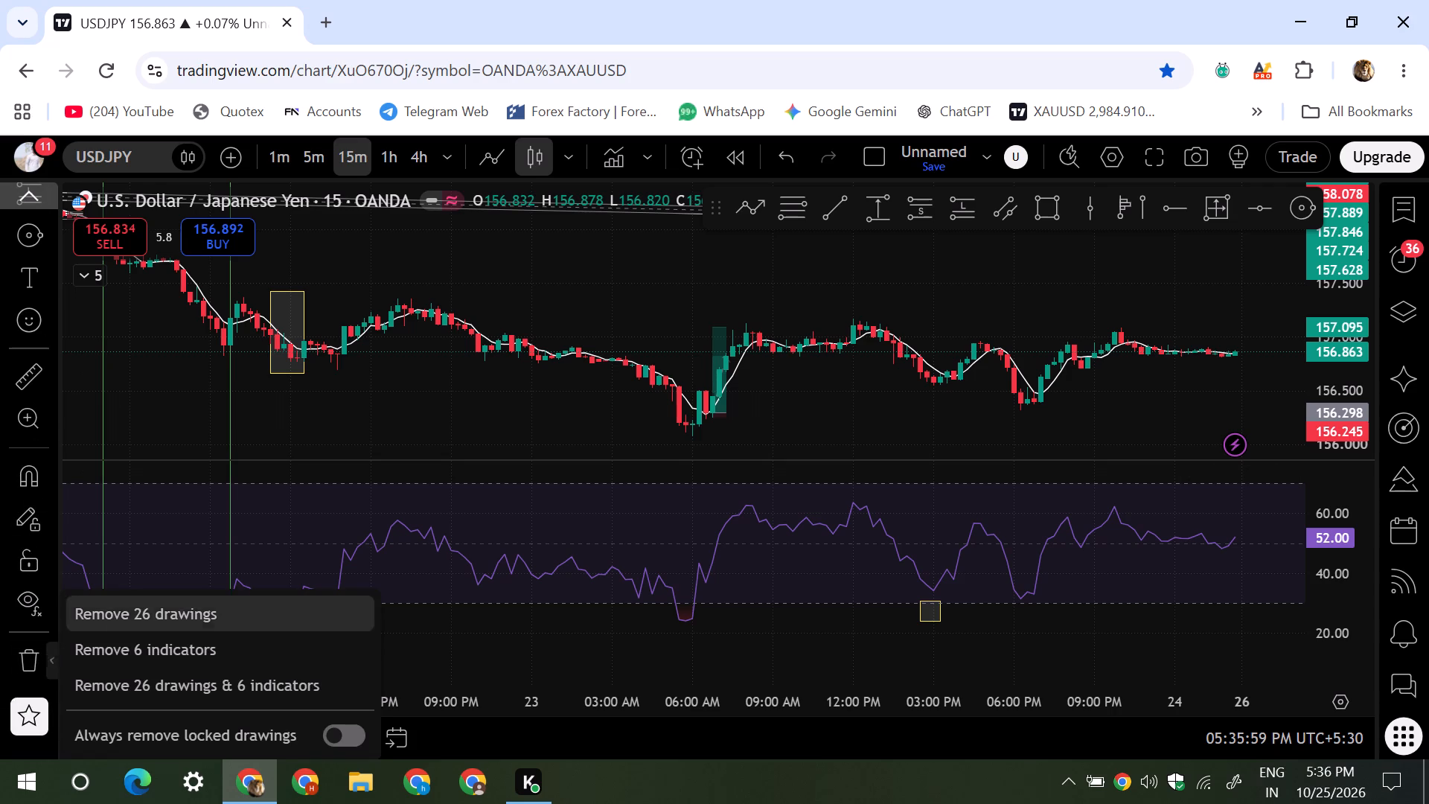
Put the browser window with the USDJPY chart into full-screen mode.
{"action": "left_click", "coordinate": [1415, 82]}
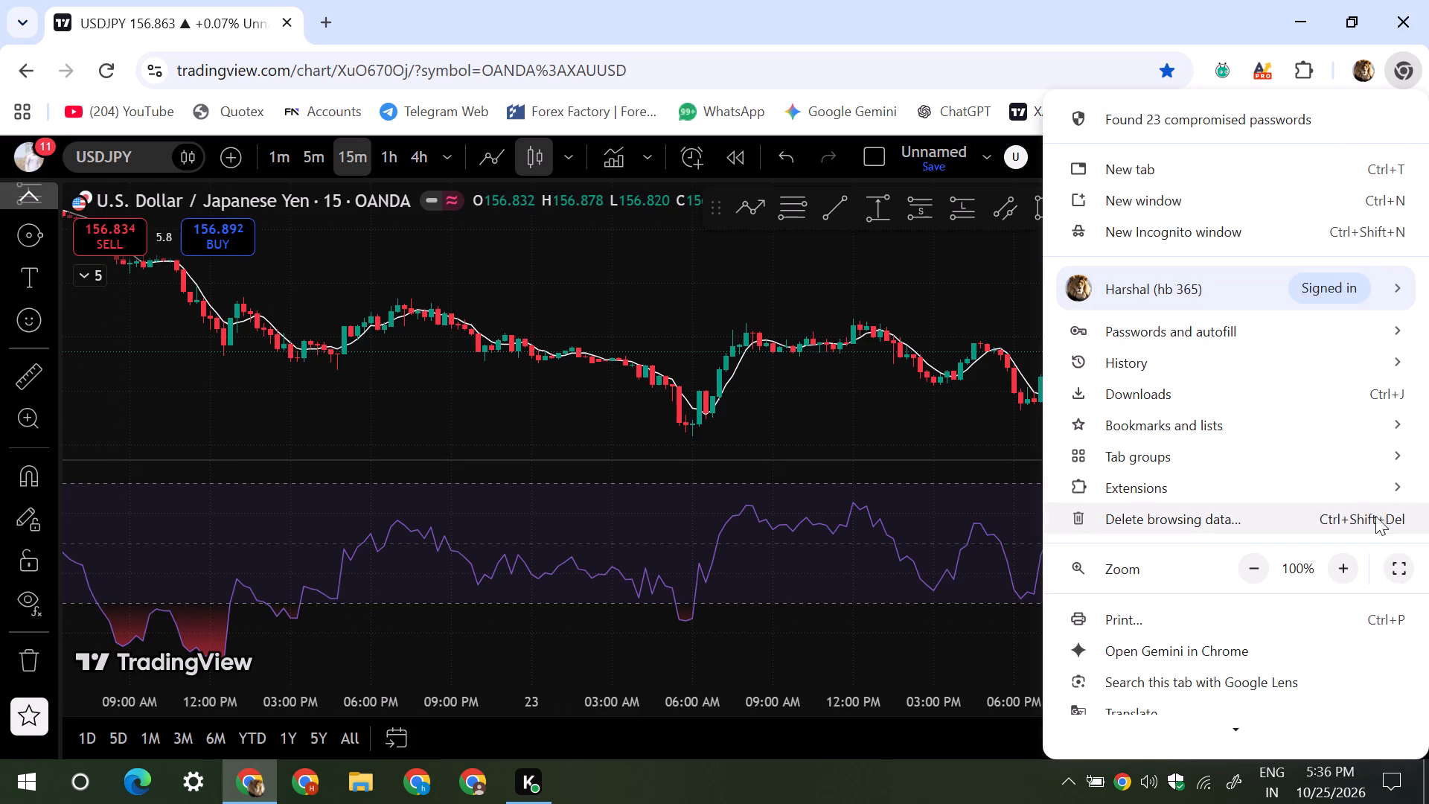
{"action": "left_click", "coordinate": [1395, 573]}
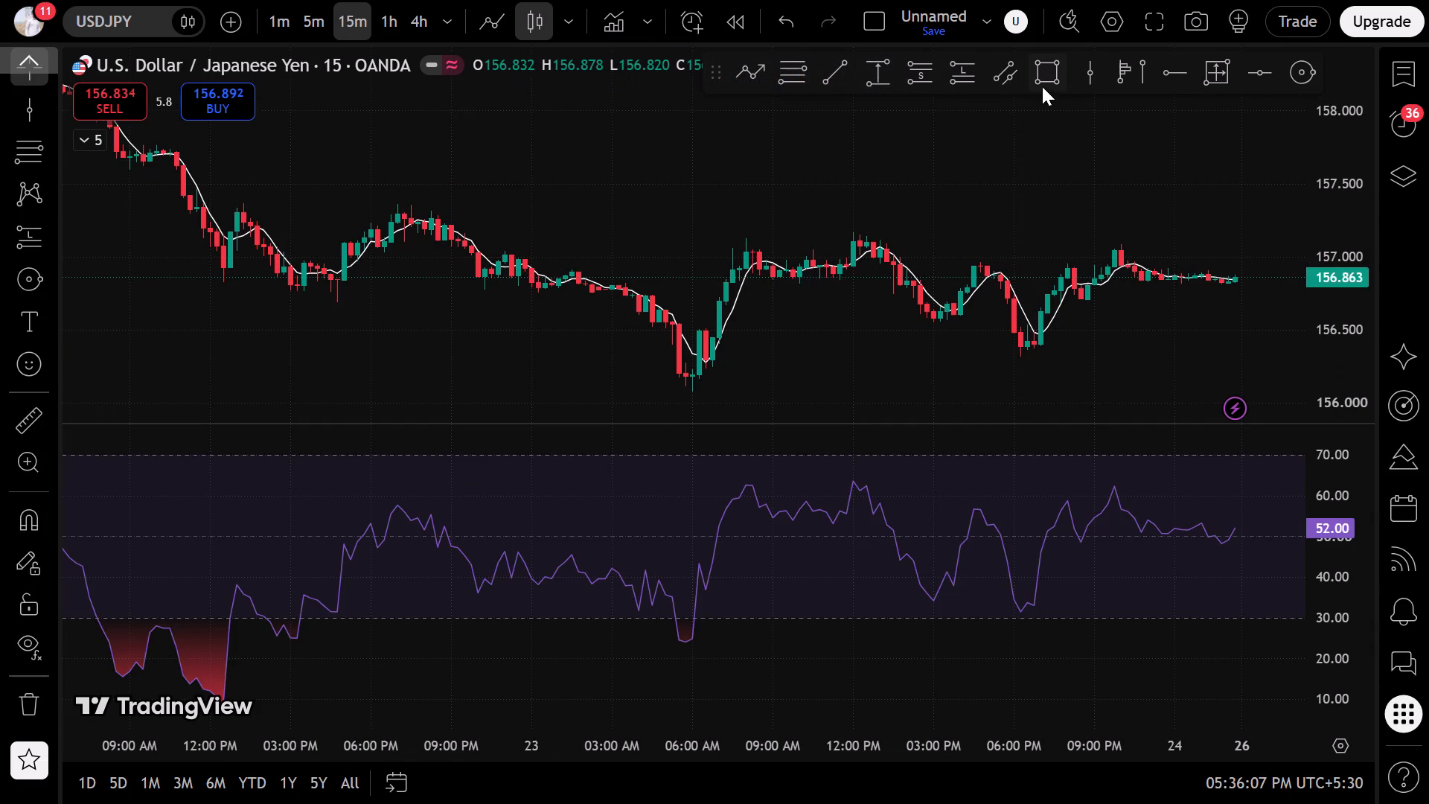
Place a vertical line on the USDJPY 15-minute chart at Fri 23 Oct '26 05:30 AM, at the RSI's drop below 30.
{"action": "left_click", "coordinate": [1098, 78]}
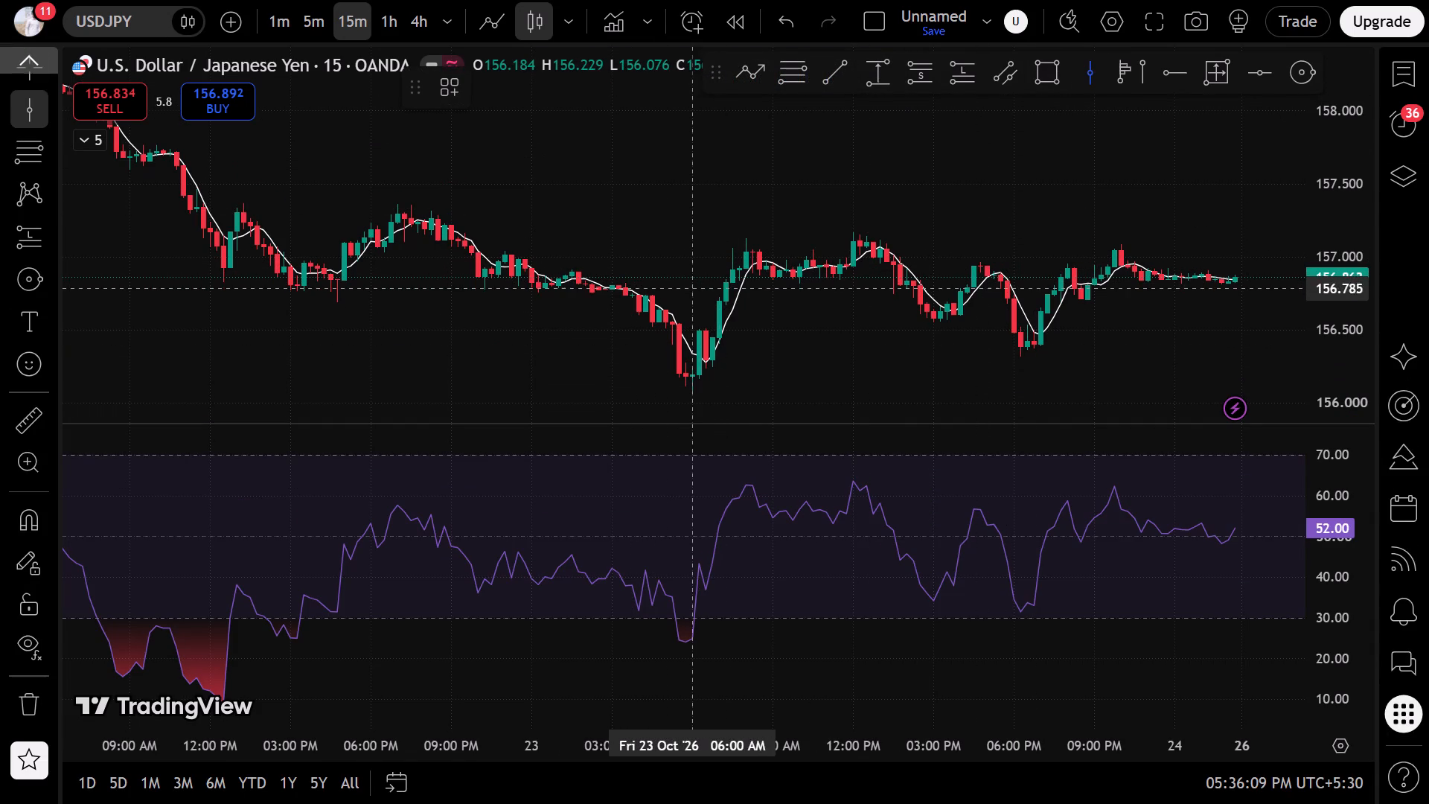
{"action": "left_click", "coordinate": [678, 296]}
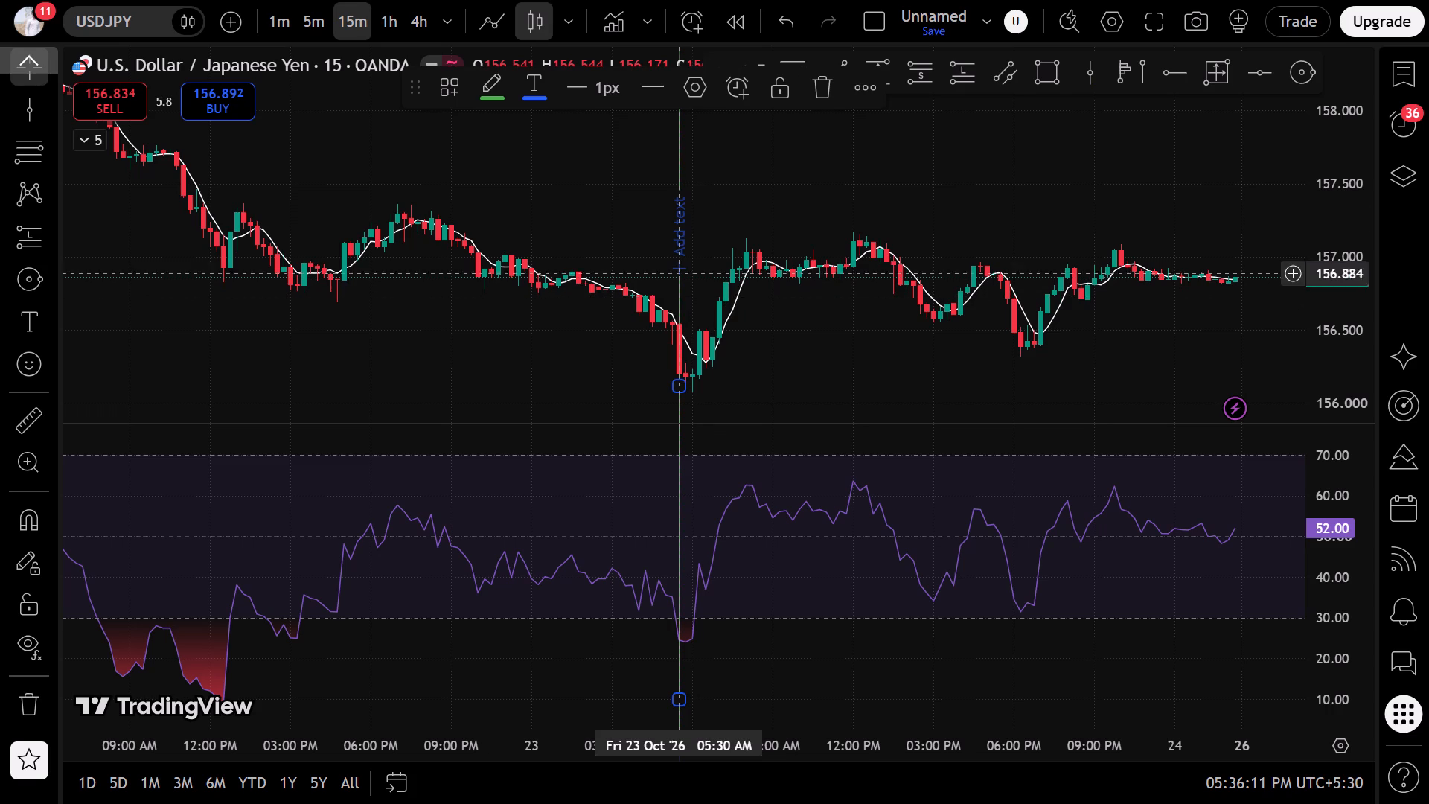
{"action": "left_click", "coordinate": [556, 251]}
Place a vertical line on the USDJPY 15-minute chart at Thu 22 Oct '26 07:45 AM, where the RSI enters oversold.
{"action": "left_click_drag", "start_coordinate": [380, 306], "coordinate": [707, 359]}
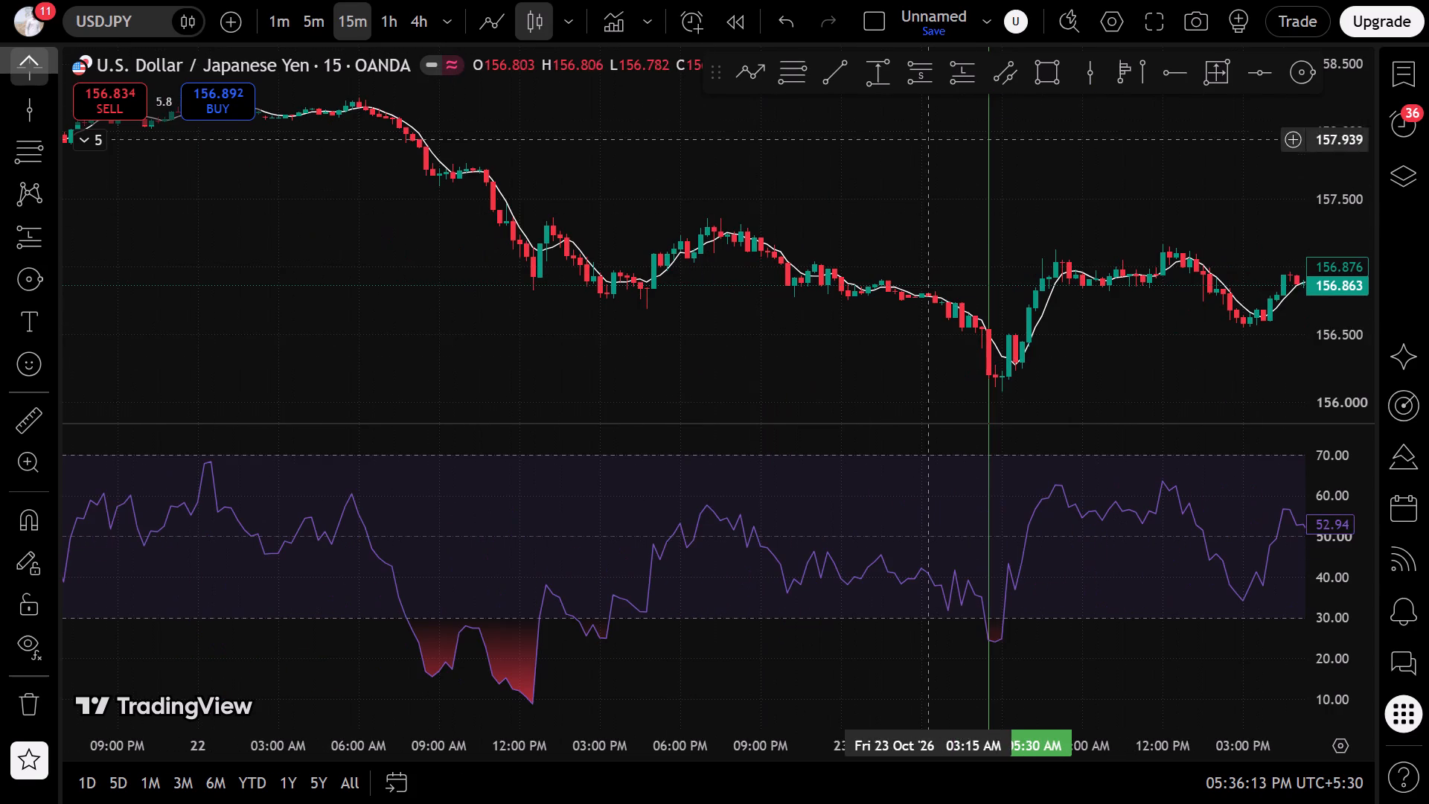
{"action": "left_click", "coordinate": [1081, 75]}
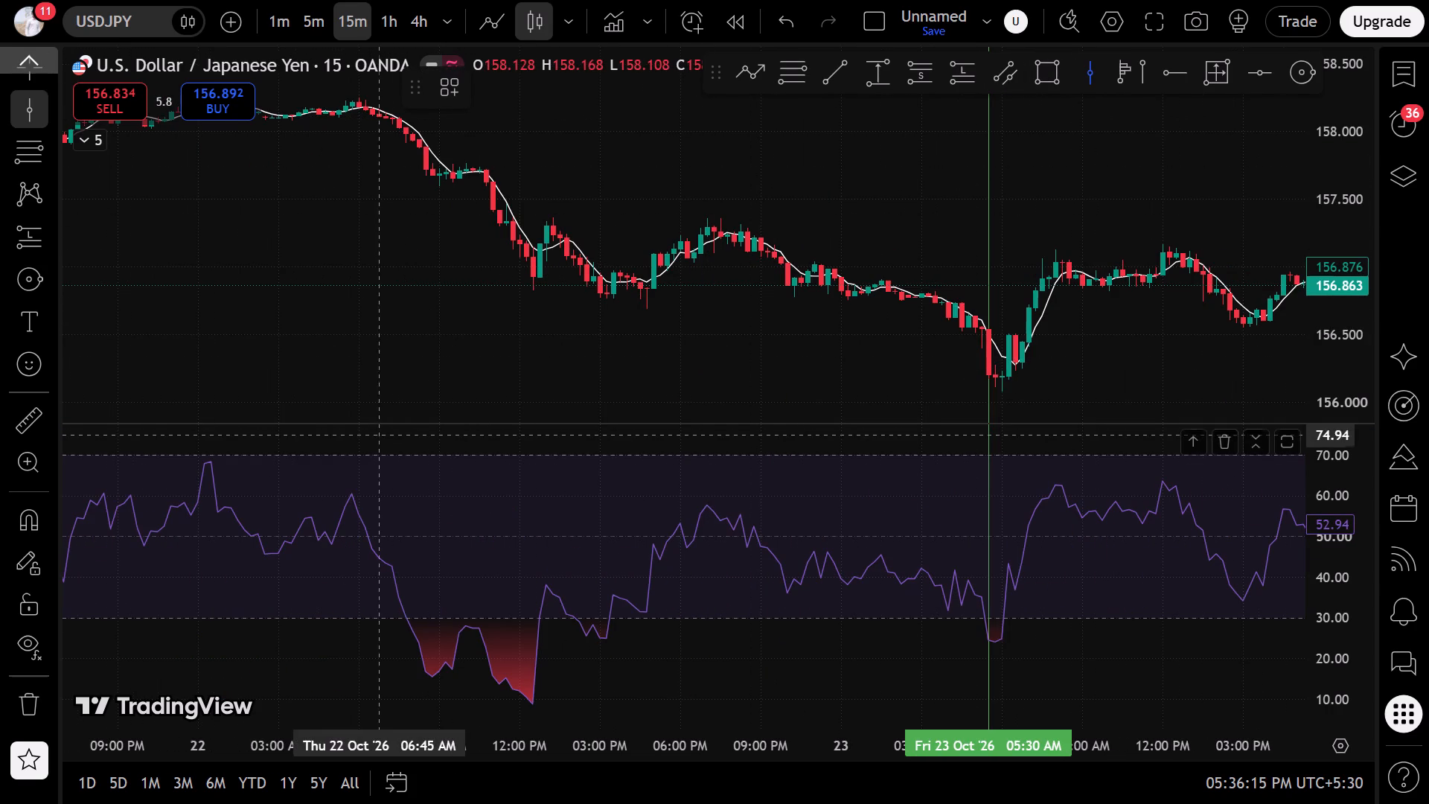
{"action": "left_click", "coordinate": [403, 301]}
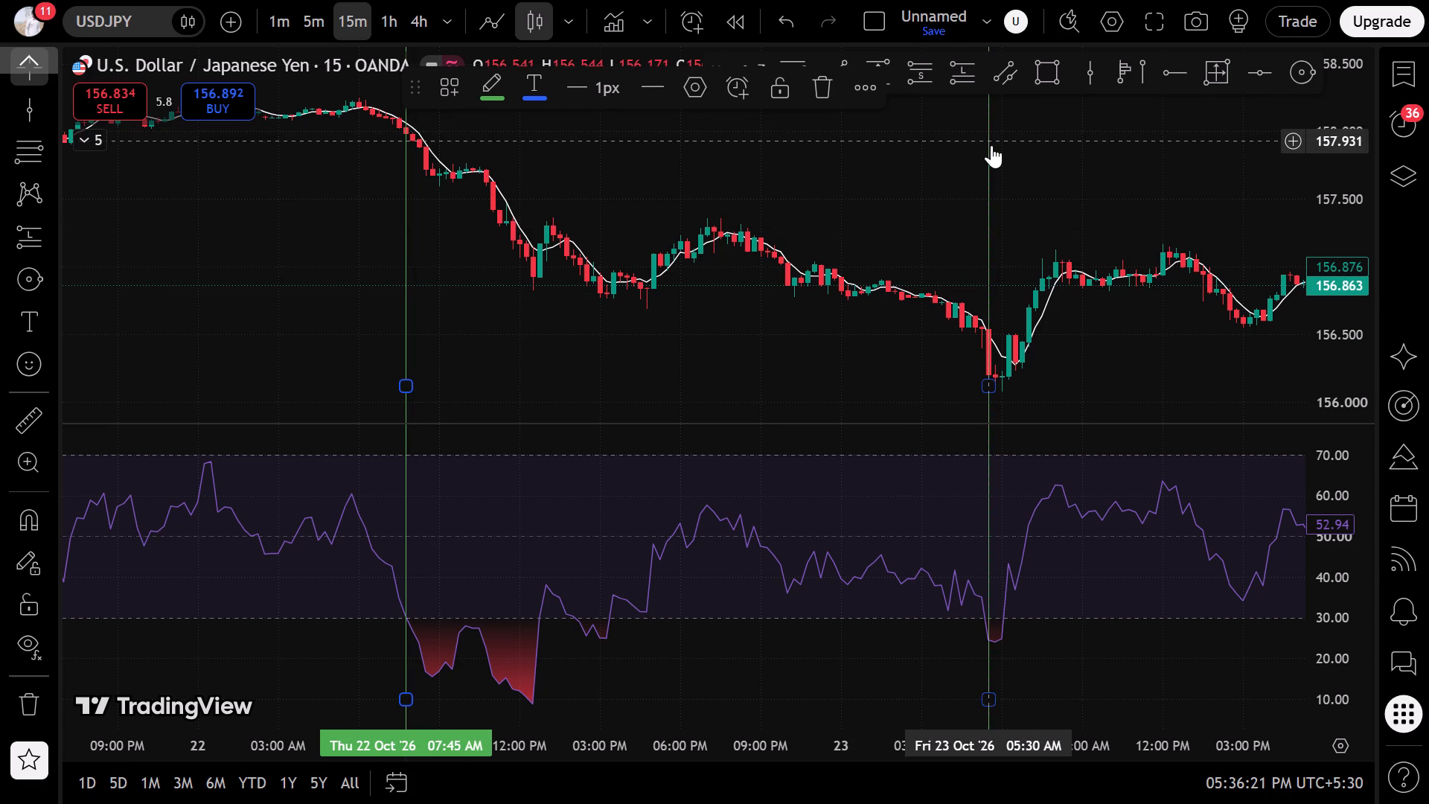
Switch the USDJPY chart to the 1-minute timeframe and go back to its earliest available bars on Mon 19 Oct '26.
{"action": "left_click", "coordinate": [991, 145]}
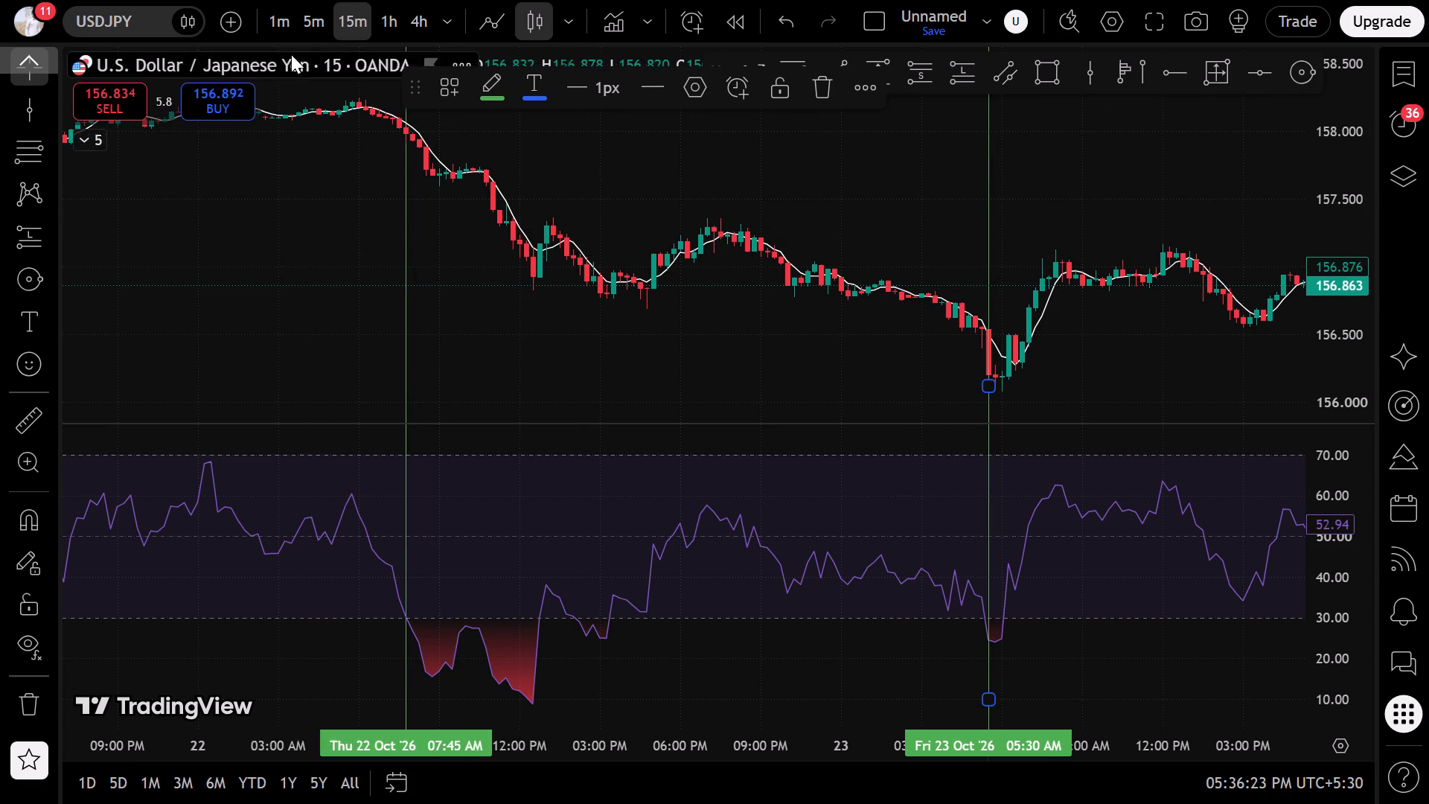
{"action": "left_click", "coordinate": [279, 25]}
{"action": "scroll", "coordinate": [439, 281], "scroll_direction": "down", "scroll_amount": 20}
{"action": "scroll", "coordinate": [439, 281], "scroll_direction": "down", "scroll_amount": 11}
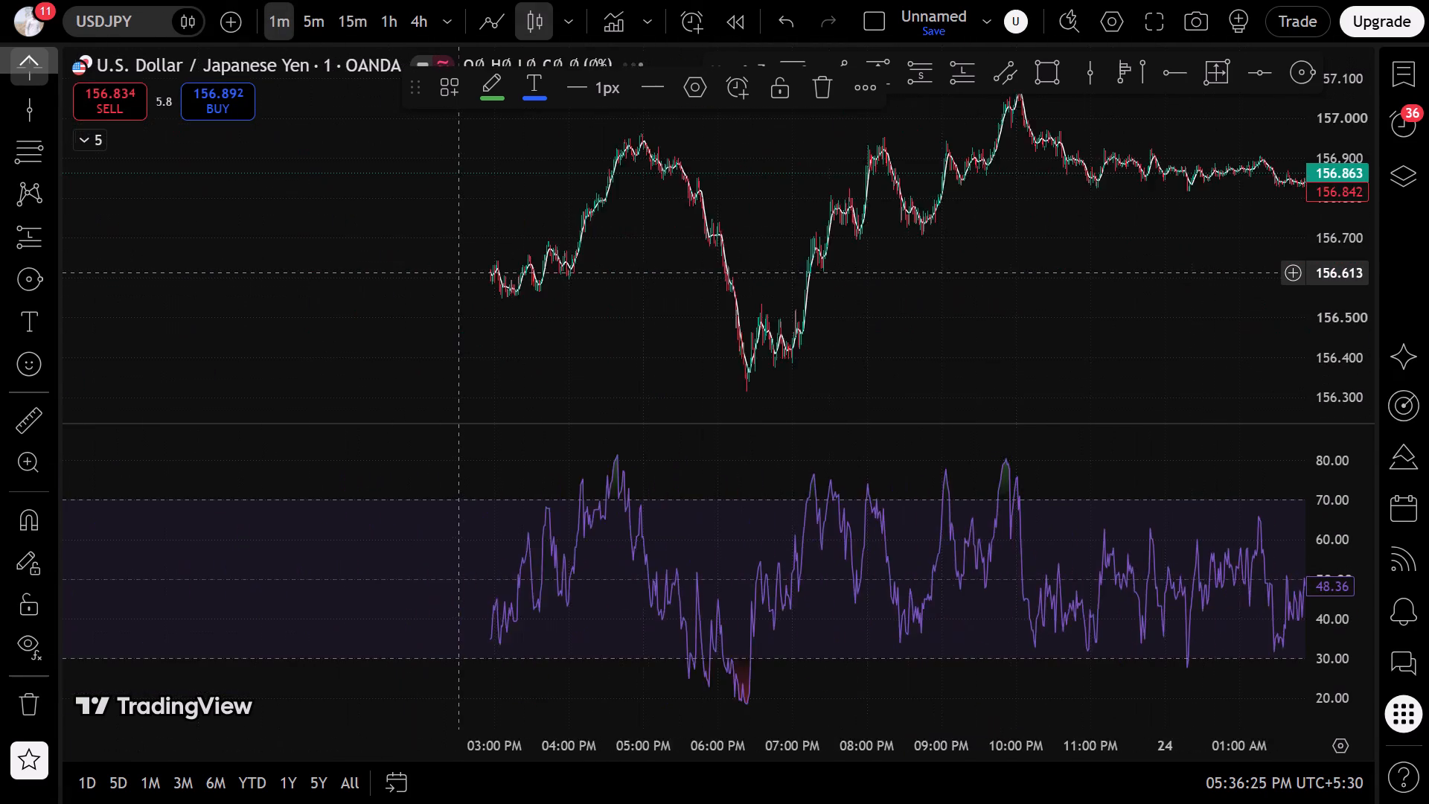
{"action": "left_click_drag", "start_coordinate": [461, 268], "coordinate": [1328, 285]}
{"action": "left_click_drag", "start_coordinate": [321, 345], "coordinate": [1428, 408]}
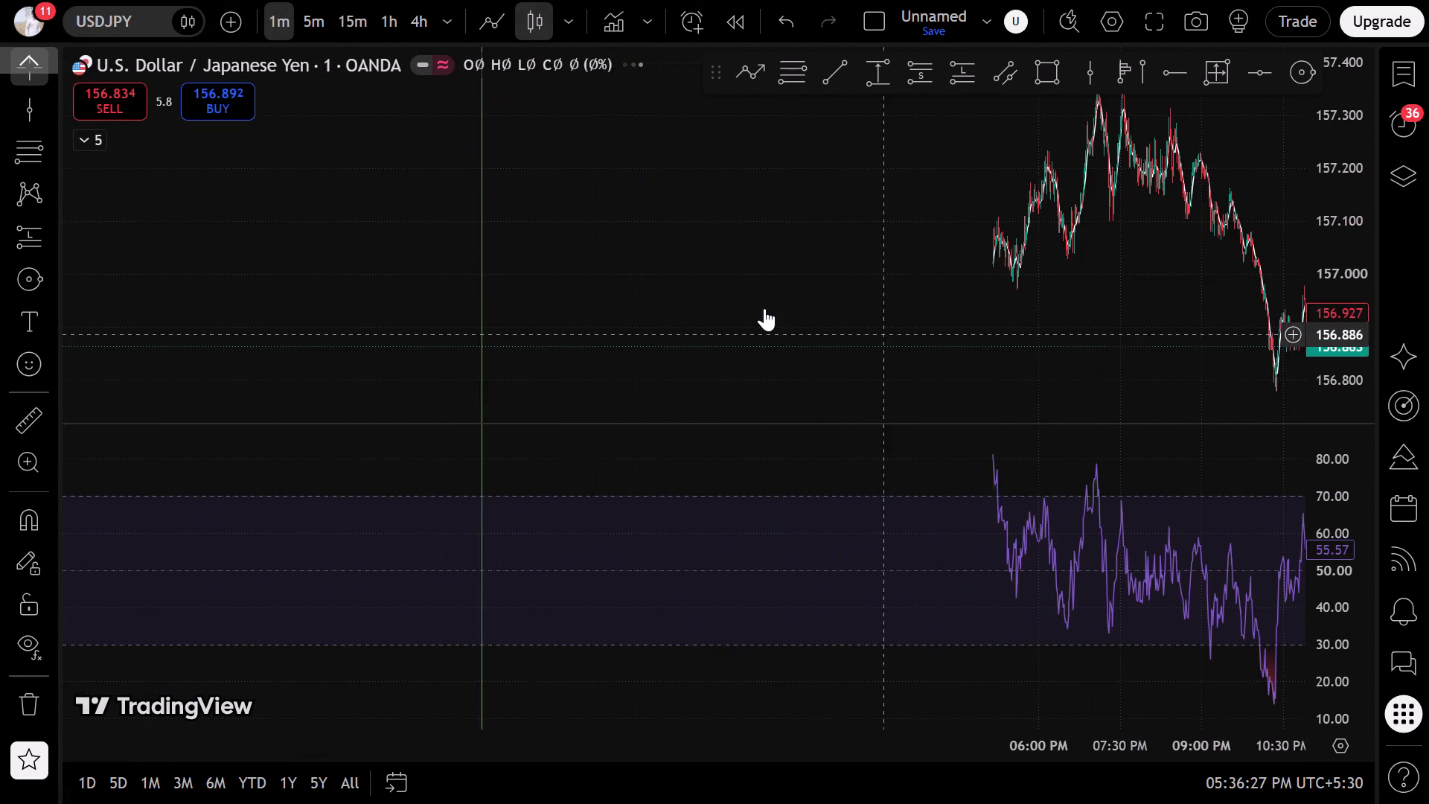
{"action": "scroll", "coordinate": [764, 308], "scroll_direction": "down", "scroll_amount": 12}
{"action": "left_click_drag", "start_coordinate": [499, 288], "coordinate": [1351, 500]}
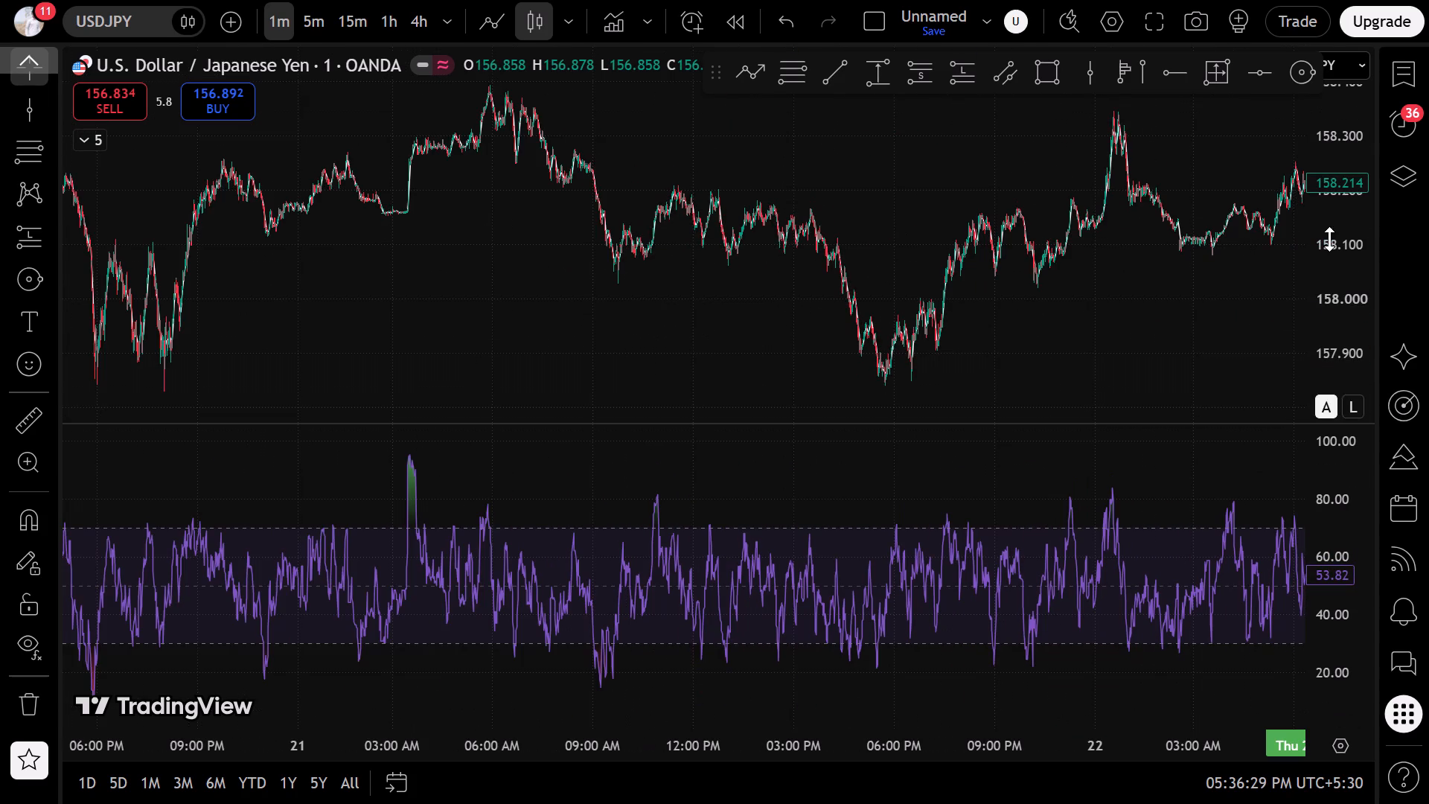
{"action": "left_click_drag", "start_coordinate": [1329, 239], "coordinate": [1330, 288]}
{"action": "left_click_drag", "start_coordinate": [253, 327], "coordinate": [1410, 380]}
{"action": "left_click_drag", "start_coordinate": [316, 278], "coordinate": [488, 296]}
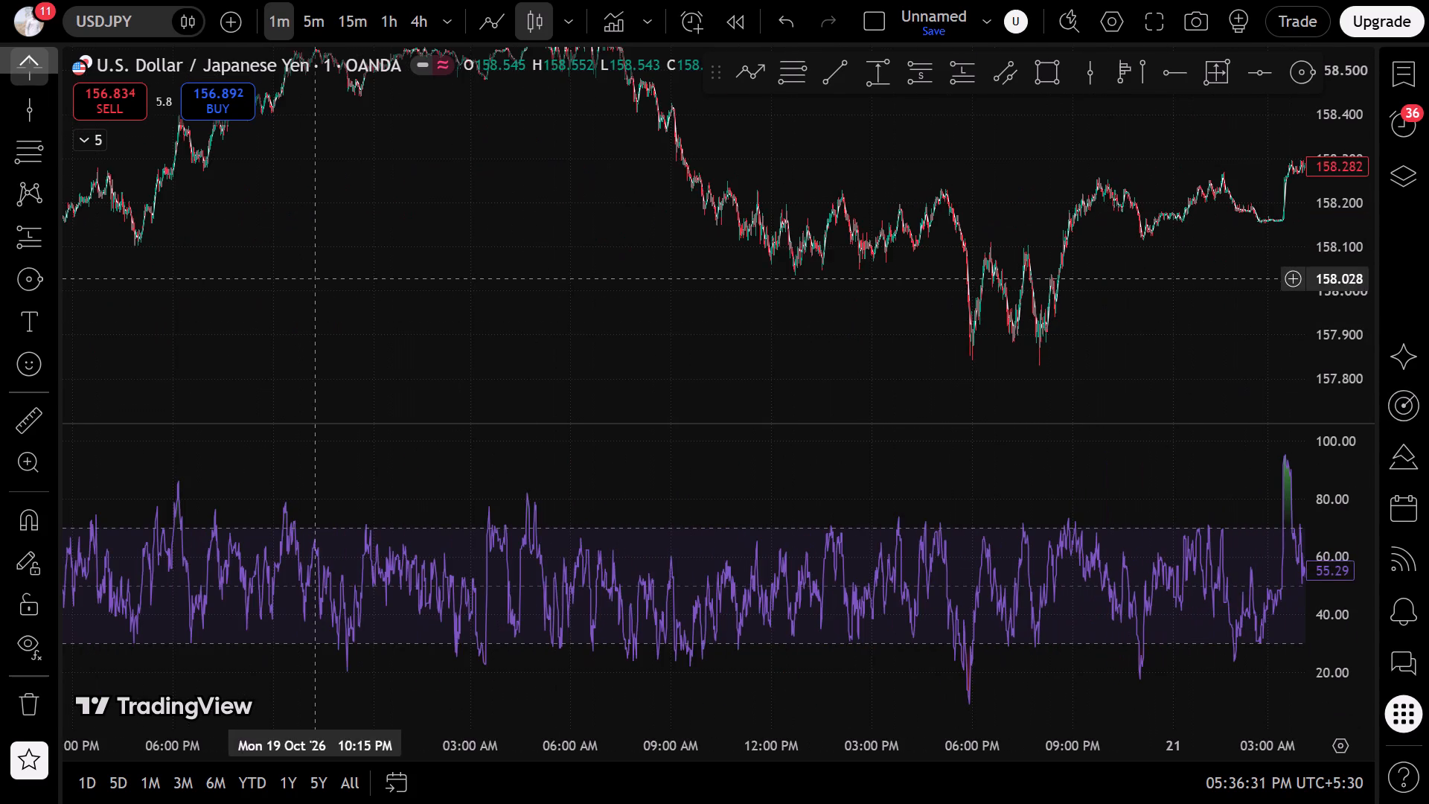
{"action": "left_click_drag", "start_coordinate": [488, 296], "coordinate": [1388, 362]}
{"action": "left_click_drag", "start_coordinate": [444, 276], "coordinate": [1189, 342]}
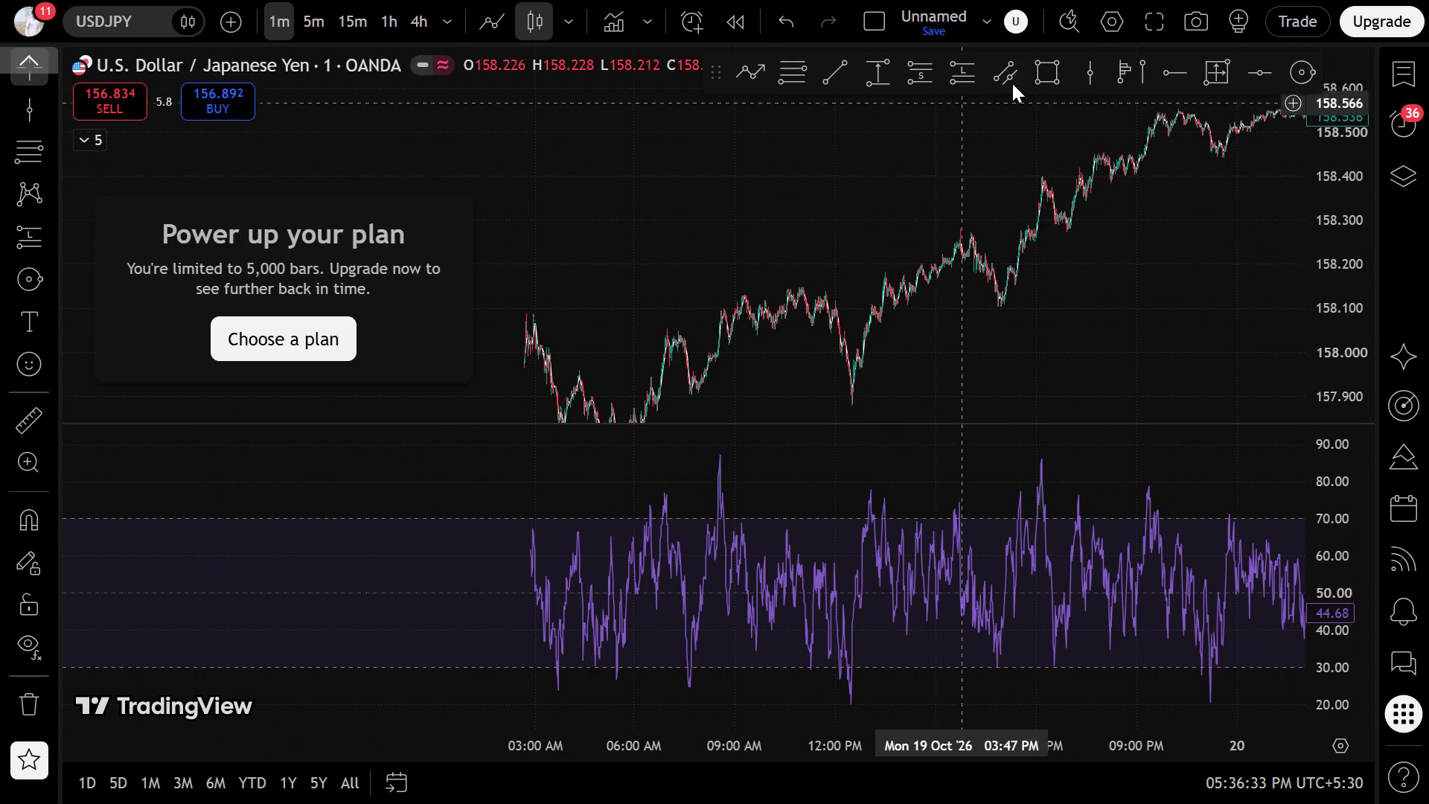
Place a vertical line near the start of the USDJPY 1-minute history at Mon 19 Oct '26 05:03 AM.
{"action": "left_click_drag", "start_coordinate": [1088, 80], "coordinate": [1081, 89]}
{"action": "left_click", "coordinate": [592, 252]}
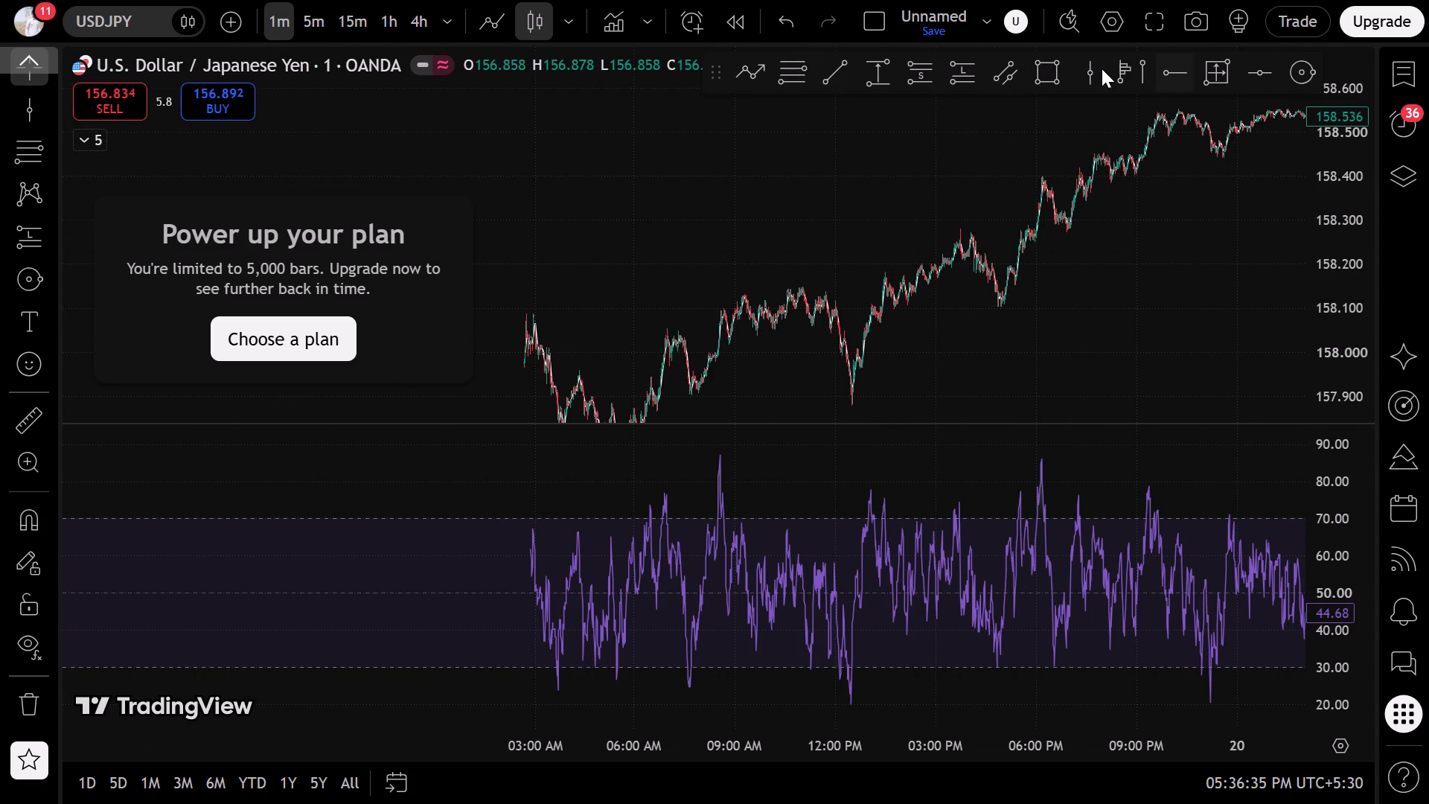
{"action": "left_click_drag", "start_coordinate": [1096, 66], "coordinate": [1084, 77]}
{"action": "left_click", "coordinate": [609, 275]}
{"action": "left_click", "coordinate": [1076, 58]}
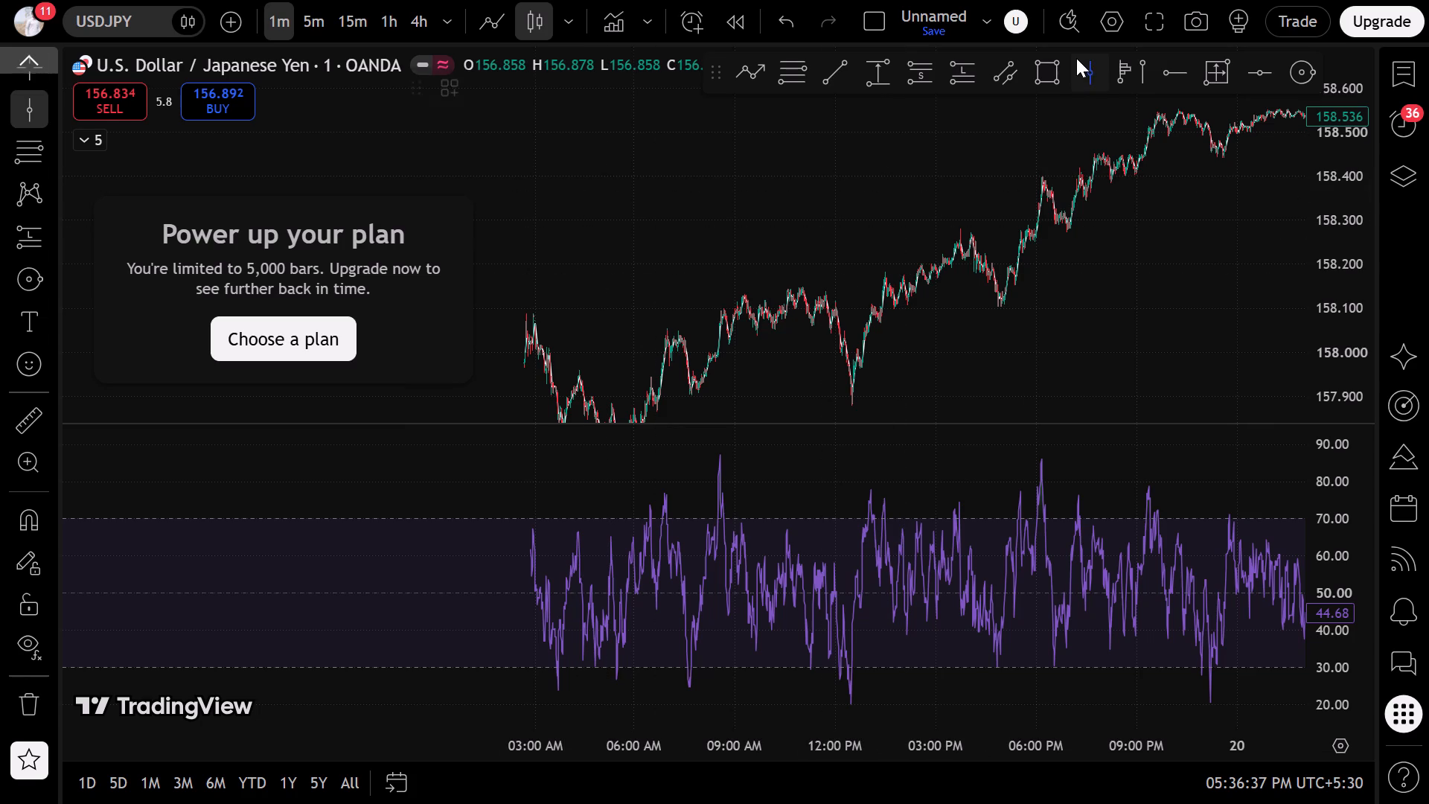
{"action": "left_click", "coordinate": [602, 322]}
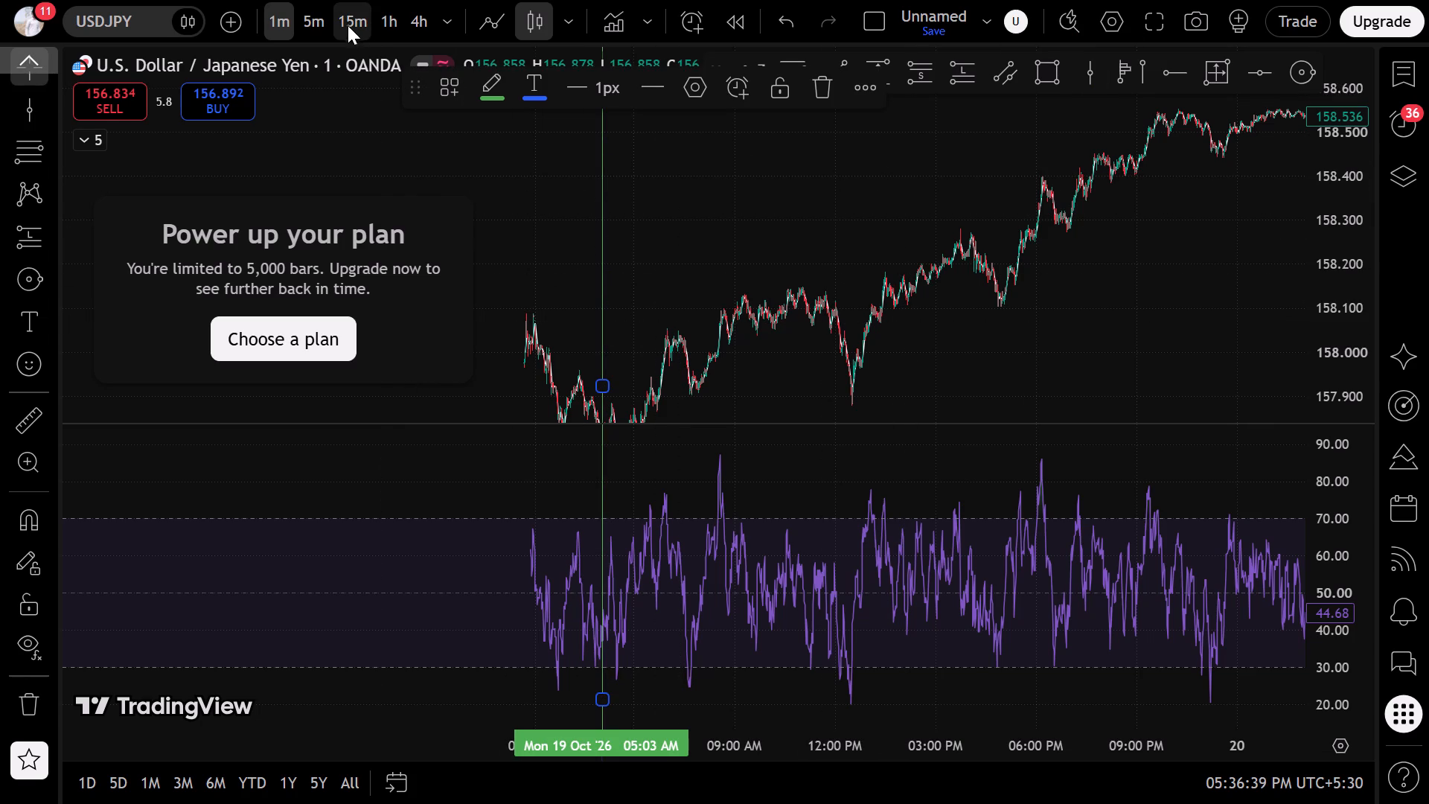
Return to the 15-minute timeframe and examine the RSI extremes that follow the Mon 19 Oct '26 vertical line.
{"action": "left_click", "coordinate": [348, 24]}
{"action": "left_click", "coordinate": [780, 715]}
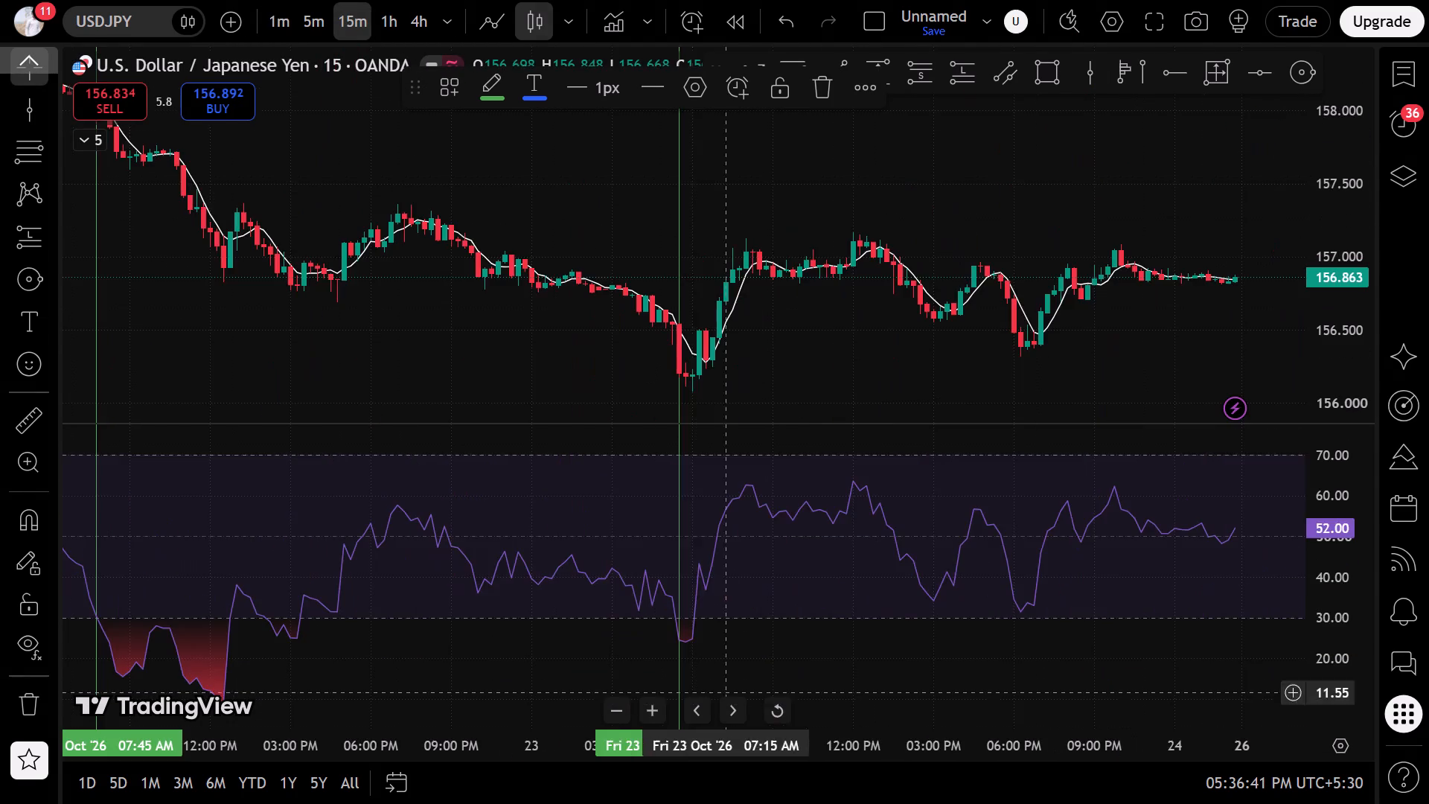
{"action": "scroll", "coordinate": [709, 507], "scroll_direction": "down", "scroll_amount": 12}
{"action": "left_click_drag", "start_coordinate": [506, 324], "coordinate": [755, 437]}
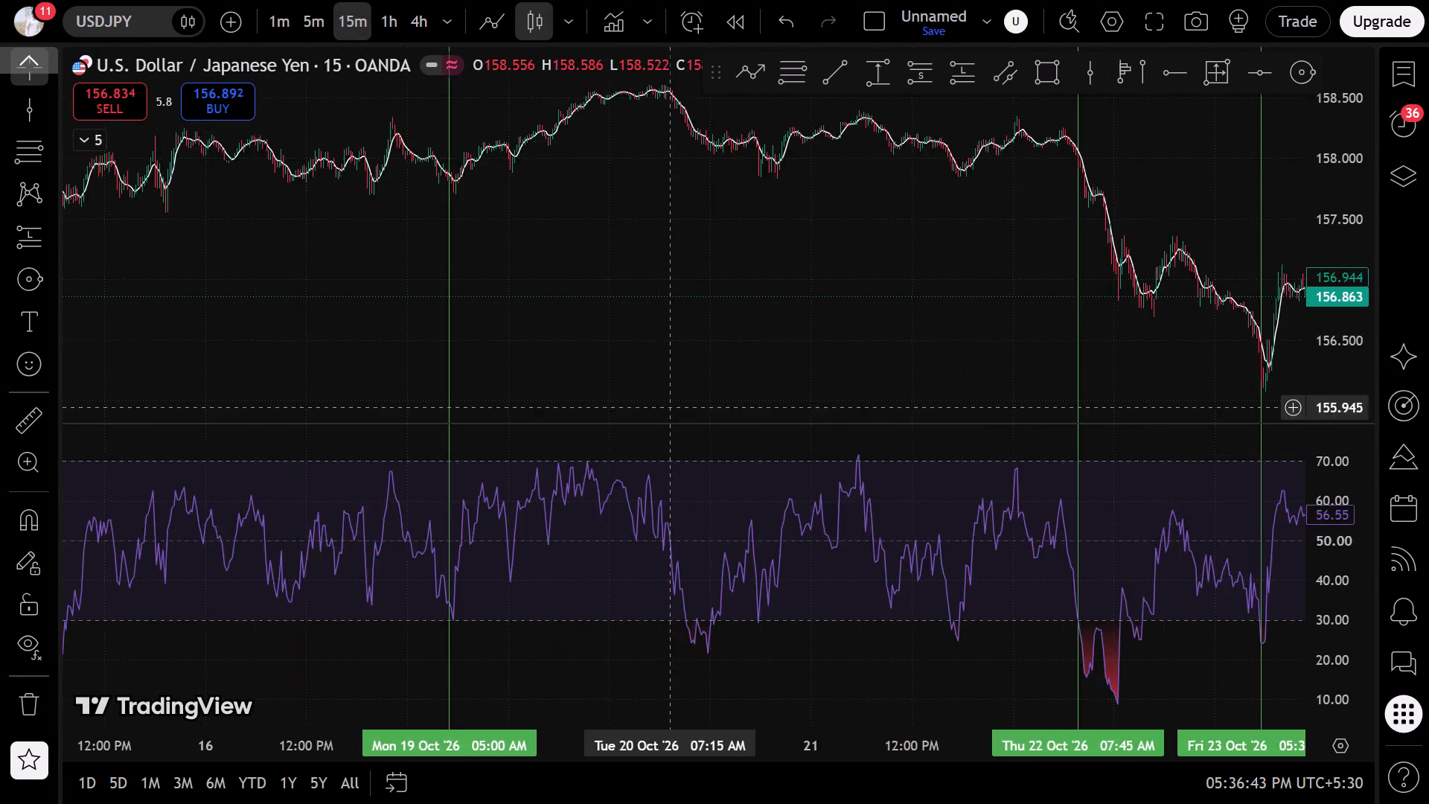
{"action": "left_click_drag", "start_coordinate": [755, 437], "coordinate": [999, 595]}
{"action": "scroll", "coordinate": [797, 472], "scroll_direction": "up", "scroll_amount": 7}
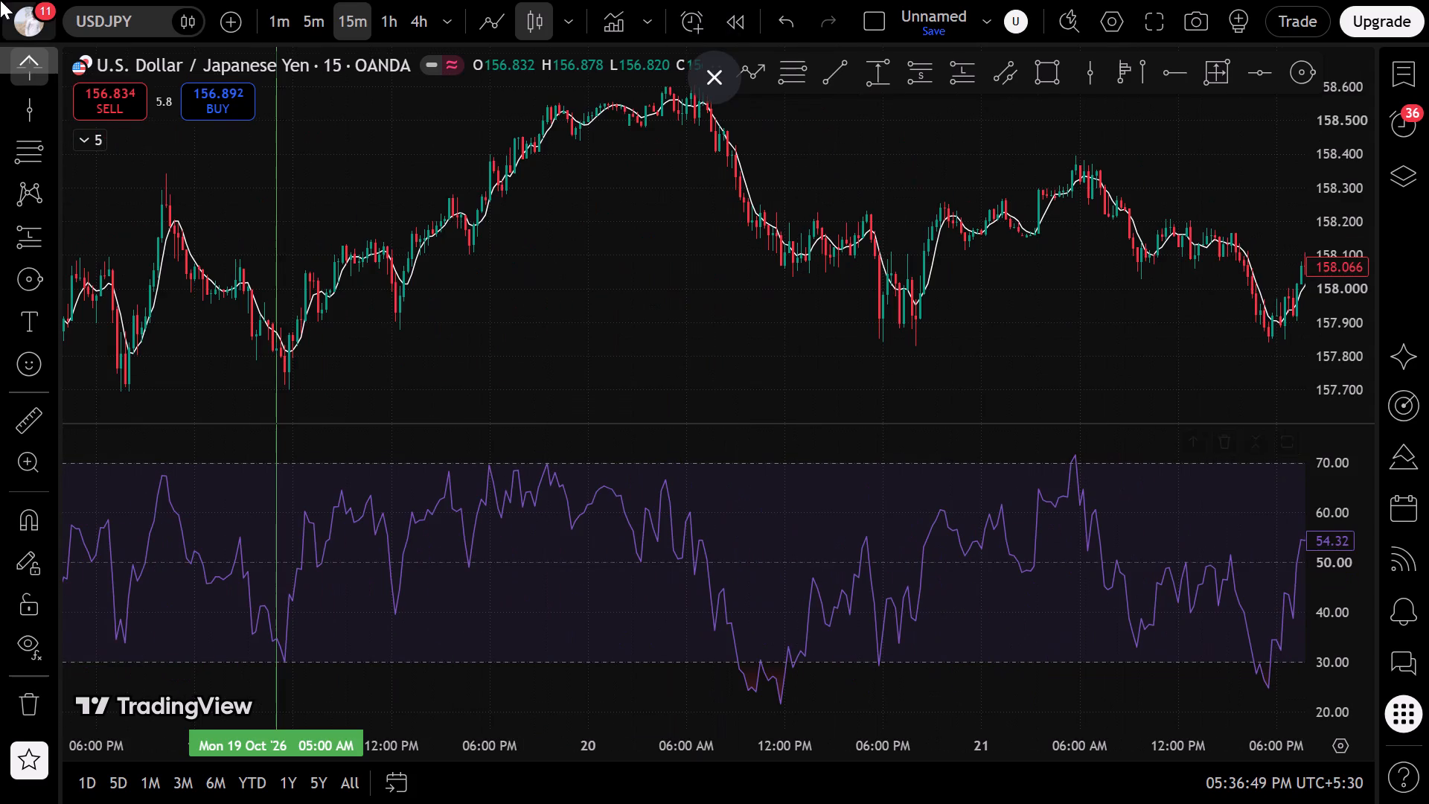
Switch USDJPY to the 1-minute timeframe and examine price against the overbought RSI peaks around 10:00 PM on Fri 23 Oct '26.
{"action": "left_click", "coordinate": [275, 18]}
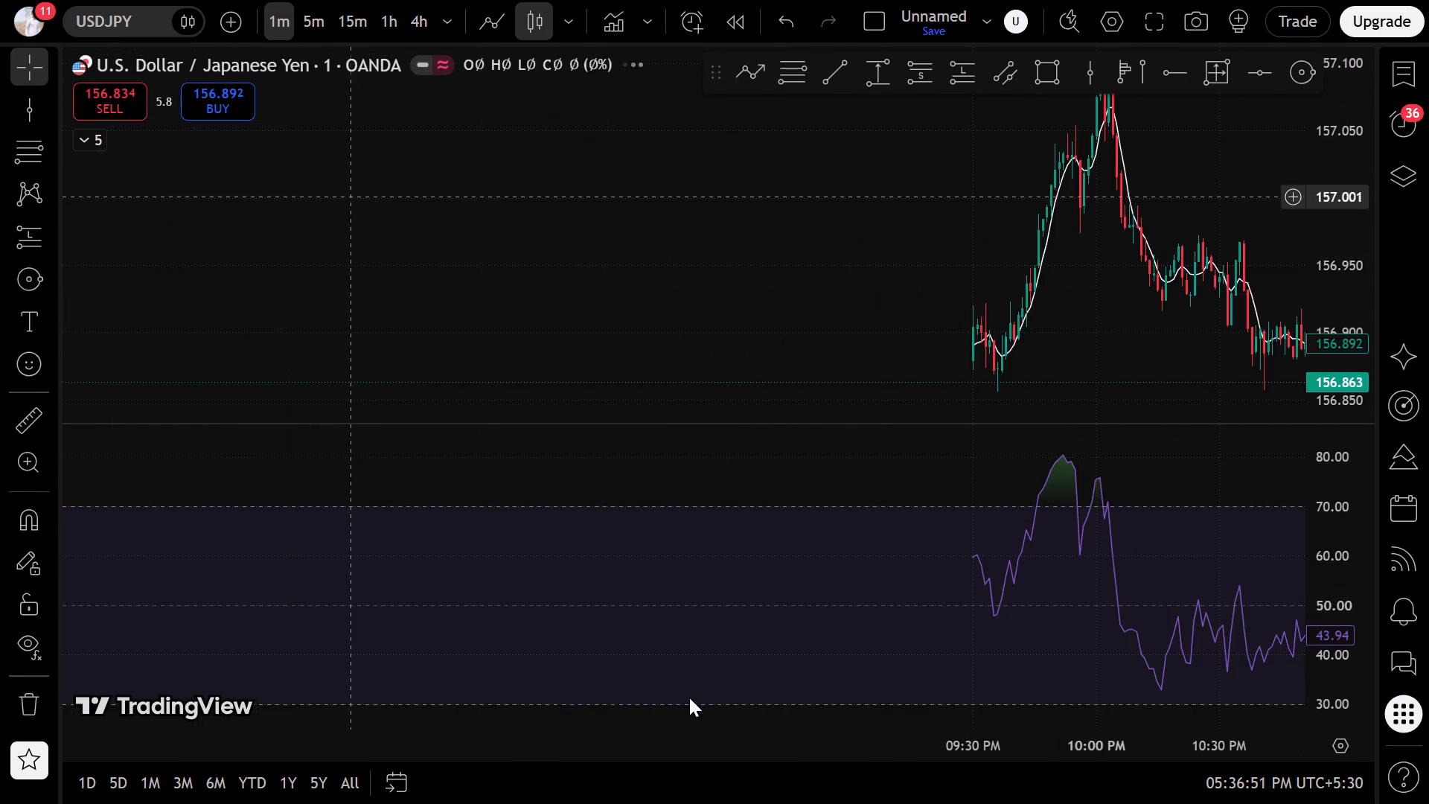
{"action": "left_click", "coordinate": [767, 696]}
{"action": "left_click", "coordinate": [768, 711]}
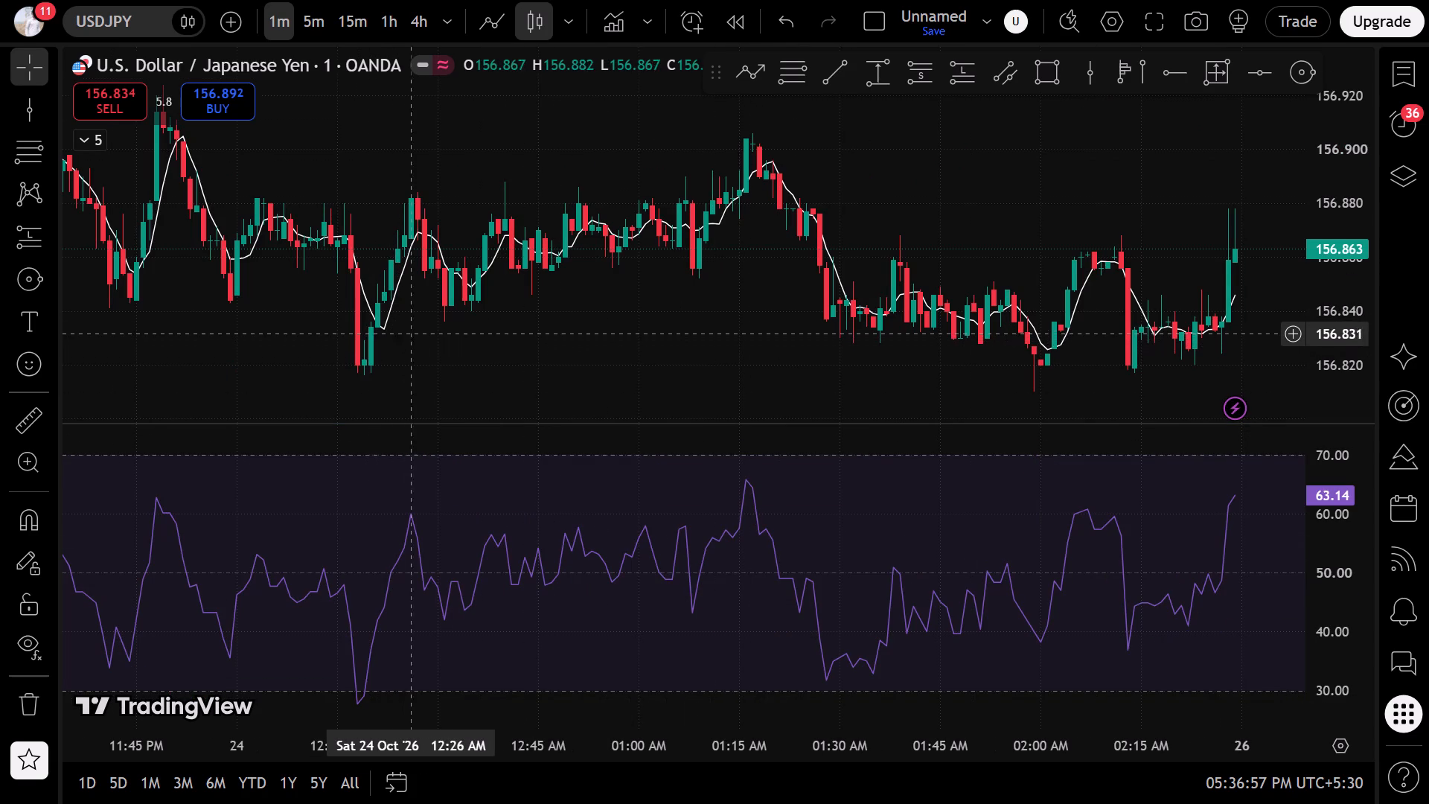
{"action": "scroll", "coordinate": [675, 214], "scroll_direction": "down", "scroll_amount": 5}
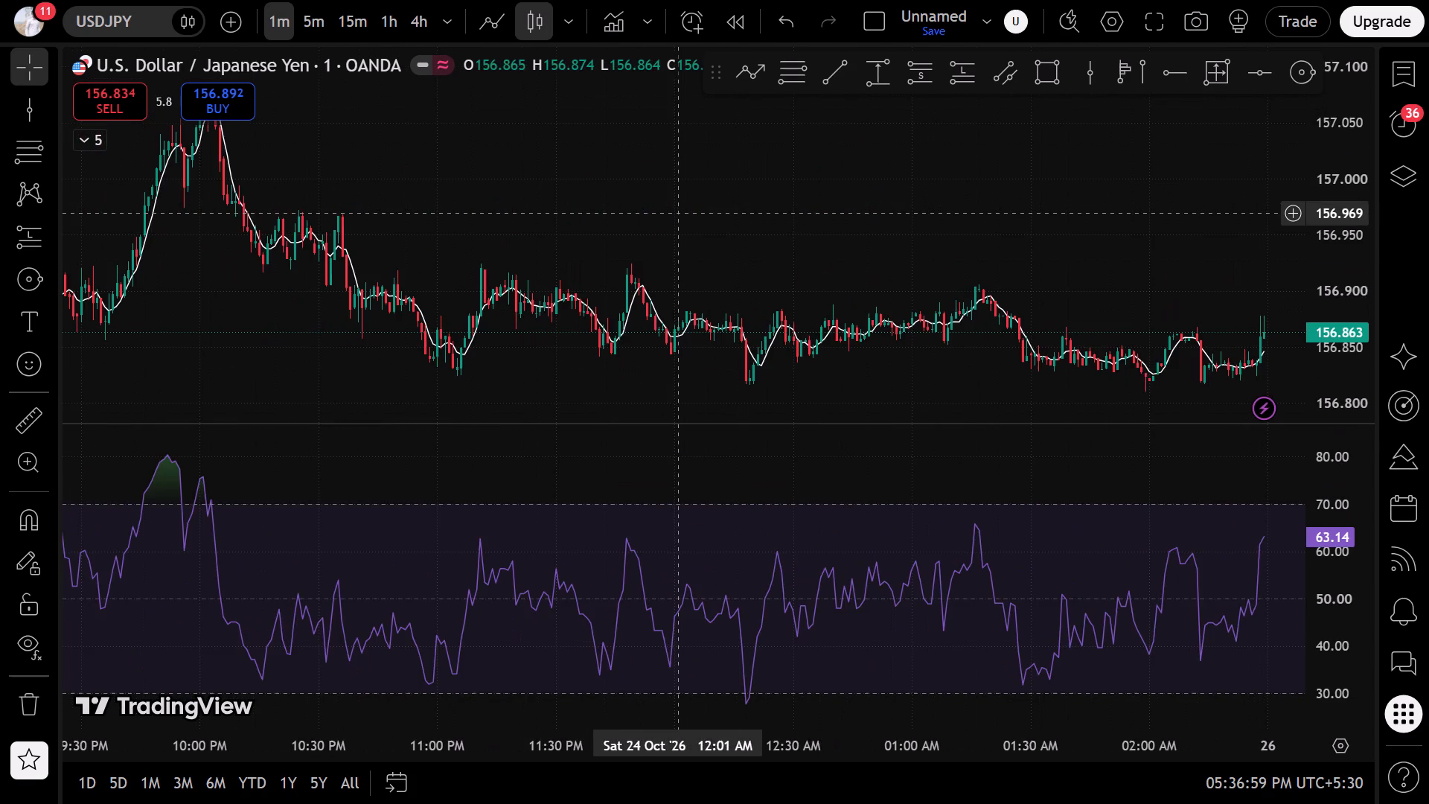
{"action": "left_click_drag", "start_coordinate": [354, 246], "coordinate": [1233, 458]}
{"action": "scroll", "coordinate": [591, 276], "scroll_direction": "up", "scroll_amount": 7}
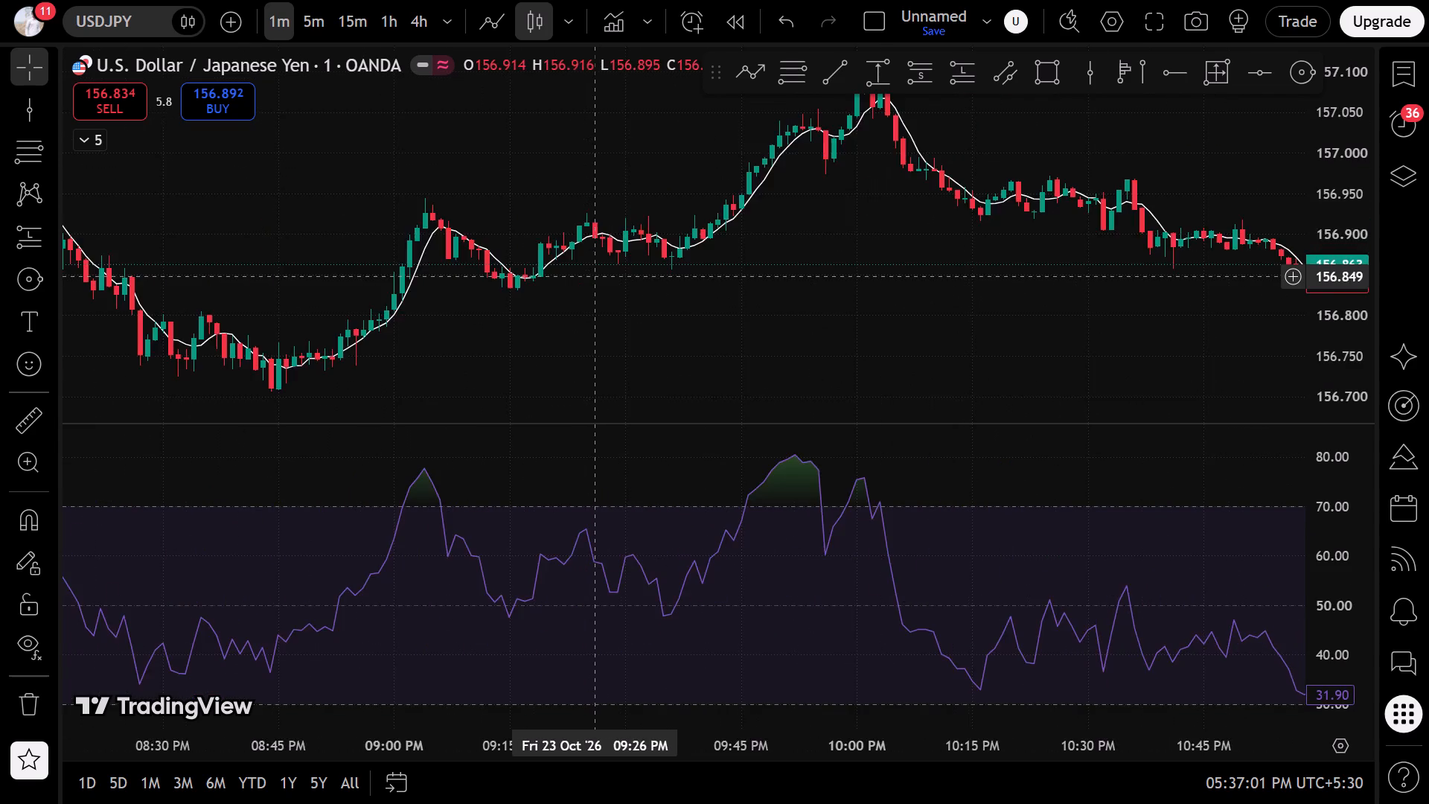
{"action": "scroll", "coordinate": [591, 276], "scroll_direction": "up", "scroll_amount": 6}
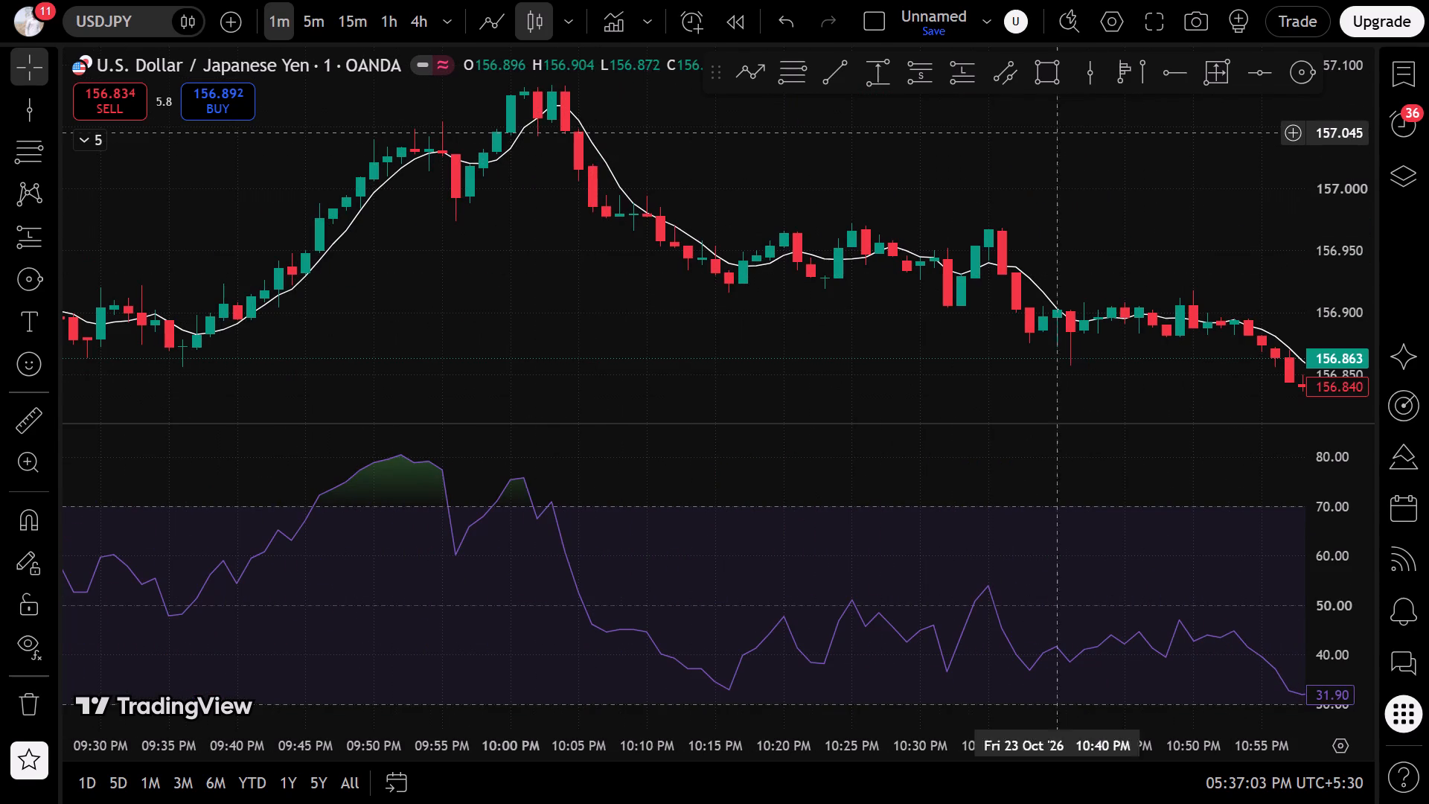
{"action": "left_click_drag", "start_coordinate": [1333, 127], "coordinate": [1331, 147]}
{"action": "left_click_drag", "start_coordinate": [1095, 176], "coordinate": [1113, 246]}
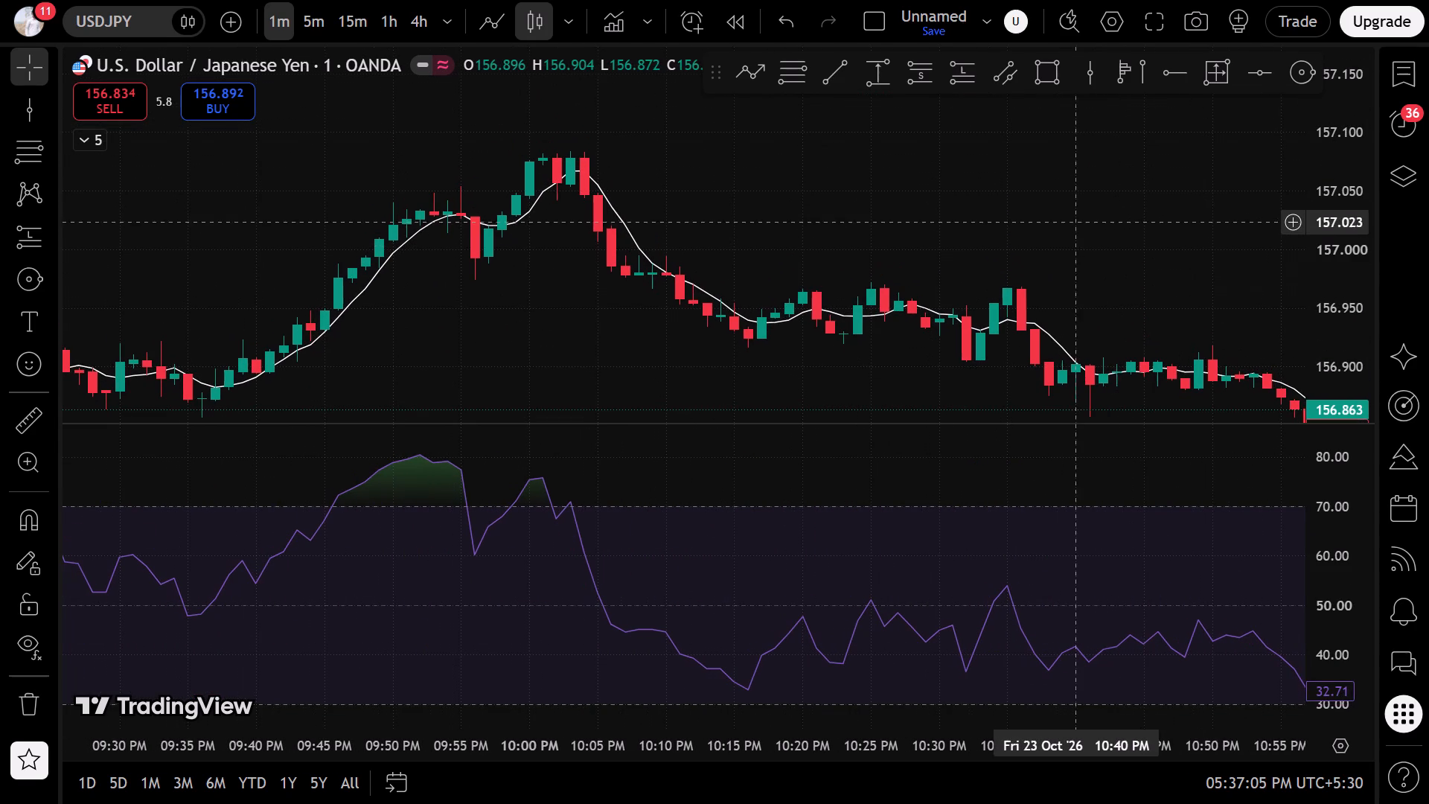
{"action": "scroll", "coordinate": [586, 315], "scroll_direction": "down", "scroll_amount": 4}
{"action": "left_click_drag", "start_coordinate": [466, 341], "coordinate": [485, 275]}
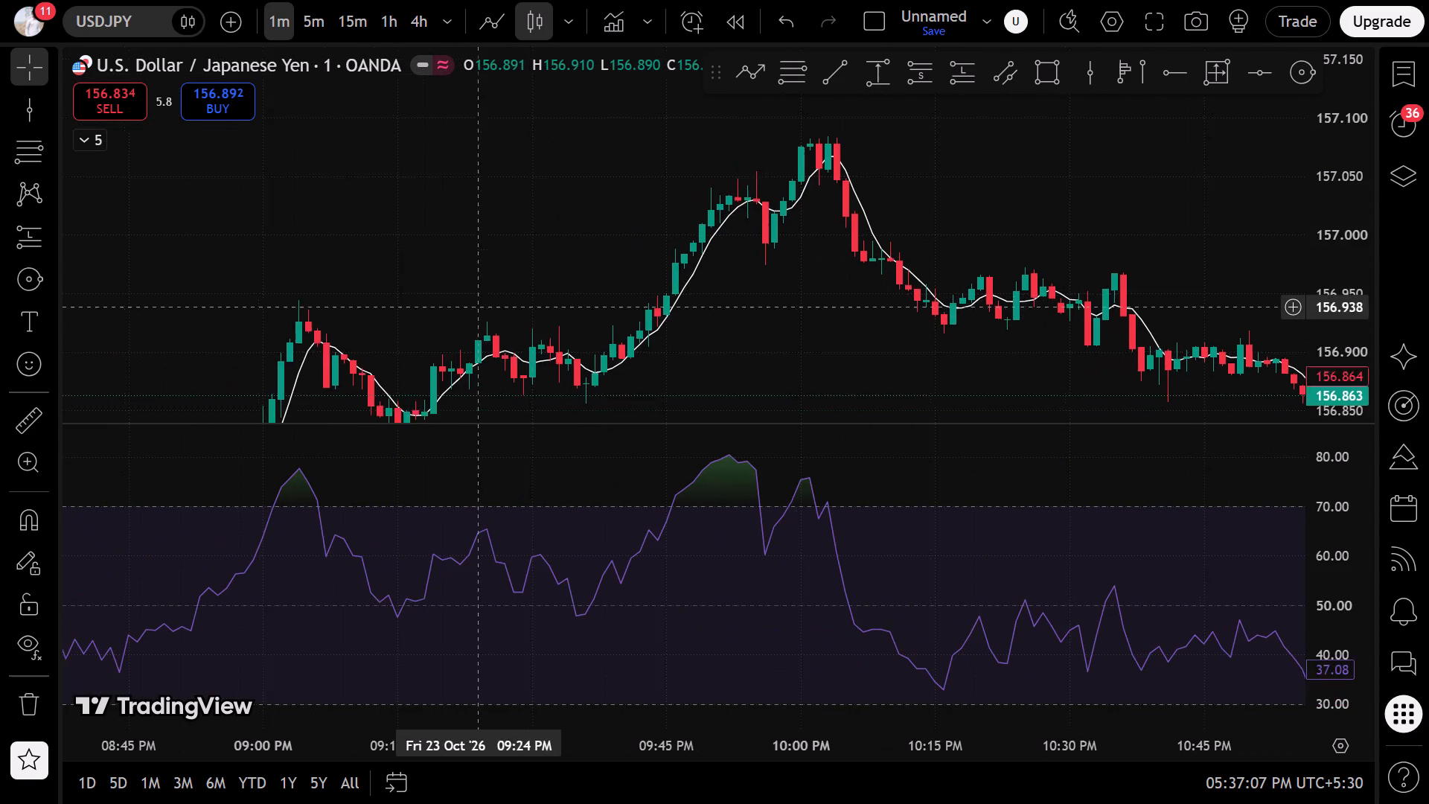
Examine the 1-minute price moves and RSI peaks between about 07:15 PM and 09:15 PM on Fri 23 Oct '26.
{"action": "left_click_drag", "start_coordinate": [485, 275], "coordinate": [884, 236]}
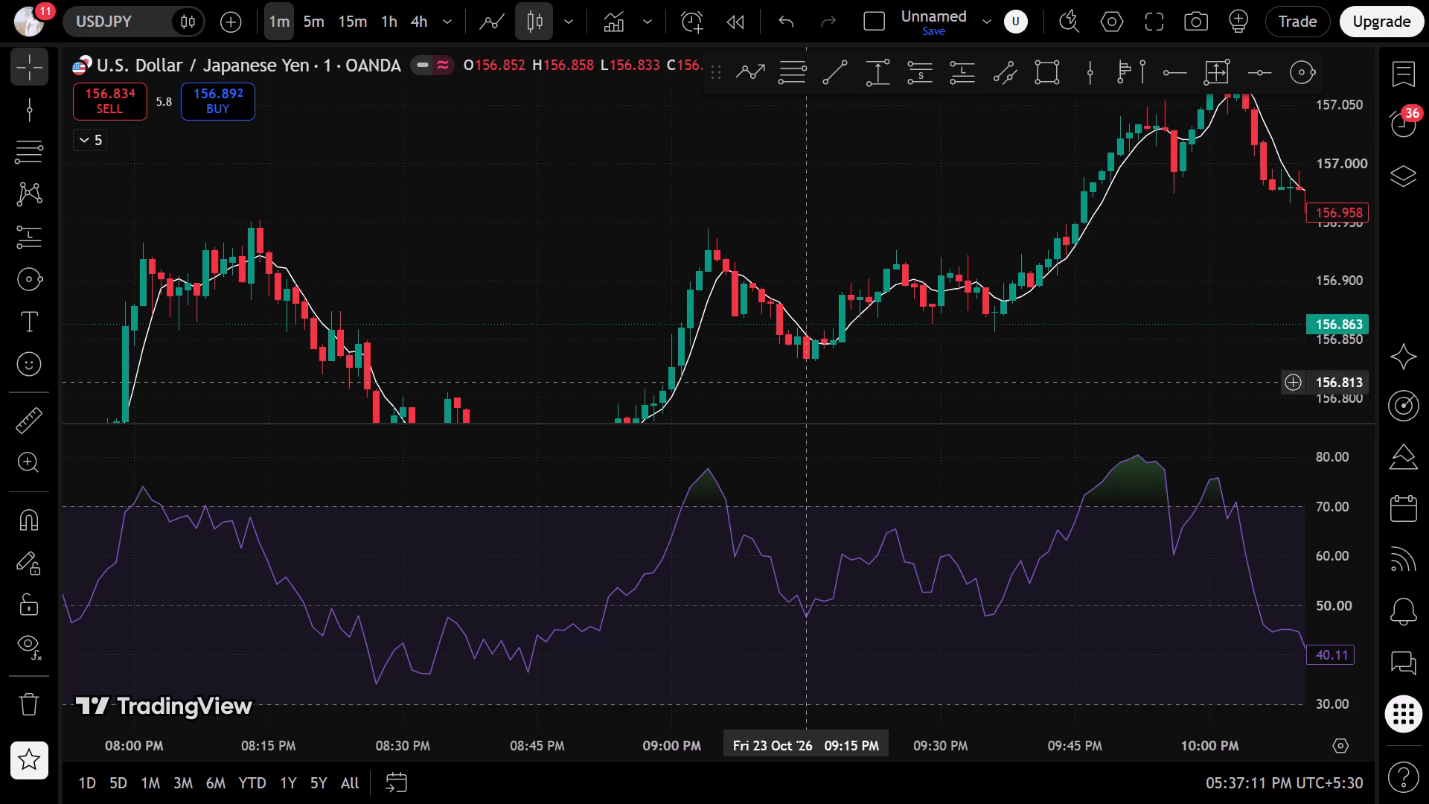
{"action": "left_click_drag", "start_coordinate": [616, 357], "coordinate": [742, 68]}
{"action": "left_click_drag", "start_coordinate": [463, 297], "coordinate": [784, 531]}
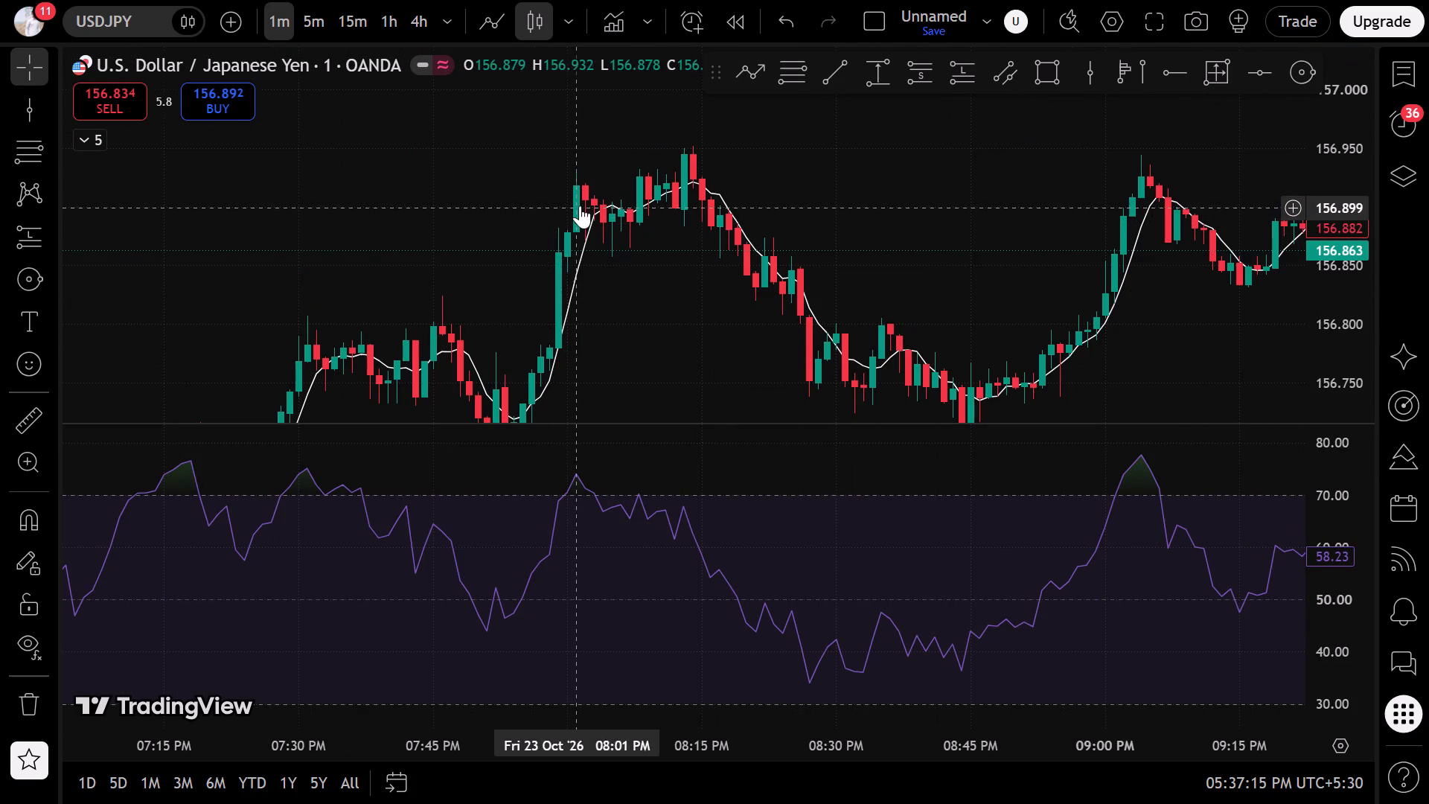
{"action": "scroll", "coordinate": [581, 206], "scroll_direction": "up", "scroll_amount": 5}
{"action": "scroll", "coordinate": [348, 290], "scroll_direction": "down", "scroll_amount": 2}
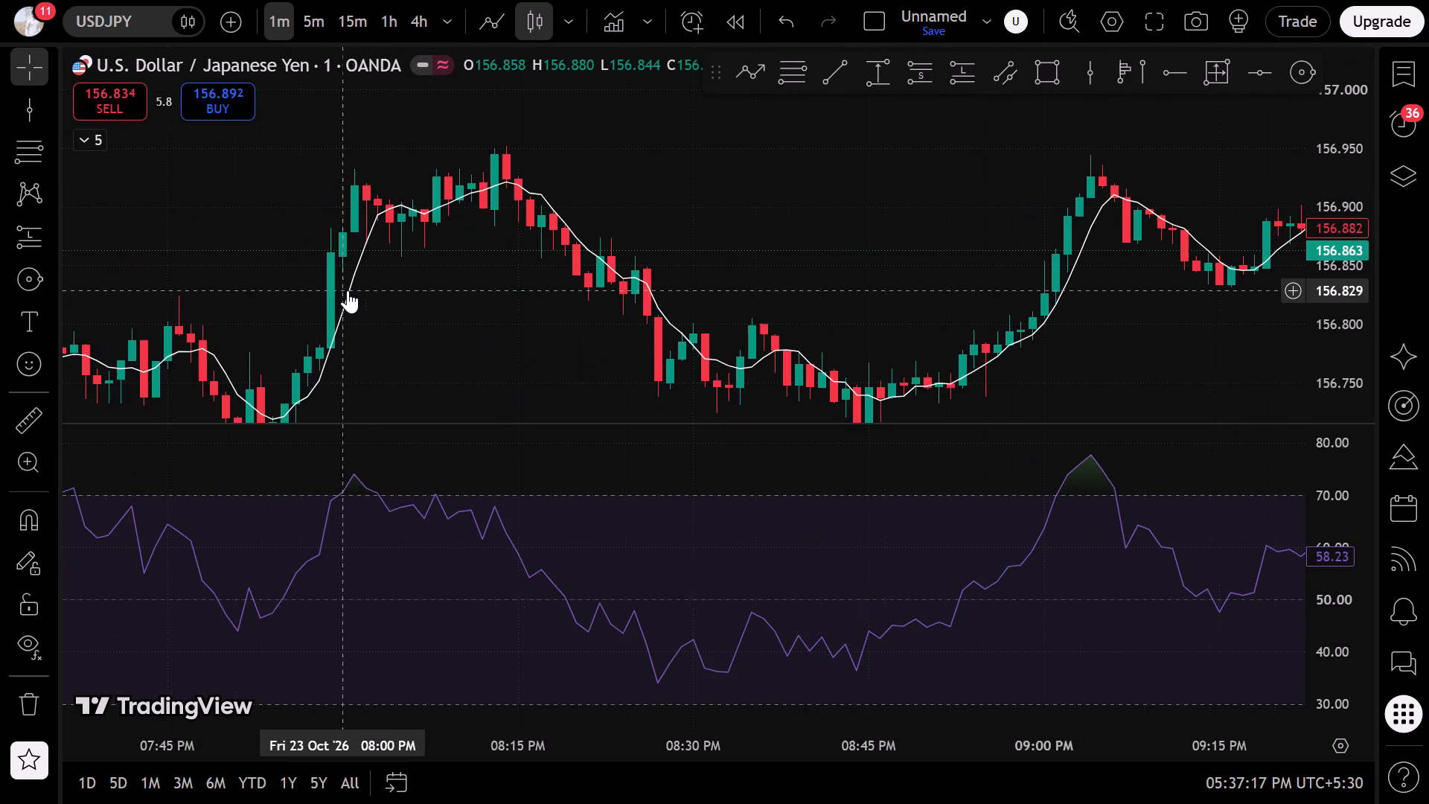
{"action": "left_click_drag", "start_coordinate": [333, 302], "coordinate": [755, 132]}
{"action": "left_click_drag", "start_coordinate": [351, 255], "coordinate": [356, 274]}
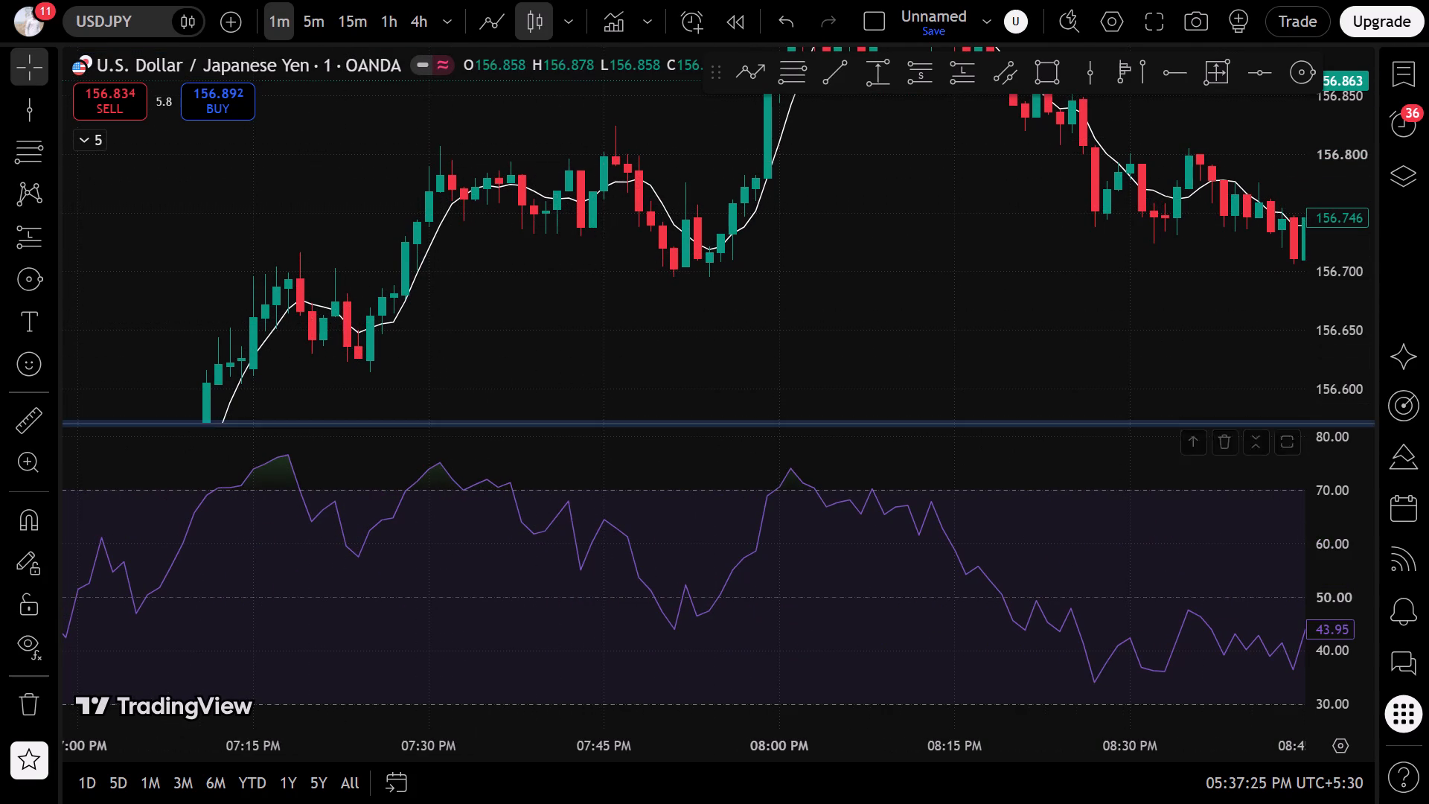
Examine the 1-minute price decline and oversold RSI dips between about 05:30 PM and 06:30 PM on Fri 23 Oct '26.
{"action": "left_click_drag", "start_coordinate": [277, 415], "coordinate": [931, 60]}
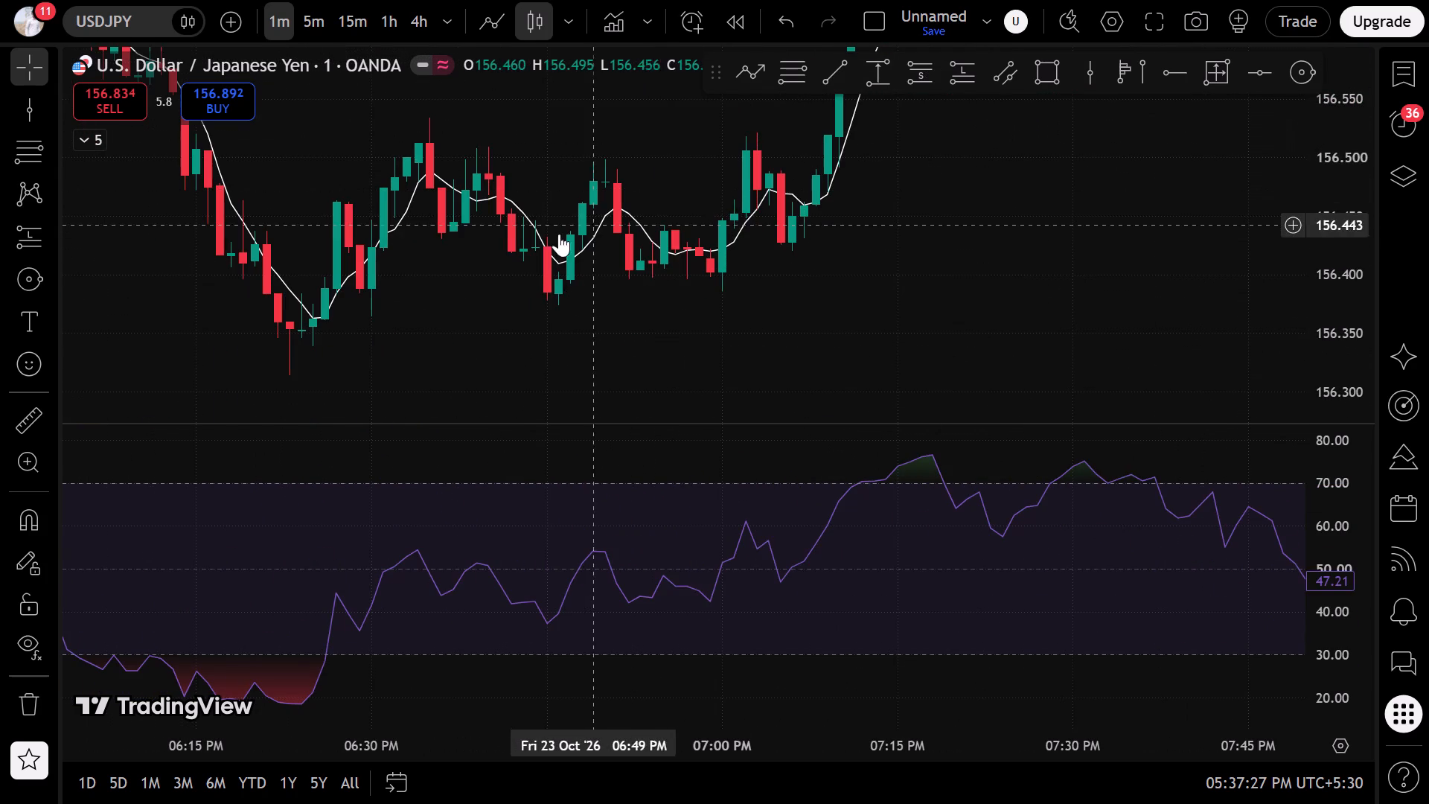
{"action": "left_click_drag", "start_coordinate": [426, 244], "coordinate": [891, 234]}
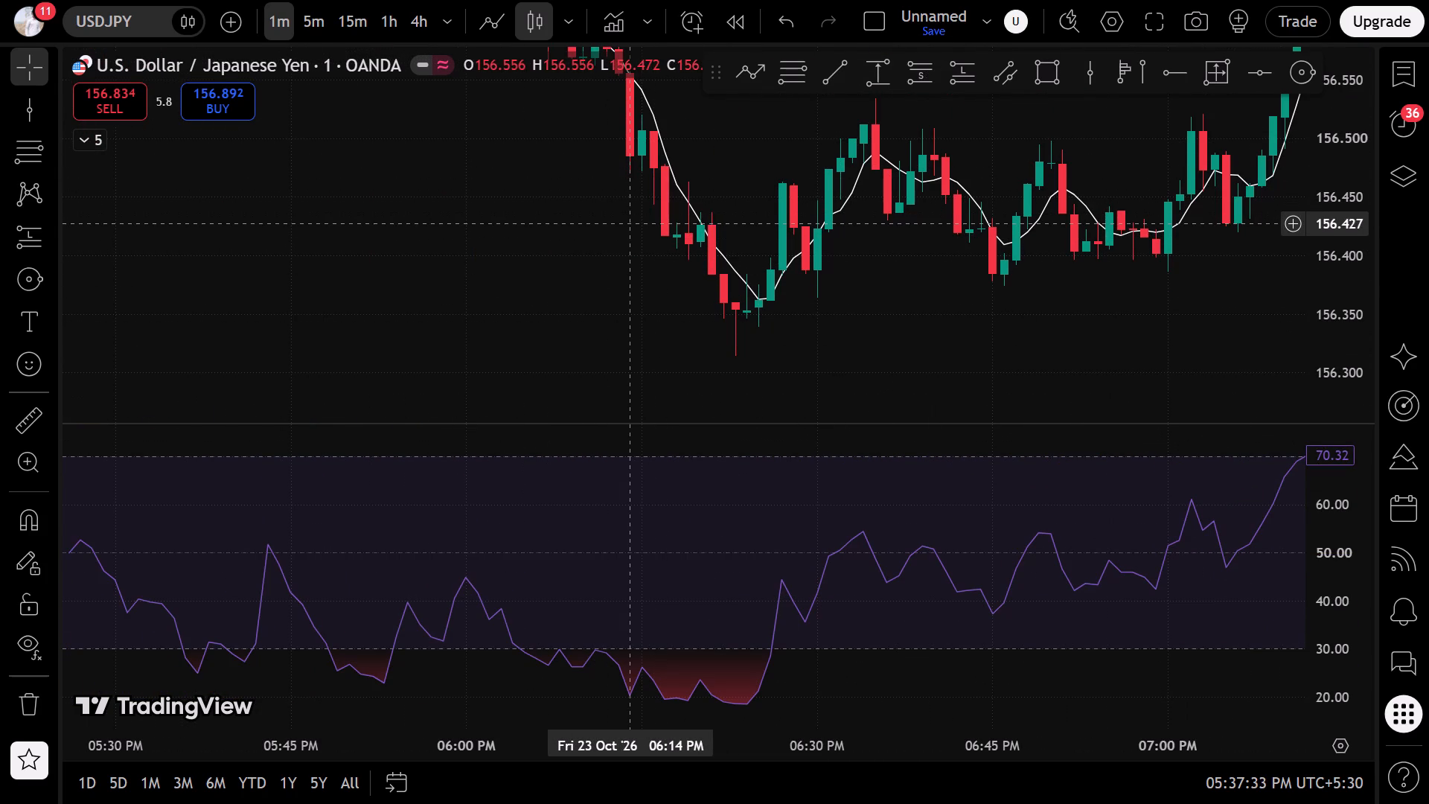
{"action": "left_click_drag", "start_coordinate": [624, 261], "coordinate": [381, 219]}
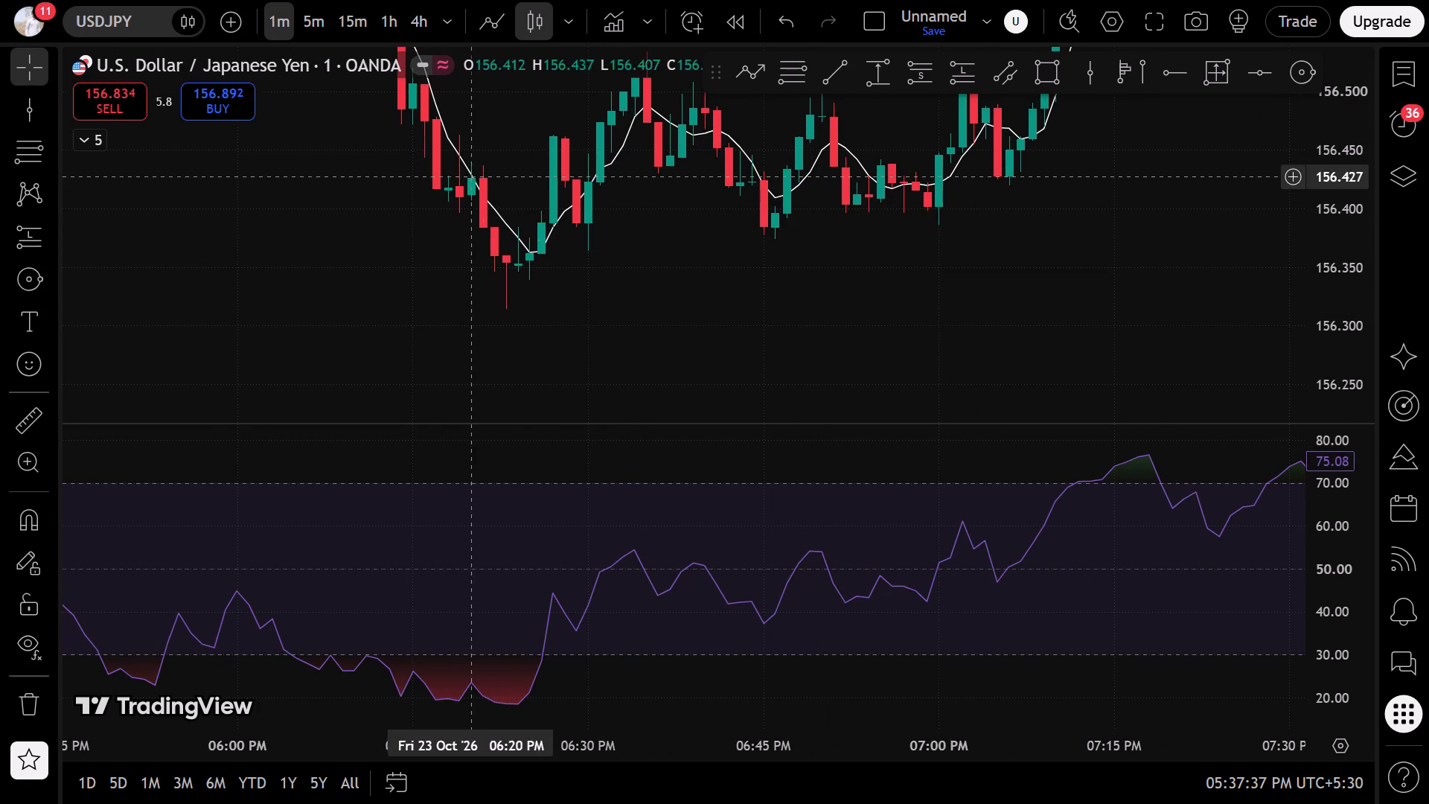
{"action": "left_click_drag", "start_coordinate": [244, 246], "coordinate": [711, 760]}
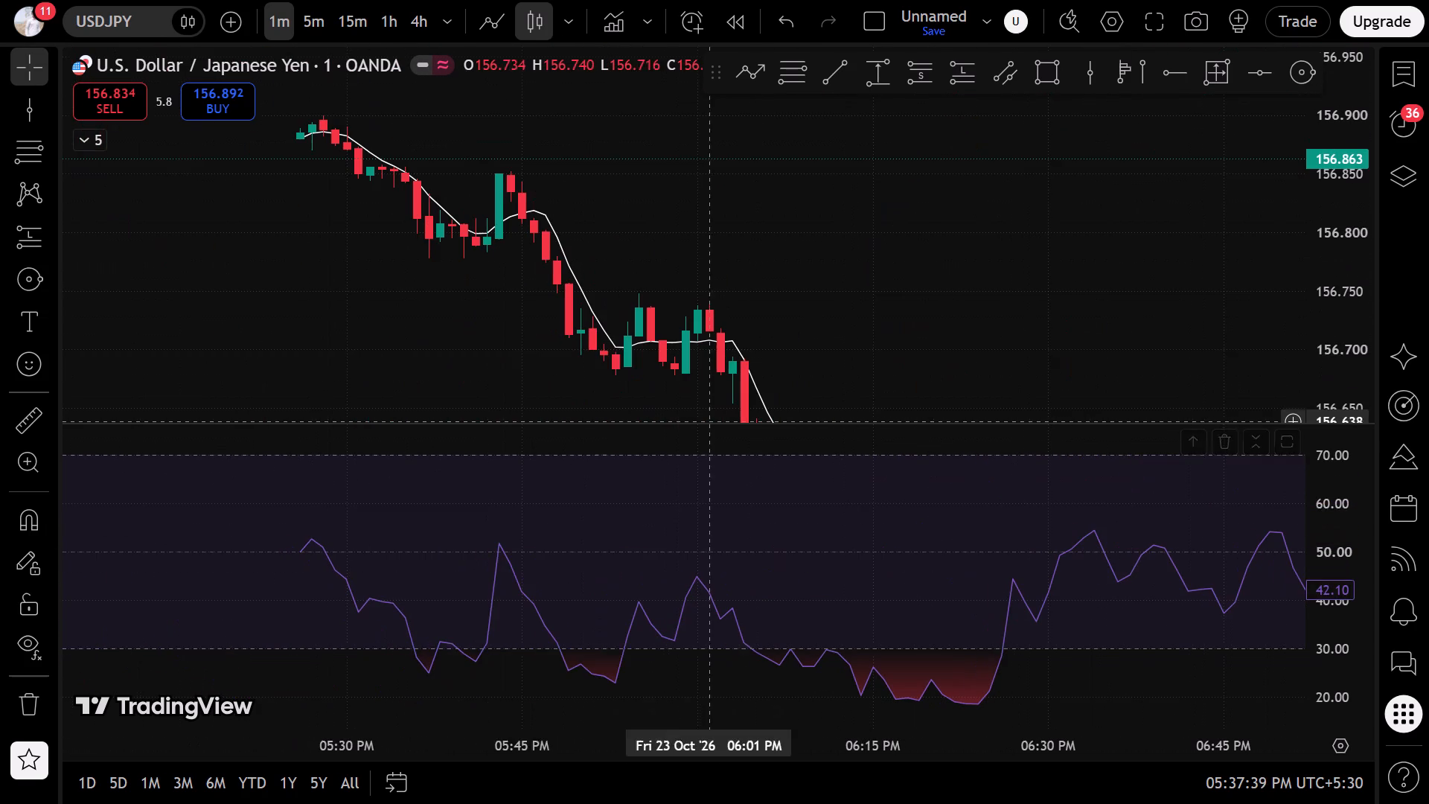
{"action": "left_click_drag", "start_coordinate": [406, 233], "coordinate": [712, 246]}
{"action": "scroll", "coordinate": [712, 246], "scroll_direction": "up", "scroll_amount": 5}
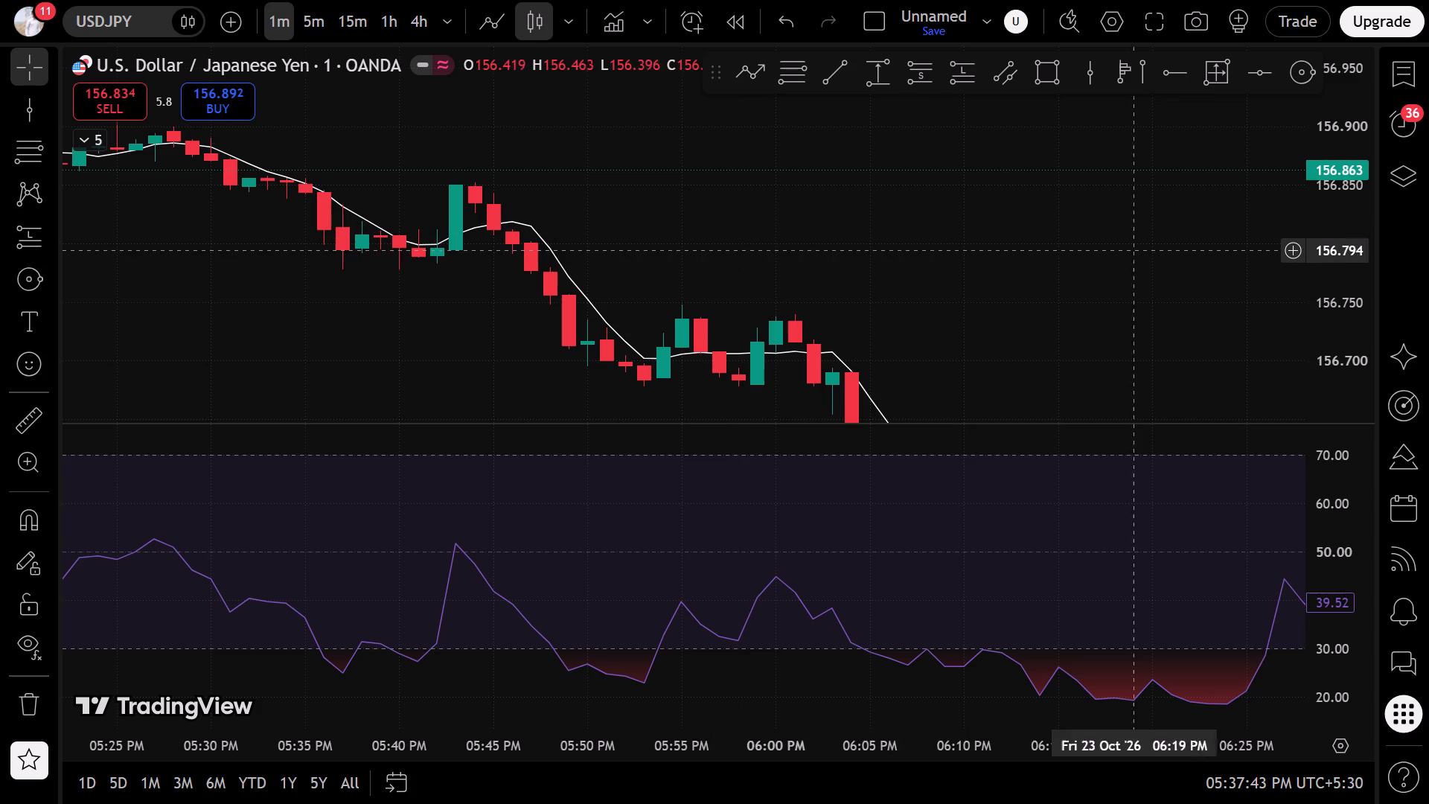
{"action": "left_click_drag", "start_coordinate": [1314, 321], "coordinate": [1226, 0]}
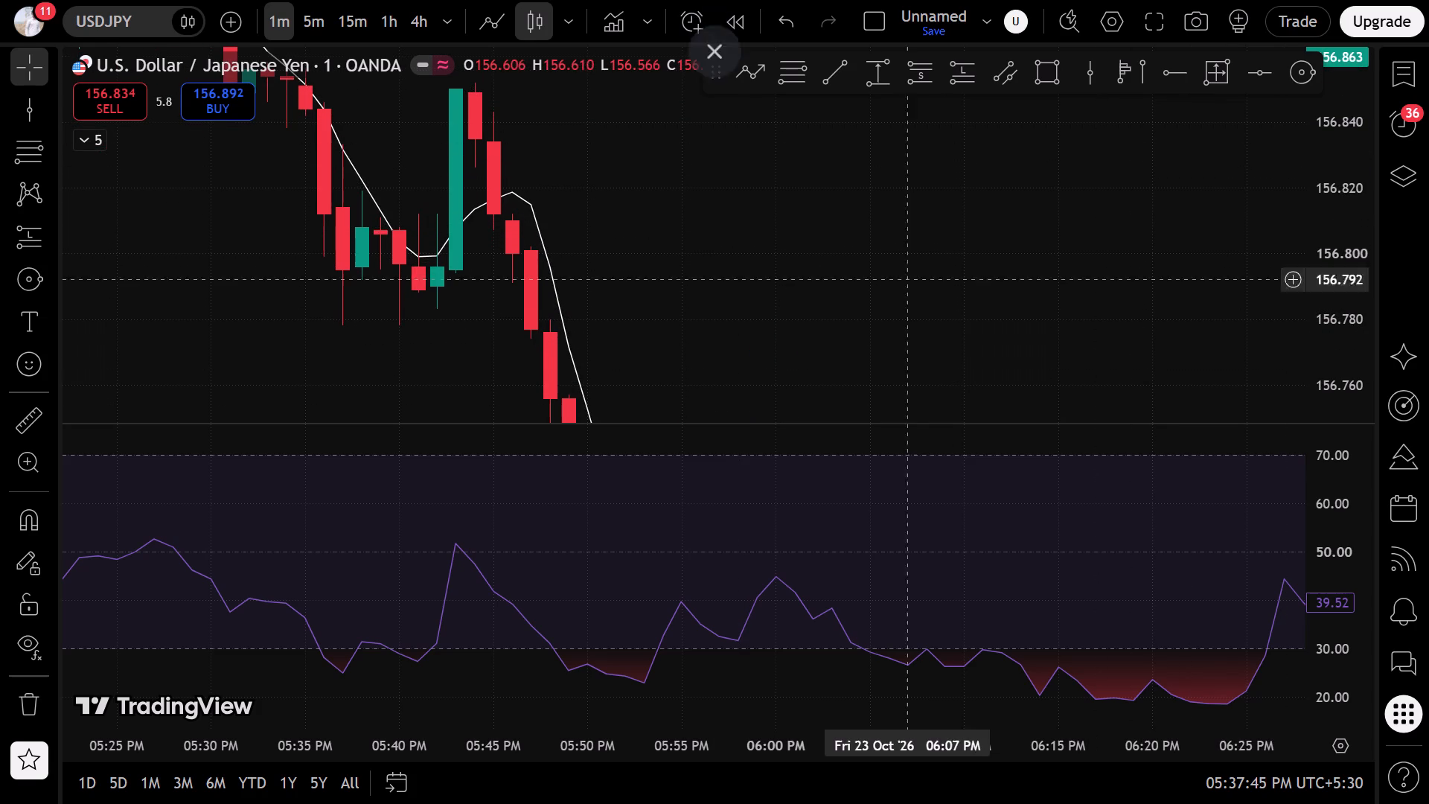
{"action": "left_click_drag", "start_coordinate": [1332, 141], "coordinate": [1340, 204]}
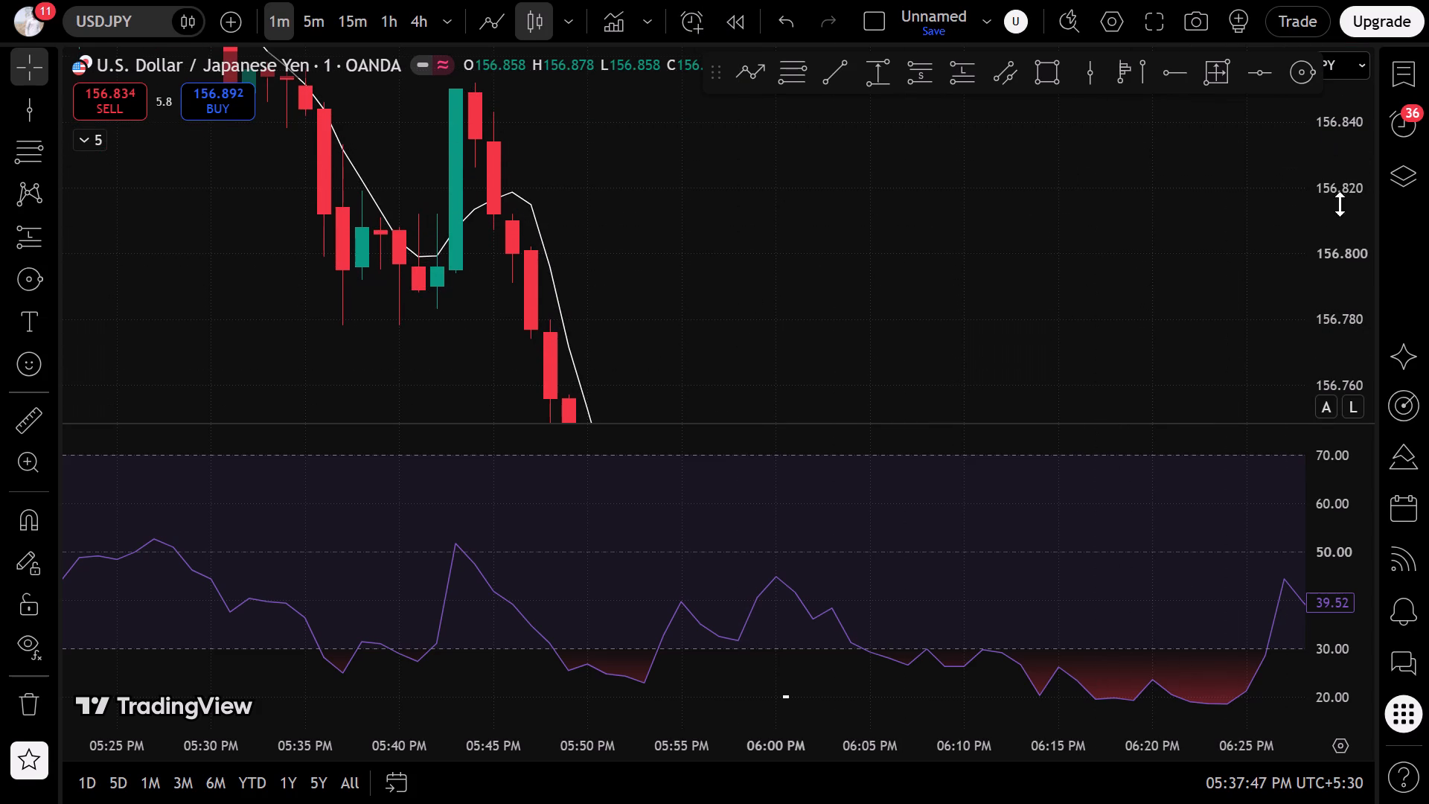
{"action": "left_click_drag", "start_coordinate": [1340, 204], "coordinate": [1344, 371]}
{"action": "left_click_drag", "start_coordinate": [612, 345], "coordinate": [447, 259]}
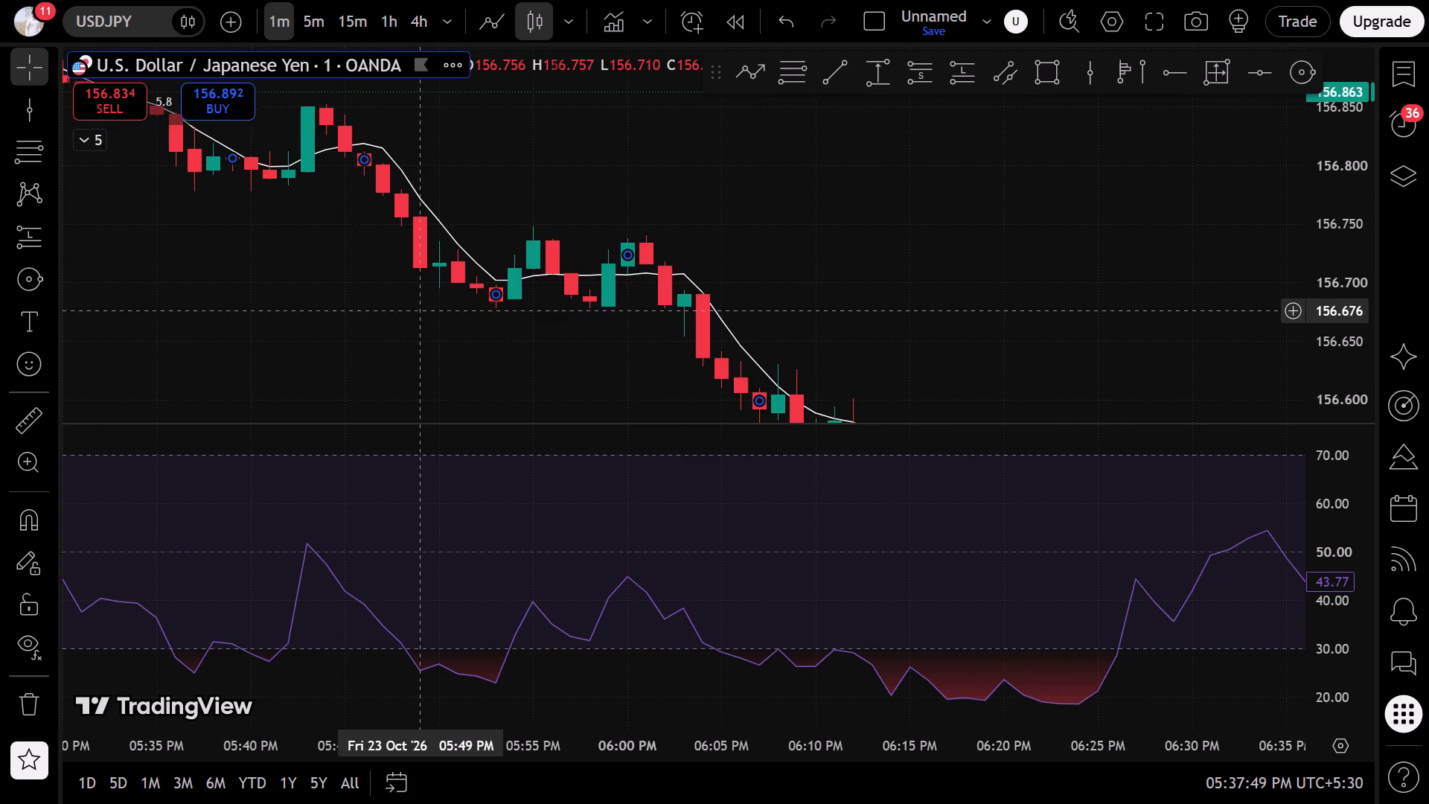
{"action": "left_click", "coordinate": [559, 304]}
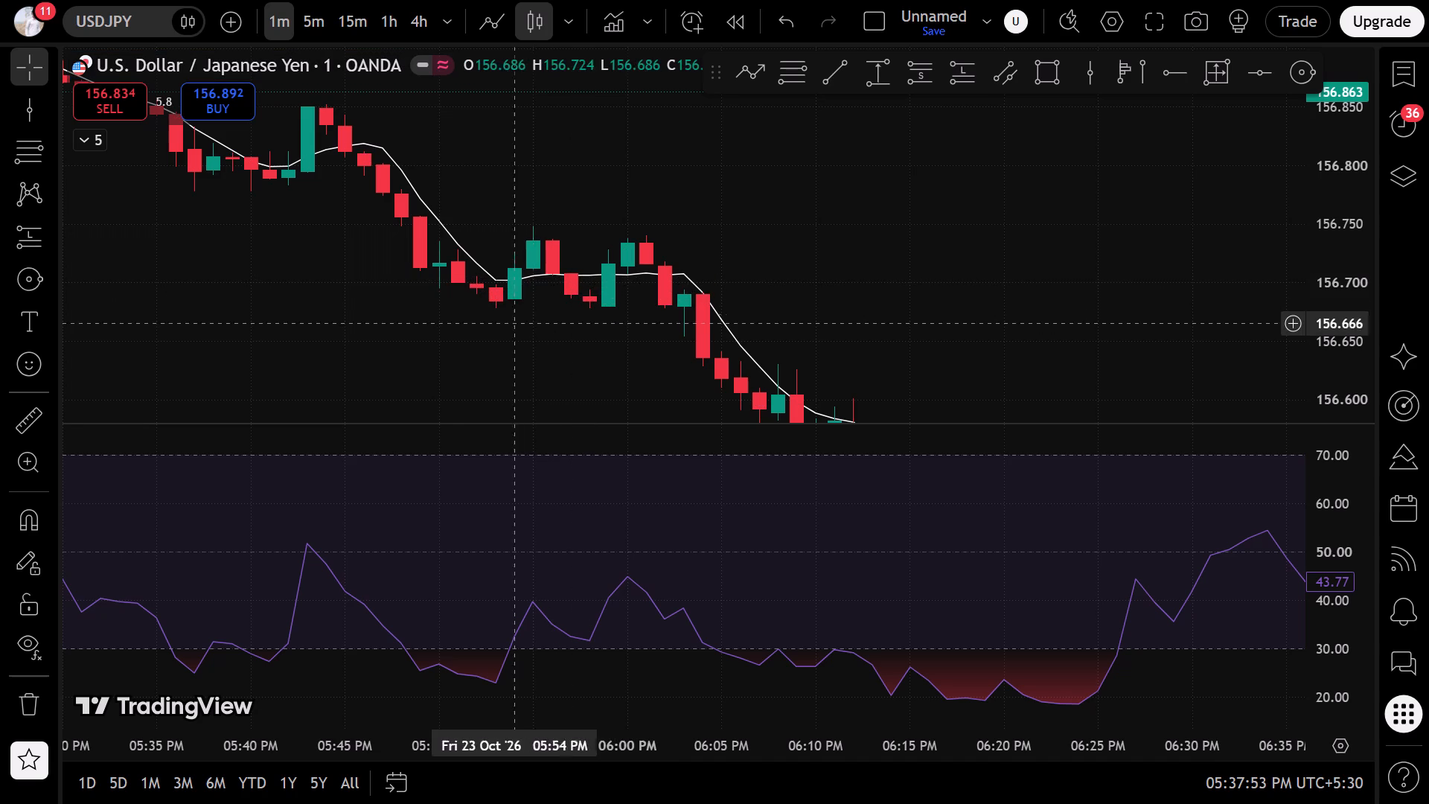
Examine the 1-minute USDJPY price rise and RSI peaks between about 03:15 PM and 05:45 PM on Fri 23 Oct '26.
{"action": "scroll", "coordinate": [447, 314], "scroll_direction": "down", "scroll_amount": 4}
{"action": "left_click_drag", "start_coordinate": [382, 241], "coordinate": [918, 477]}
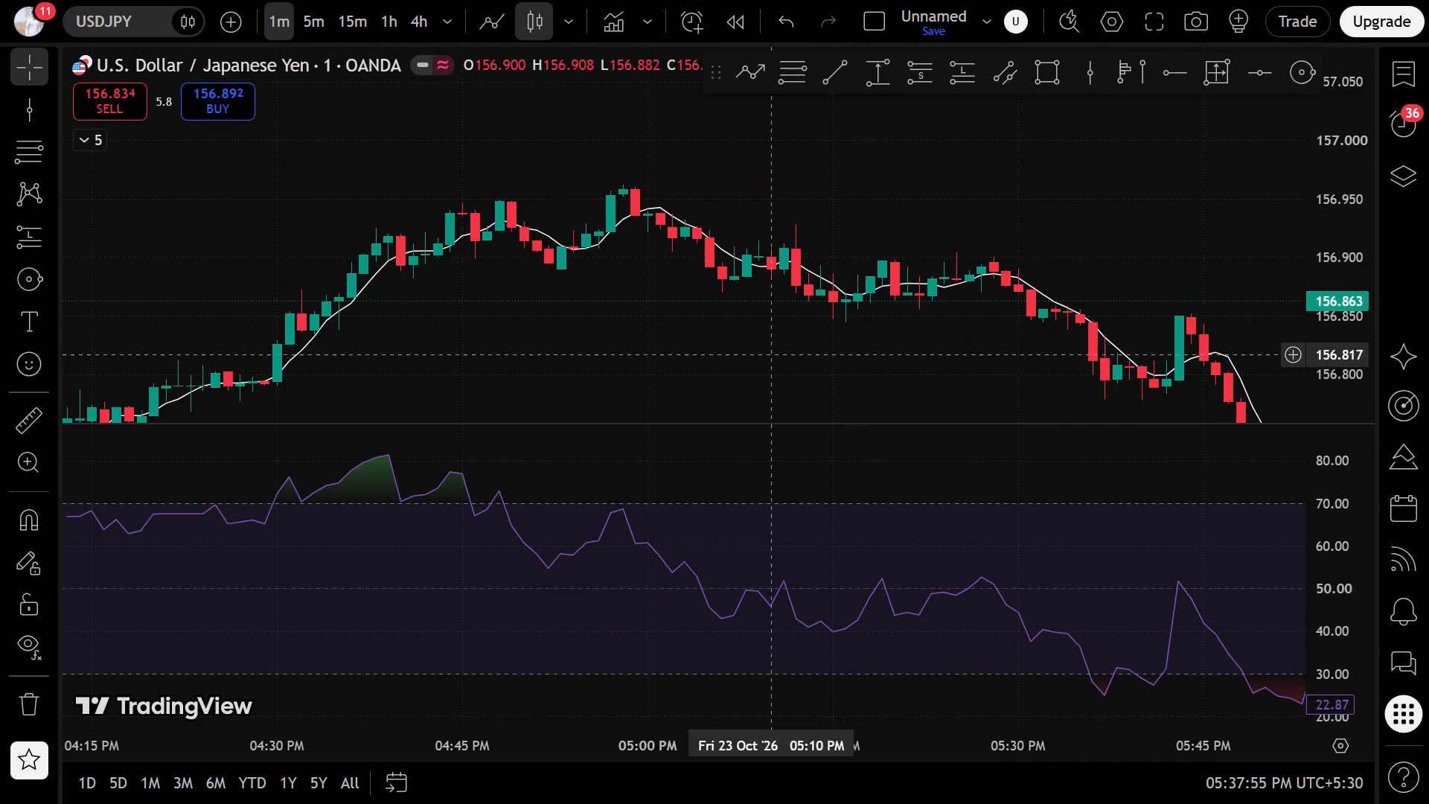
{"action": "scroll", "coordinate": [733, 315], "scroll_direction": "down", "scroll_amount": 2}
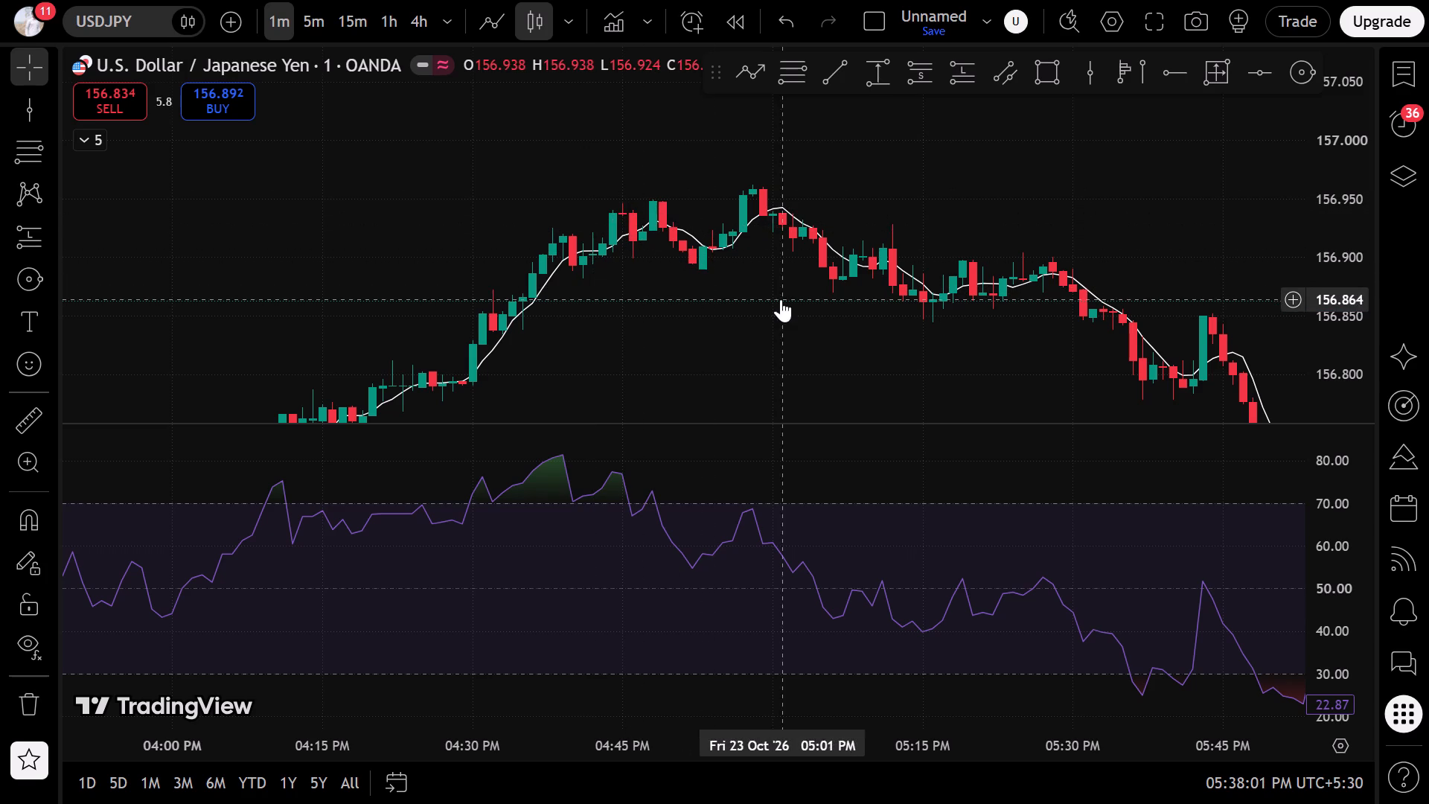
{"action": "left_click_drag", "start_coordinate": [458, 301], "coordinate": [815, 131]}
{"action": "left_click_drag", "start_coordinate": [649, 276], "coordinate": [1051, 135]}
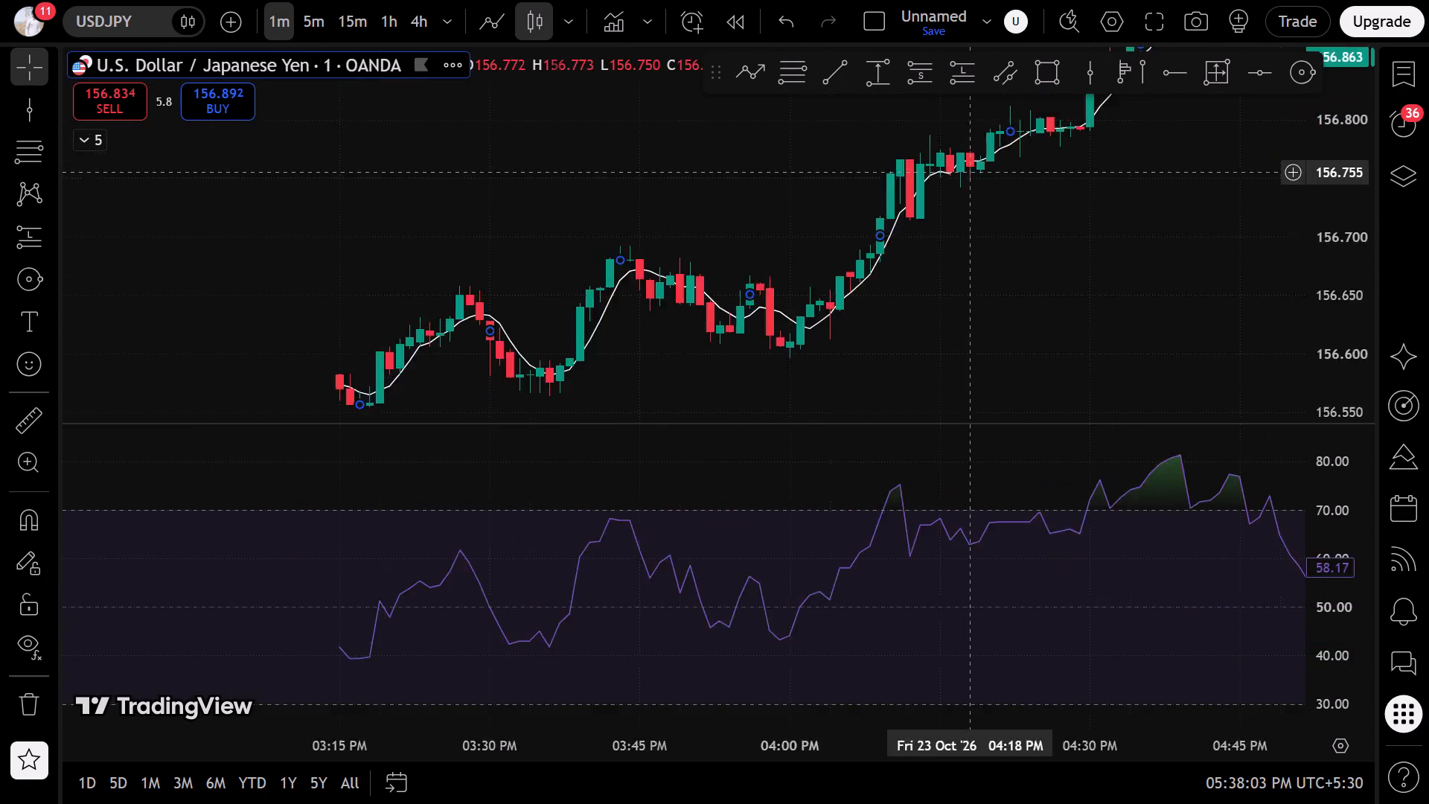
{"action": "left_click_drag", "start_coordinate": [1051, 135], "coordinate": [1064, 132]}
{"action": "left_click_drag", "start_coordinate": [1008, 184], "coordinate": [837, 276]}
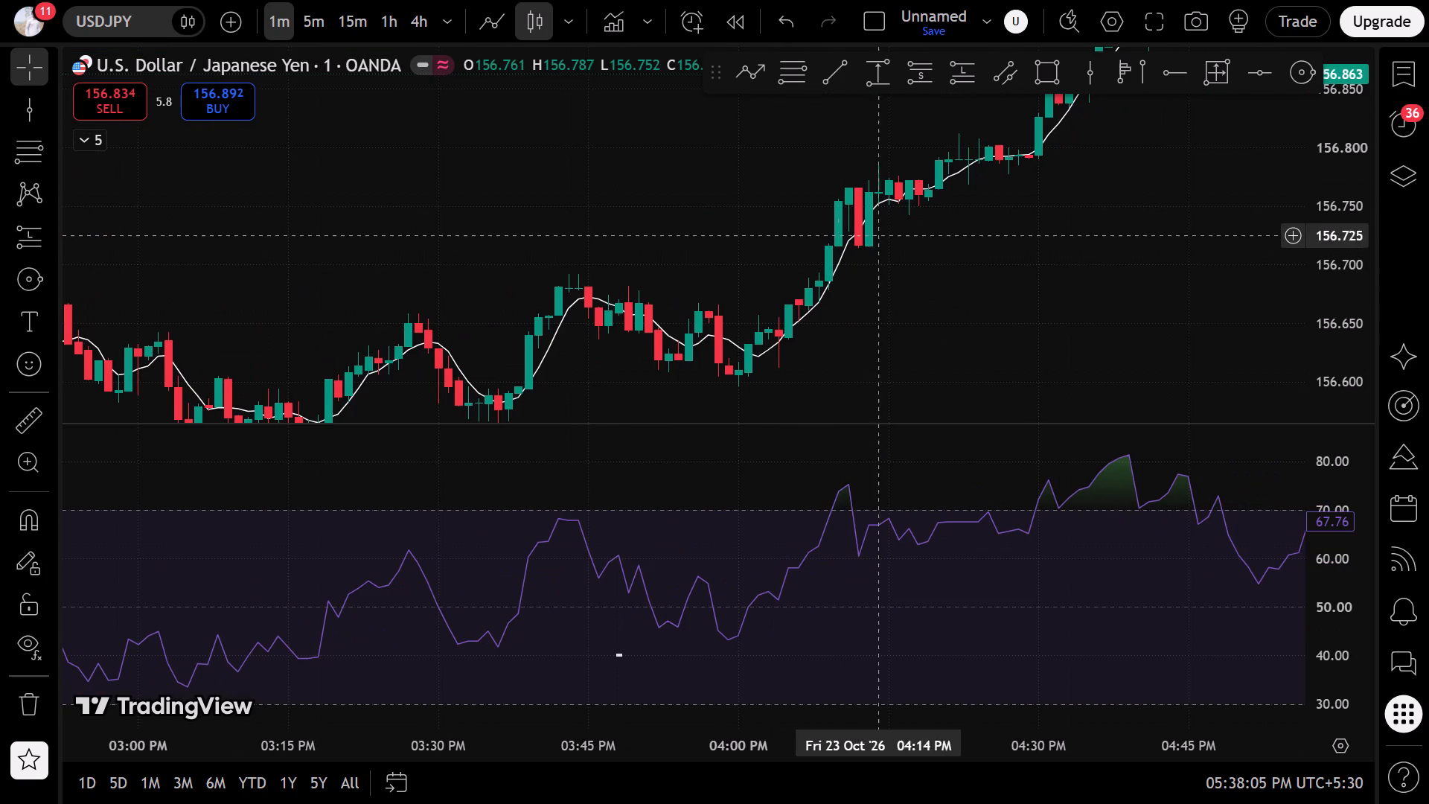
{"action": "scroll", "coordinate": [863, 254], "scroll_direction": "up", "scroll_amount": 4}
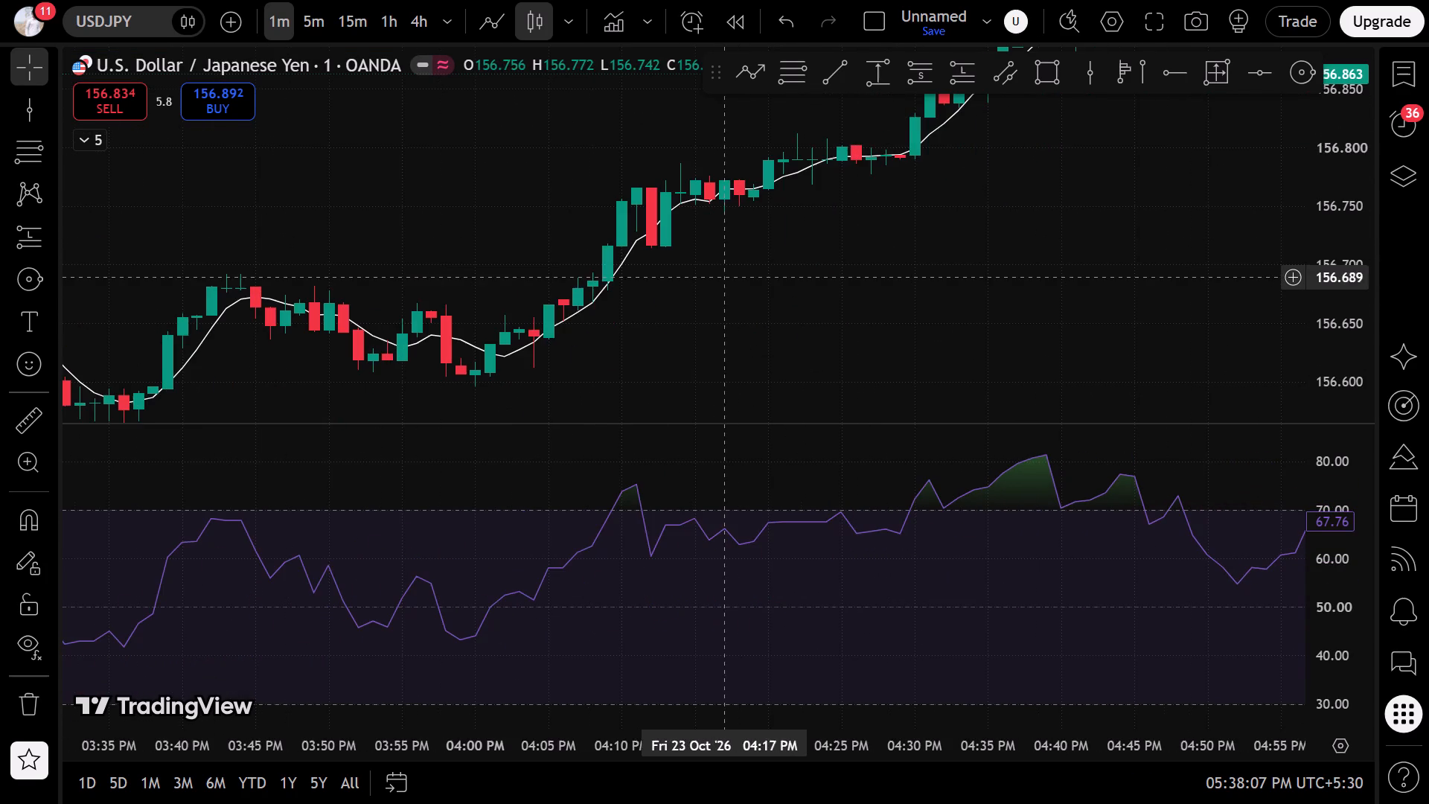
{"action": "scroll", "coordinate": [544, 293], "scroll_direction": "down", "scroll_amount": 5}
Examine the earlier 1-minute price decline and RSI swings between about 12:00 PM and 03:45 PM on Fri 23 Oct '26.
{"action": "left_click_drag", "start_coordinate": [461, 293], "coordinate": [880, 182]}
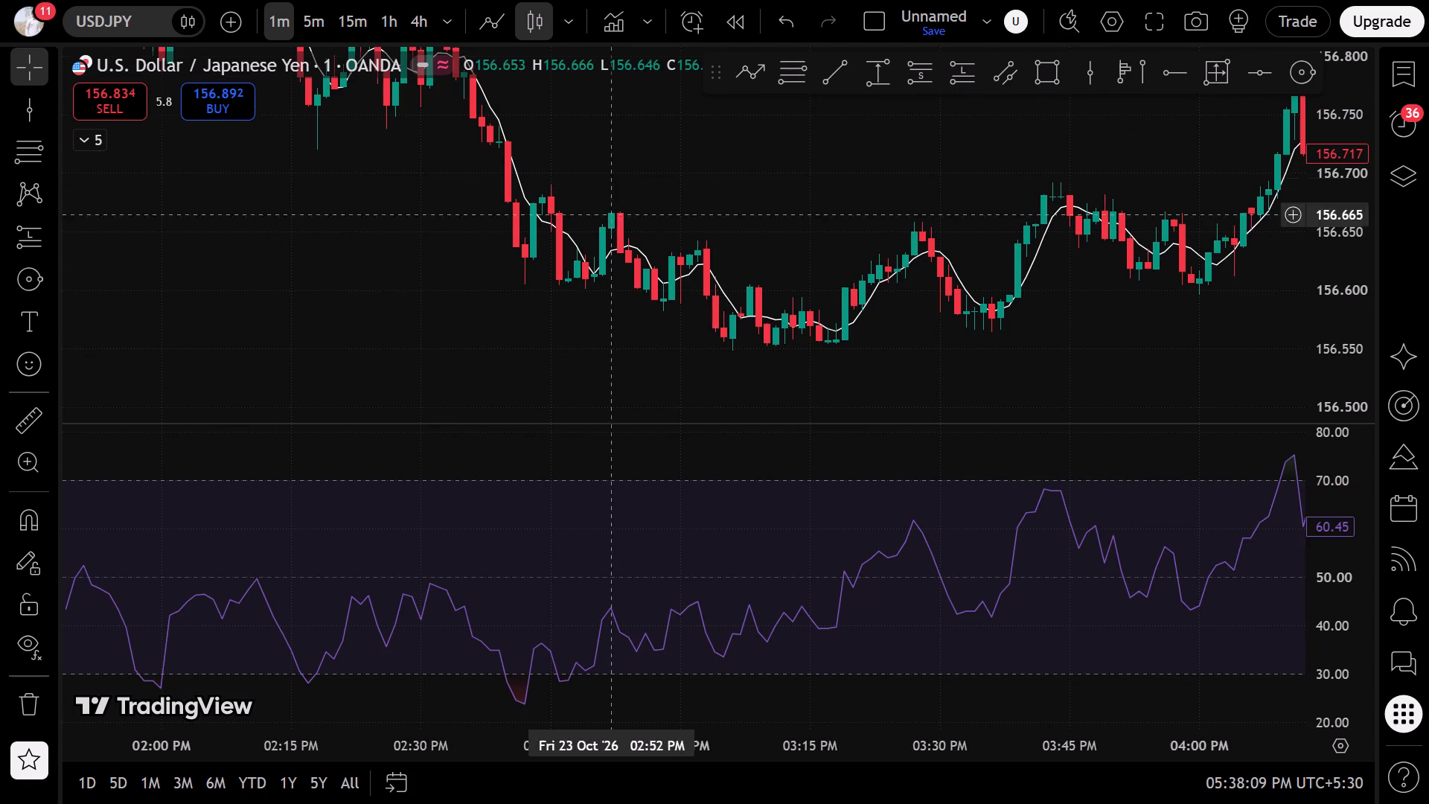
{"action": "left_click_drag", "start_coordinate": [496, 253], "coordinate": [501, 335]}
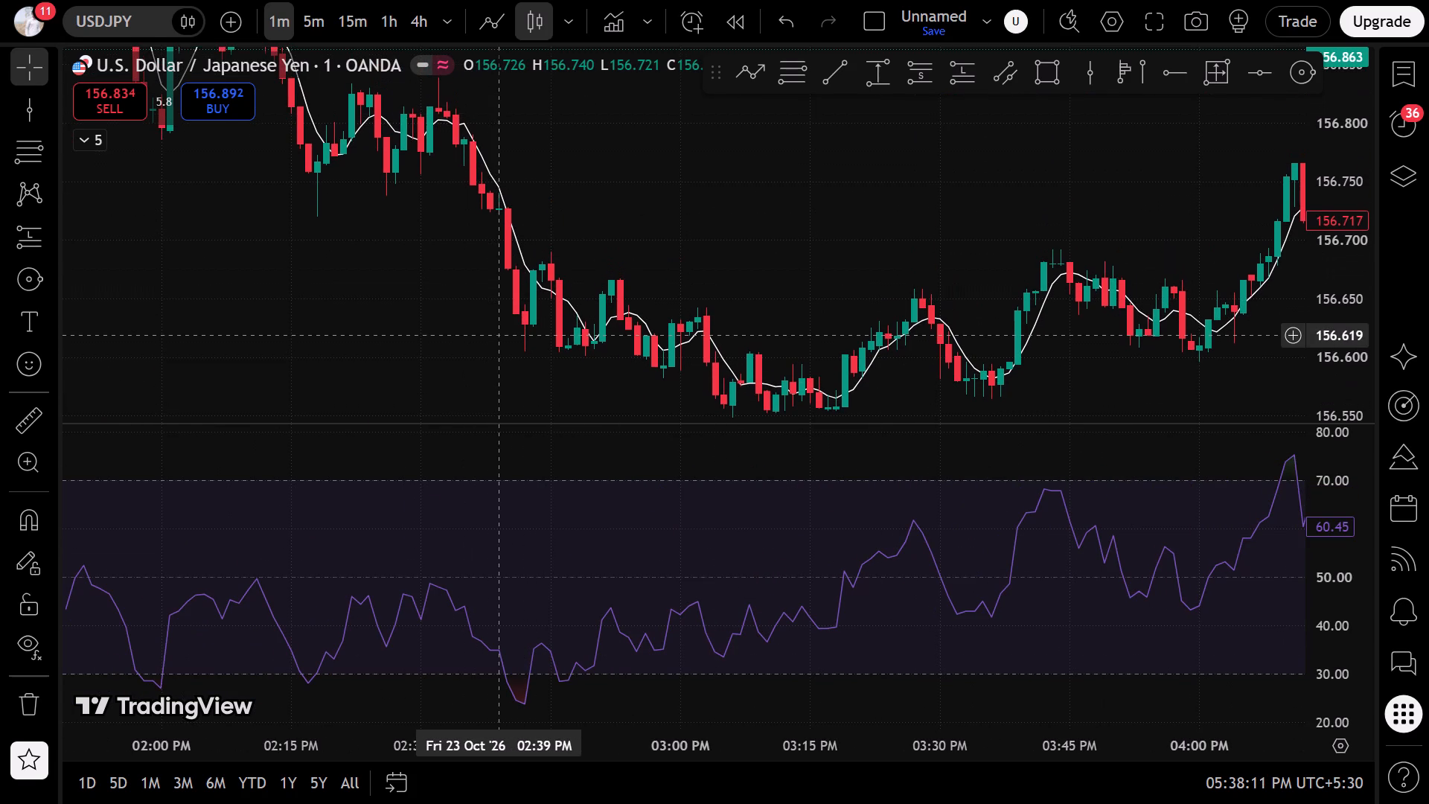
{"action": "left_click_drag", "start_coordinate": [406, 245], "coordinate": [399, 313]}
{"action": "left_click_drag", "start_coordinate": [211, 240], "coordinate": [437, 396]}
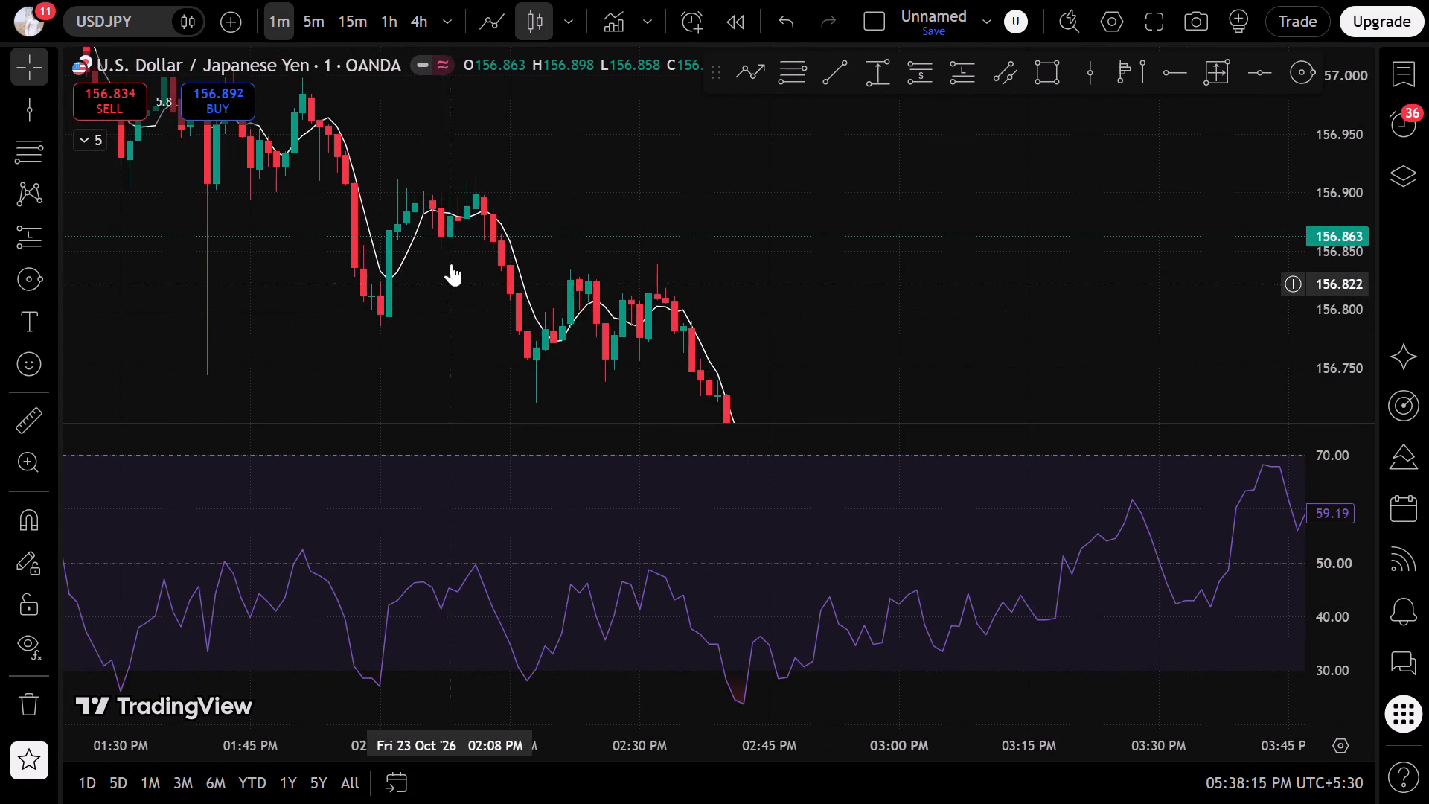
{"action": "left_click_drag", "start_coordinate": [368, 216], "coordinate": [627, 380]}
{"action": "scroll", "coordinate": [627, 380], "scroll_direction": "down", "scroll_amount": 5}
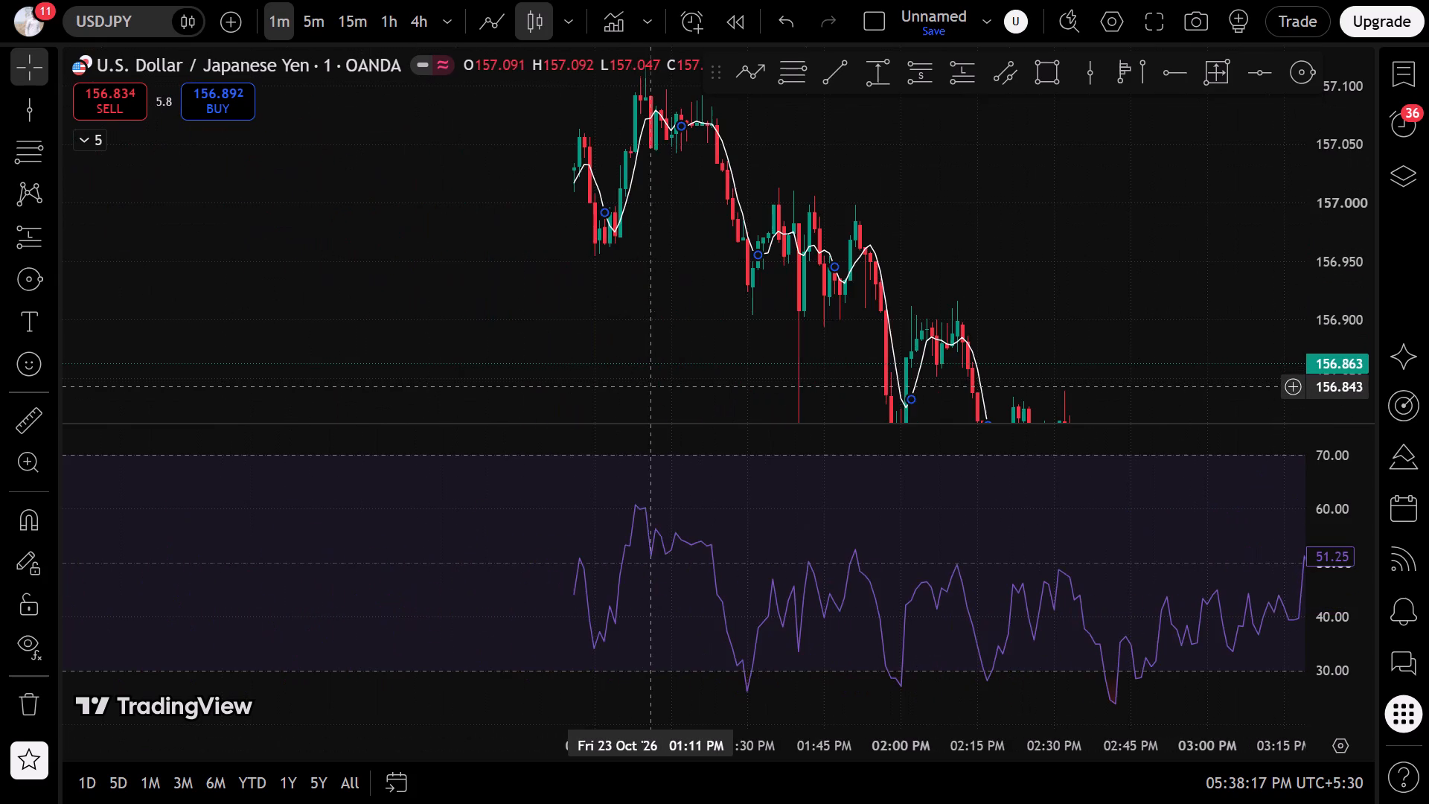
{"action": "left_click_drag", "start_coordinate": [613, 272], "coordinate": [1189, 218]}
{"action": "scroll", "coordinate": [804, 320], "scroll_direction": "down", "scroll_amount": 1}
{"action": "left_click_drag", "start_coordinate": [966, 269], "coordinate": [302, 500]}
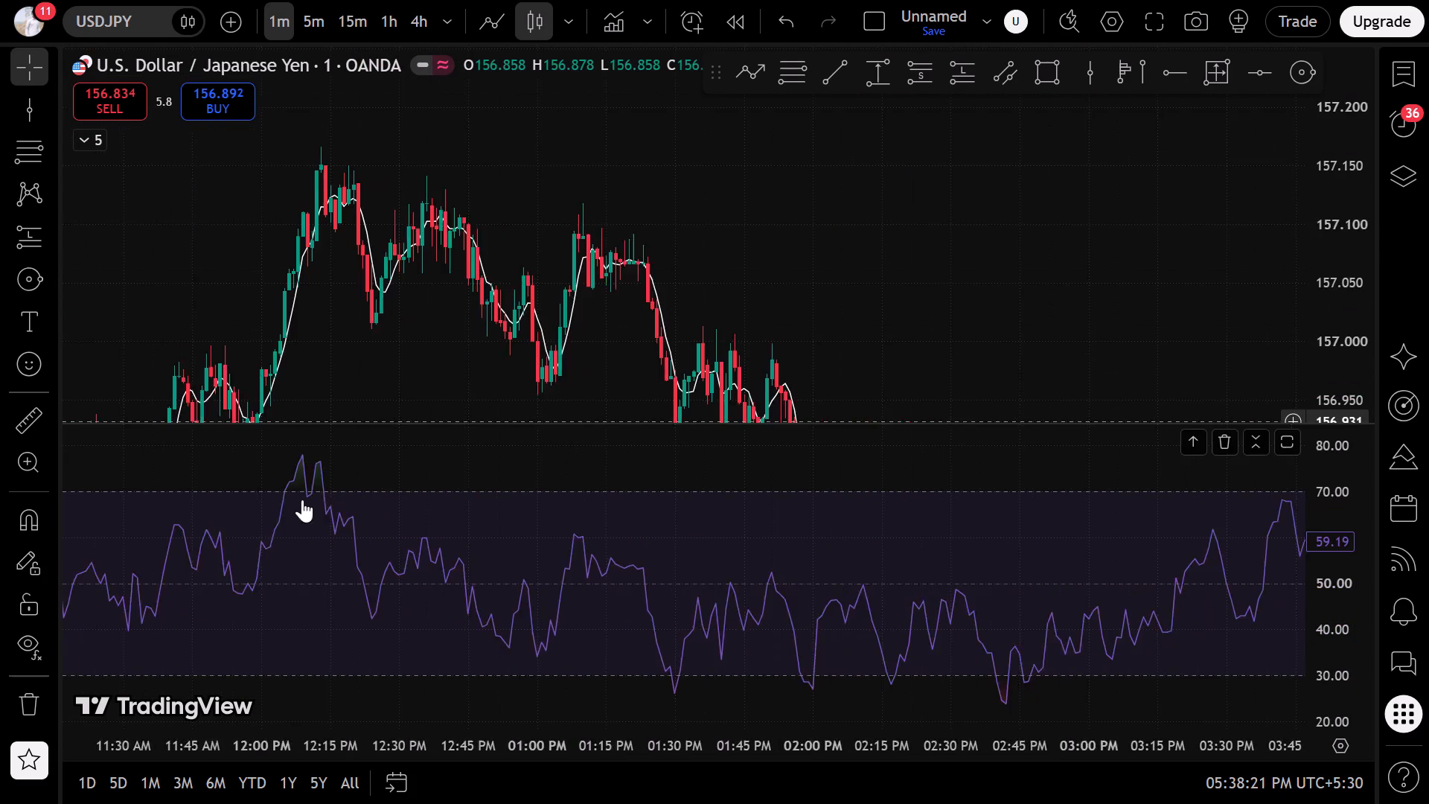
Switch USDJPY to the 5-minute timeframe and place a vertical line near the RSI peak at 09:50 PM on Fri 23 Oct '26.
{"action": "left_click", "coordinate": [326, 10]}
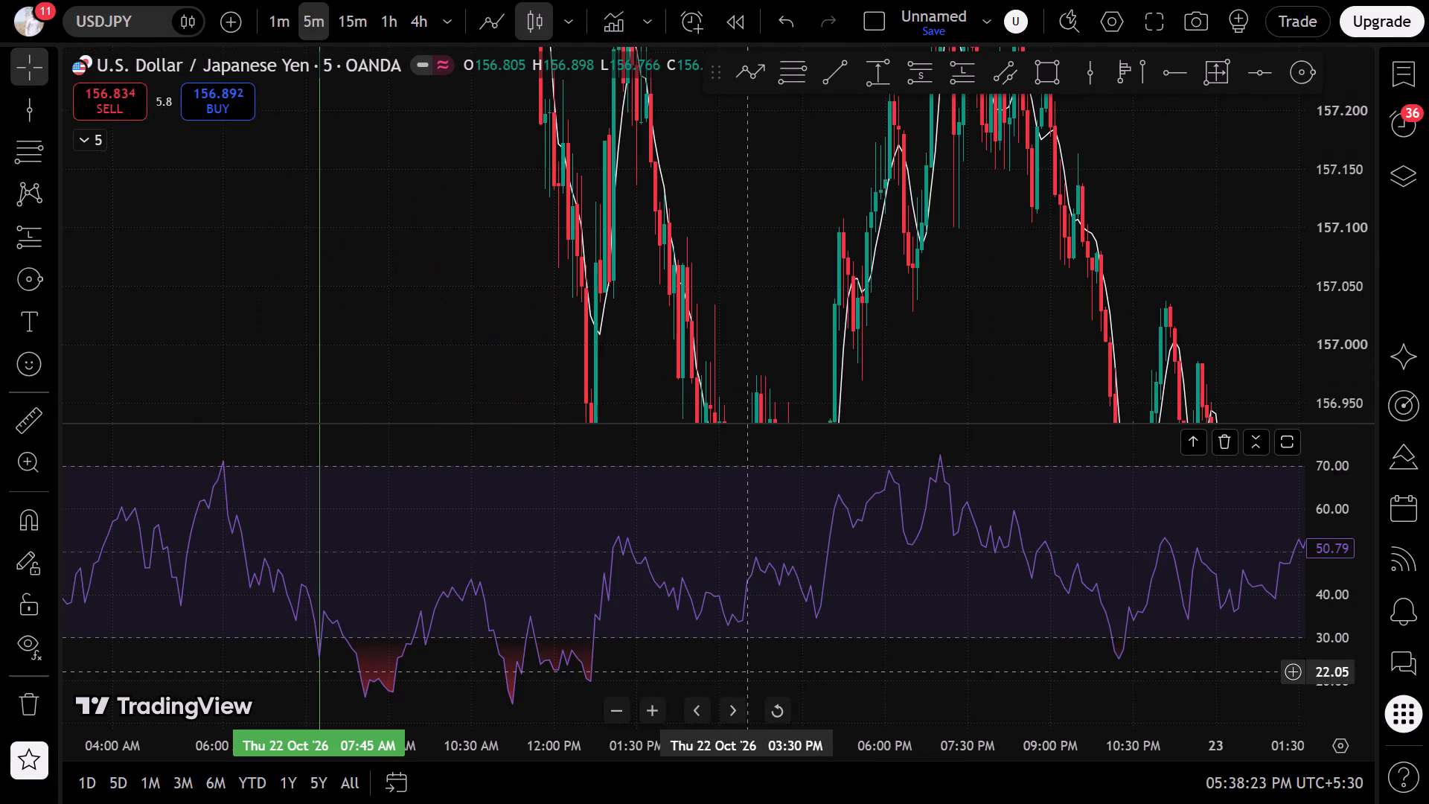
{"action": "left_click", "coordinate": [785, 715]}
{"action": "scroll", "coordinate": [702, 436], "scroll_direction": "down", "scroll_amount": 5}
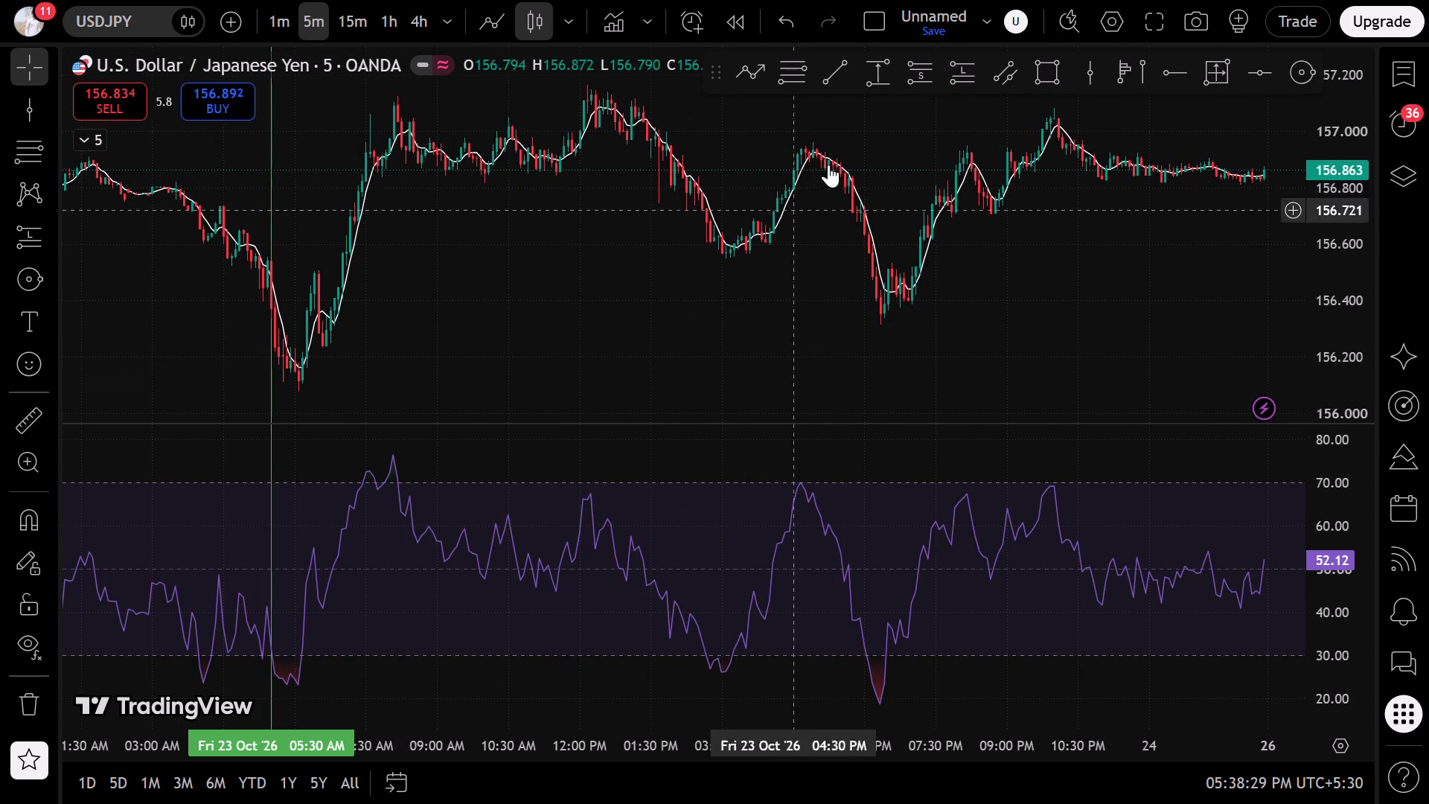
{"action": "left_click_drag", "start_coordinate": [1005, 255], "coordinate": [892, 298]}
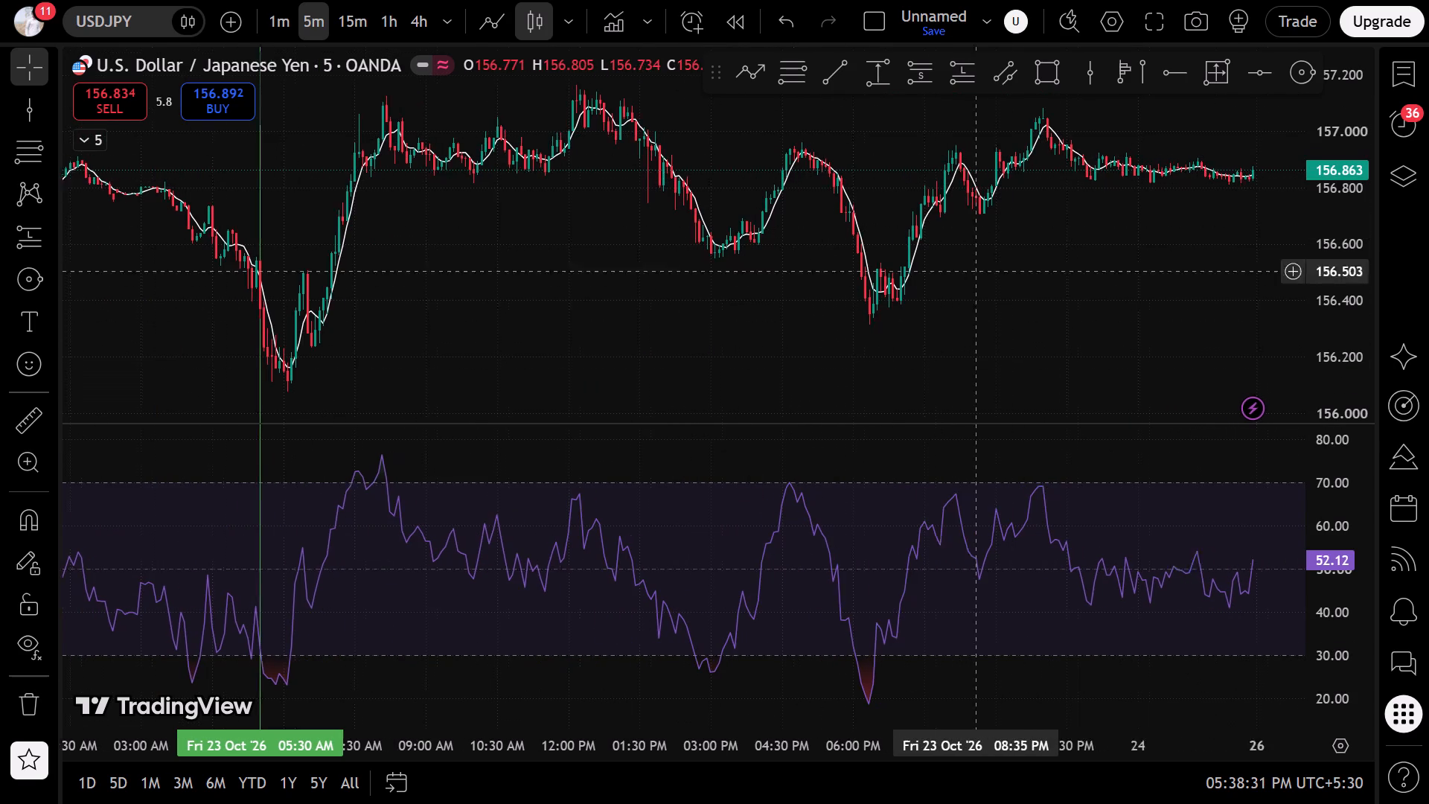
{"action": "left_click_drag", "start_coordinate": [892, 298], "coordinate": [717, 371]}
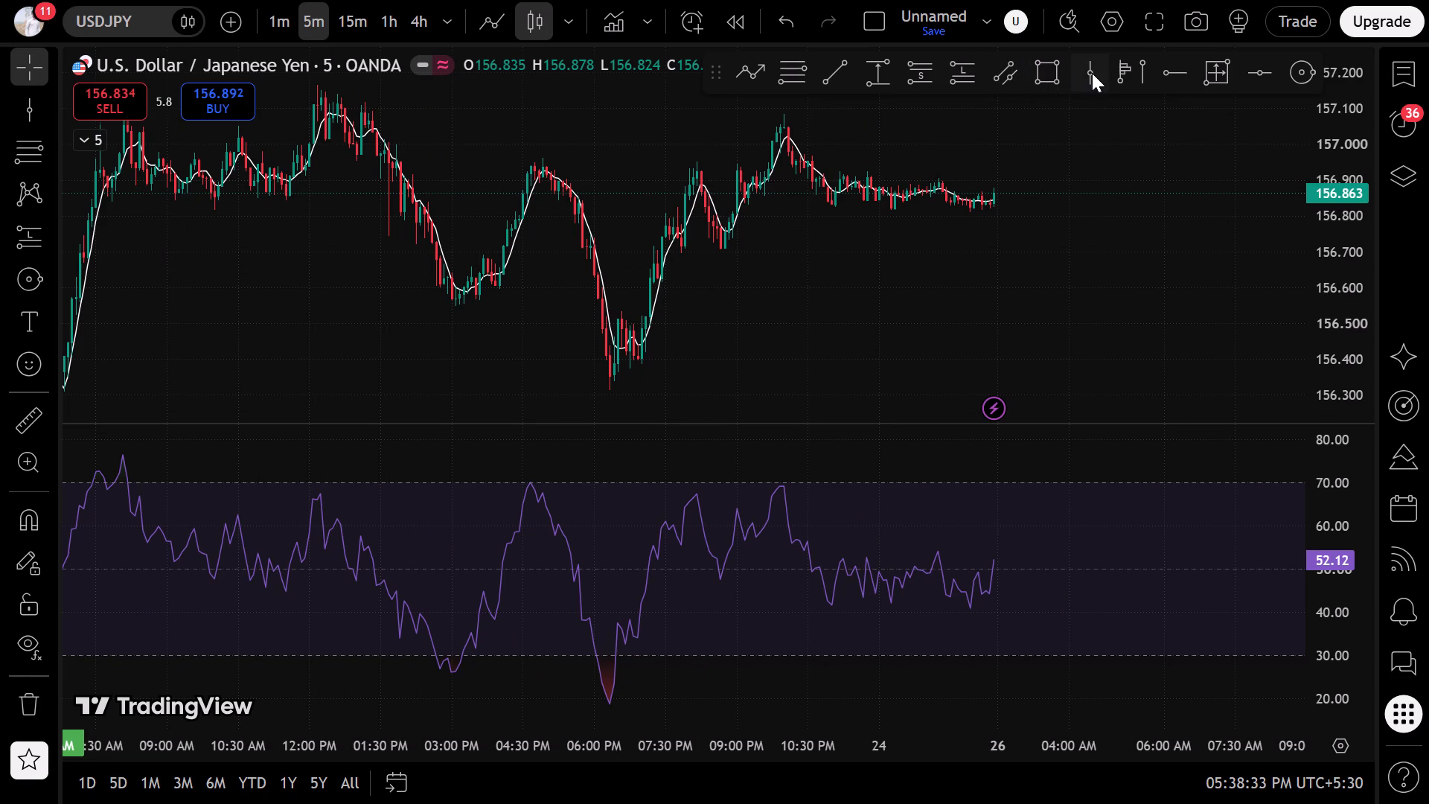
{"action": "left_click", "coordinate": [1092, 73]}
{"action": "left_click", "coordinate": [776, 162]}
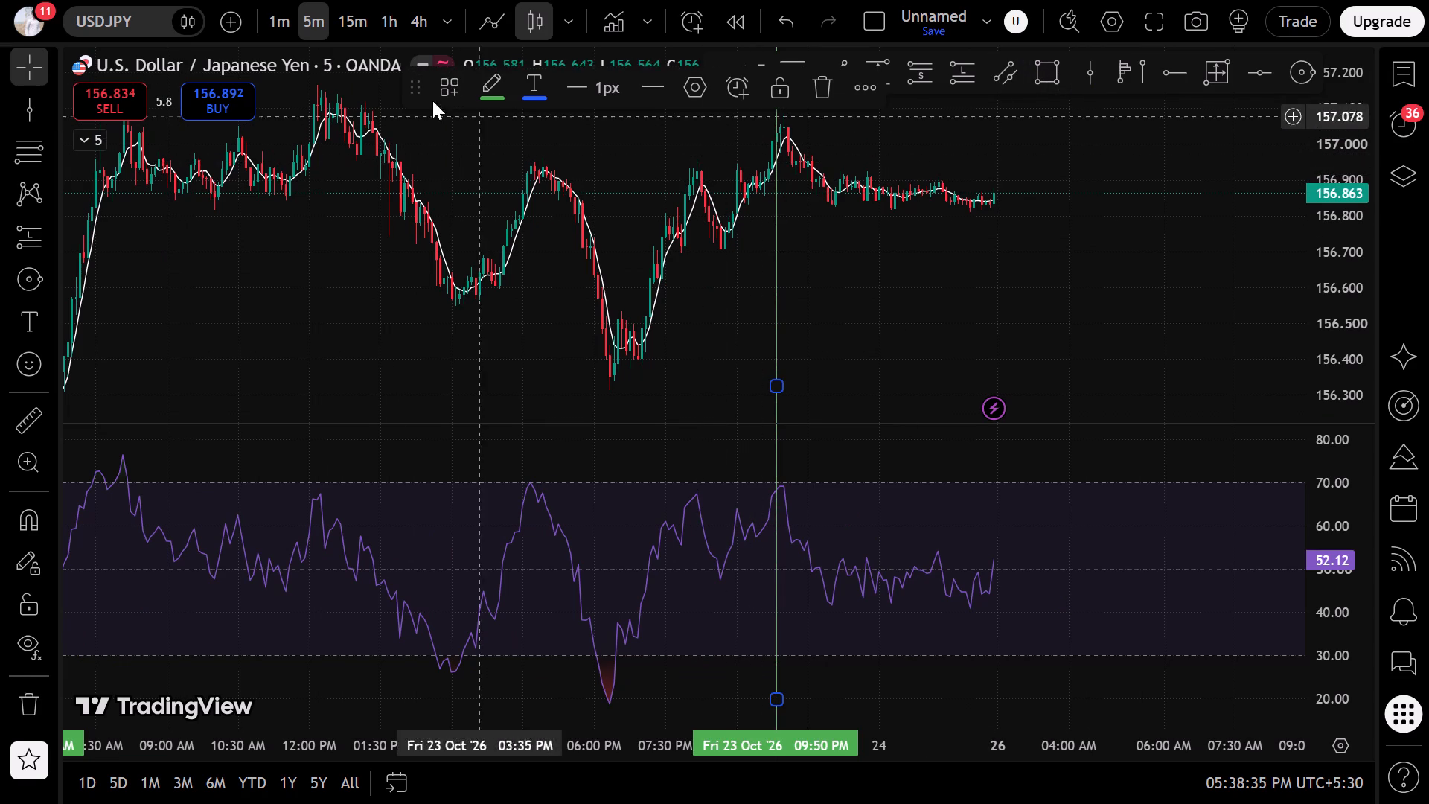
Switch to the 1-minute timeframe and examine price and RSI from the 09:50 PM vertical line to about 01:45 AM on 24 Oct '26.
{"action": "left_click", "coordinate": [276, 30]}
{"action": "scroll", "coordinate": [332, 210], "scroll_direction": "down", "scroll_amount": 3}
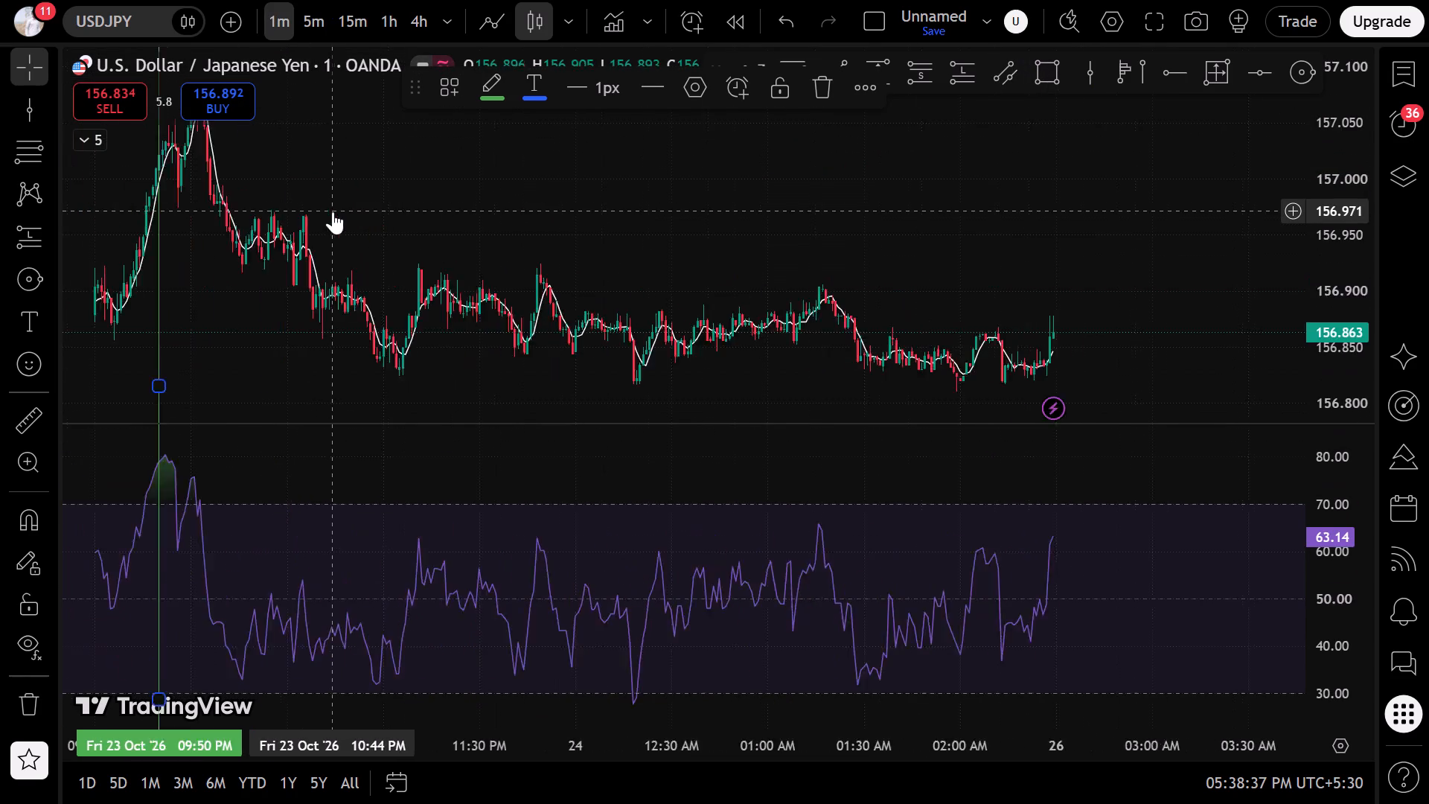
{"action": "scroll", "coordinate": [336, 218], "scroll_direction": "up", "scroll_amount": 3}
{"action": "left_click_drag", "start_coordinate": [264, 307], "coordinate": [566, 375]}
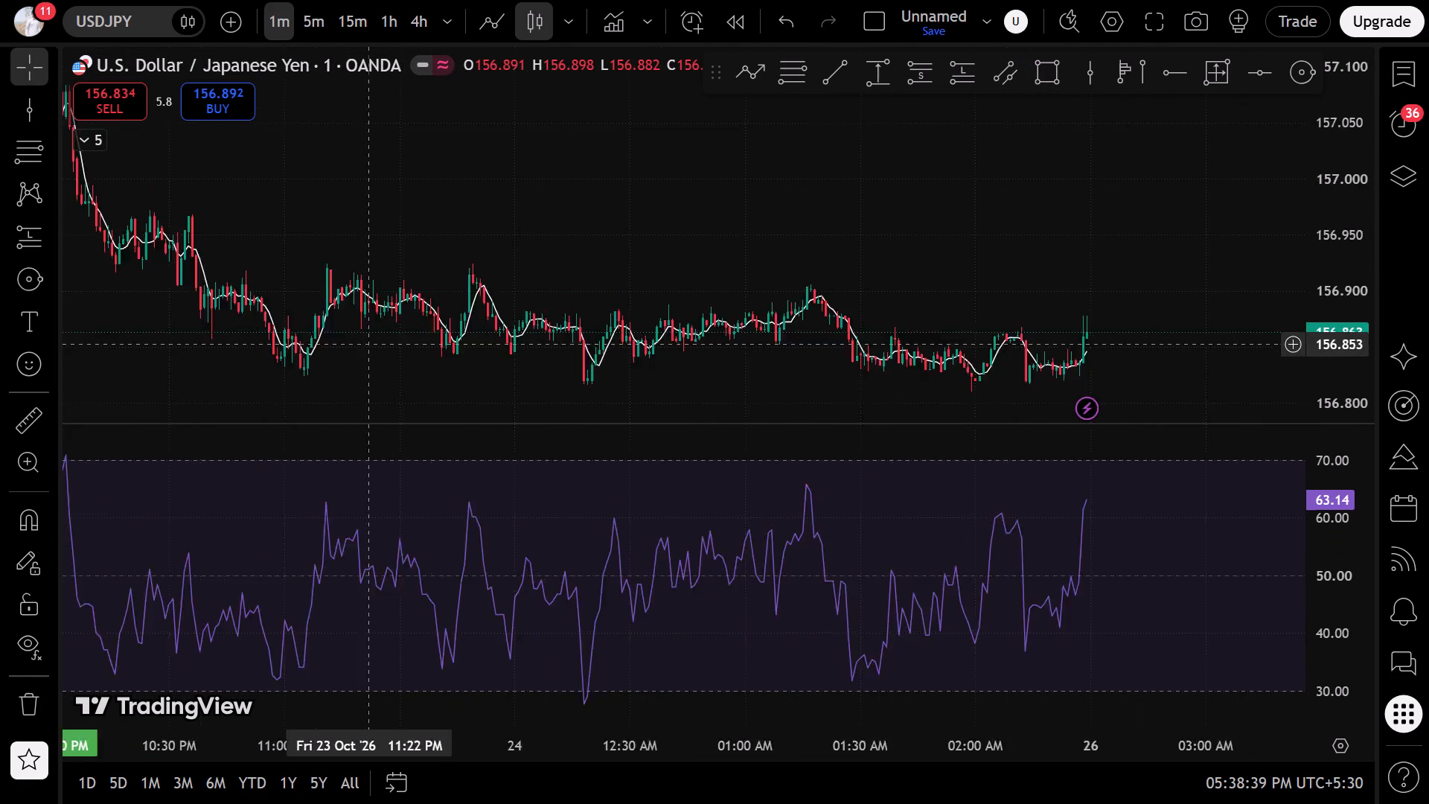
{"action": "left_click_drag", "start_coordinate": [566, 375], "coordinate": [757, 395]}
{"action": "scroll", "coordinate": [384, 283], "scroll_direction": "up", "scroll_amount": 5}
{"action": "scroll", "coordinate": [389, 278], "scroll_direction": "down", "scroll_amount": 3}
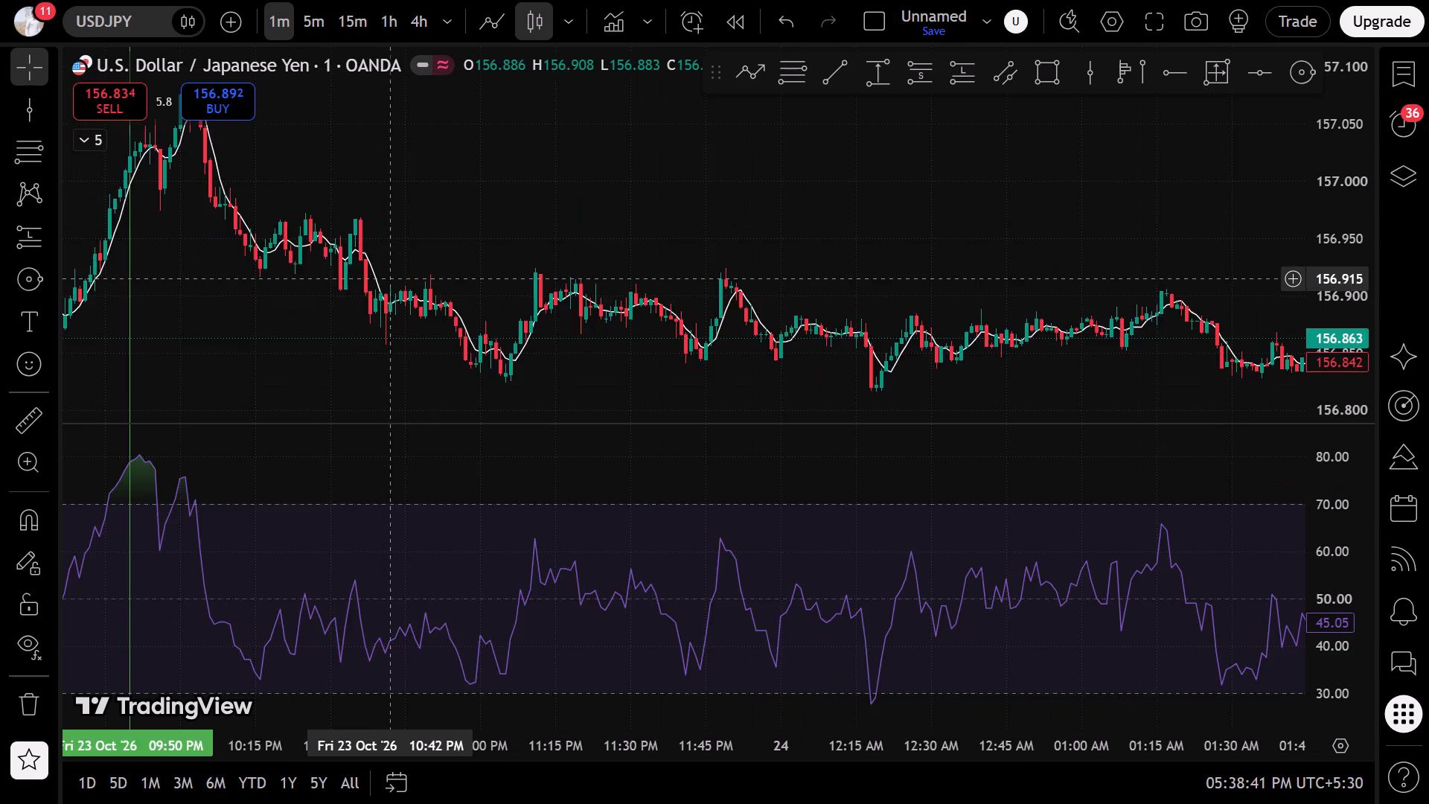
{"action": "scroll", "coordinate": [863, 339], "scroll_direction": "up", "scroll_amount": 6}
{"action": "scroll", "coordinate": [674, 310], "scroll_direction": "up", "scroll_amount": 2}
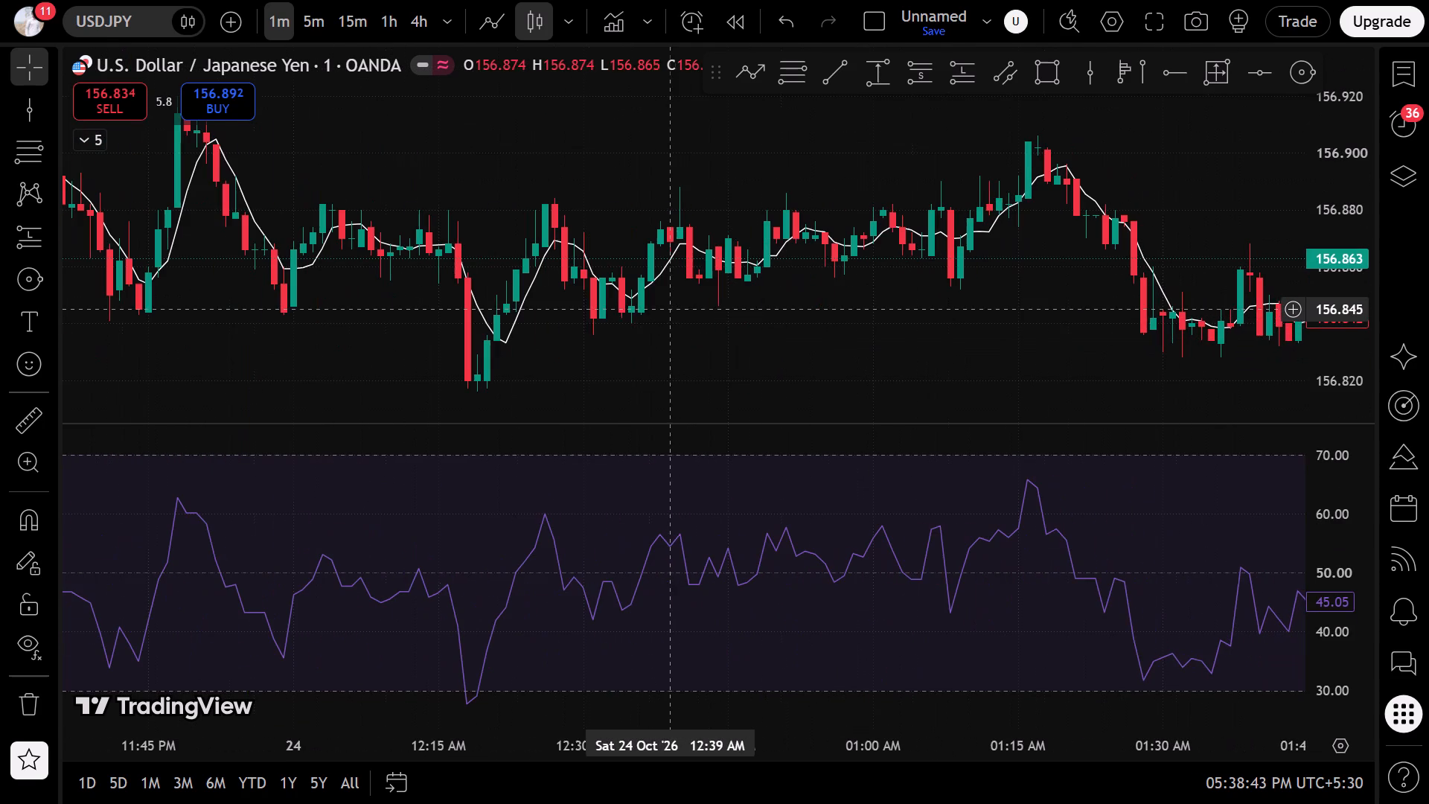
{"action": "scroll", "coordinate": [898, 169], "scroll_direction": "down", "scroll_amount": 5}
Return to the 5-minute timeframe and review the USDCHF, XAUUSD and EURUSD charts from the watchlist for RSI extremes.
{"action": "left_click", "coordinate": [1422, 71]}
{"action": "left_click", "coordinate": [323, 15]}
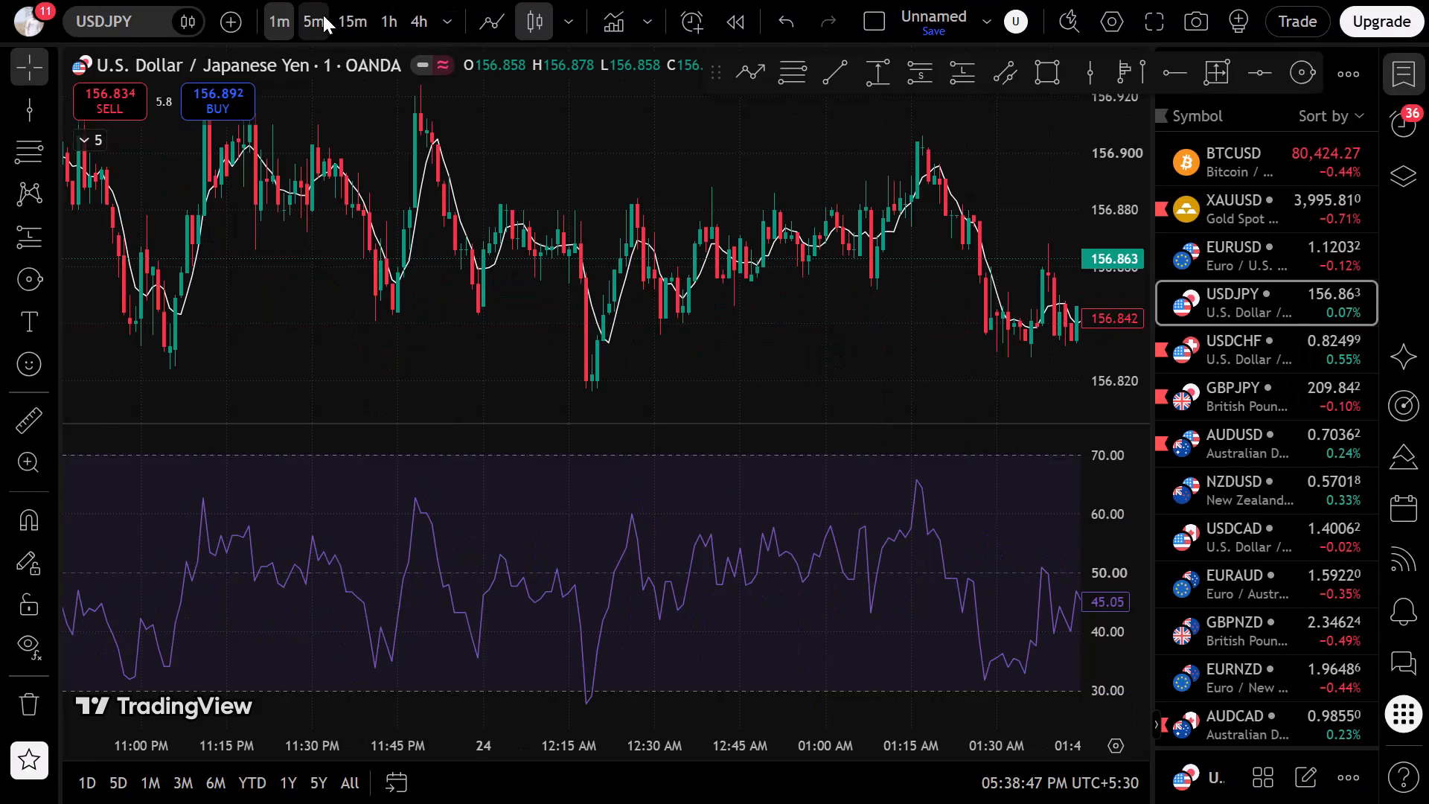
{"action": "left_click", "coordinate": [664, 712]}
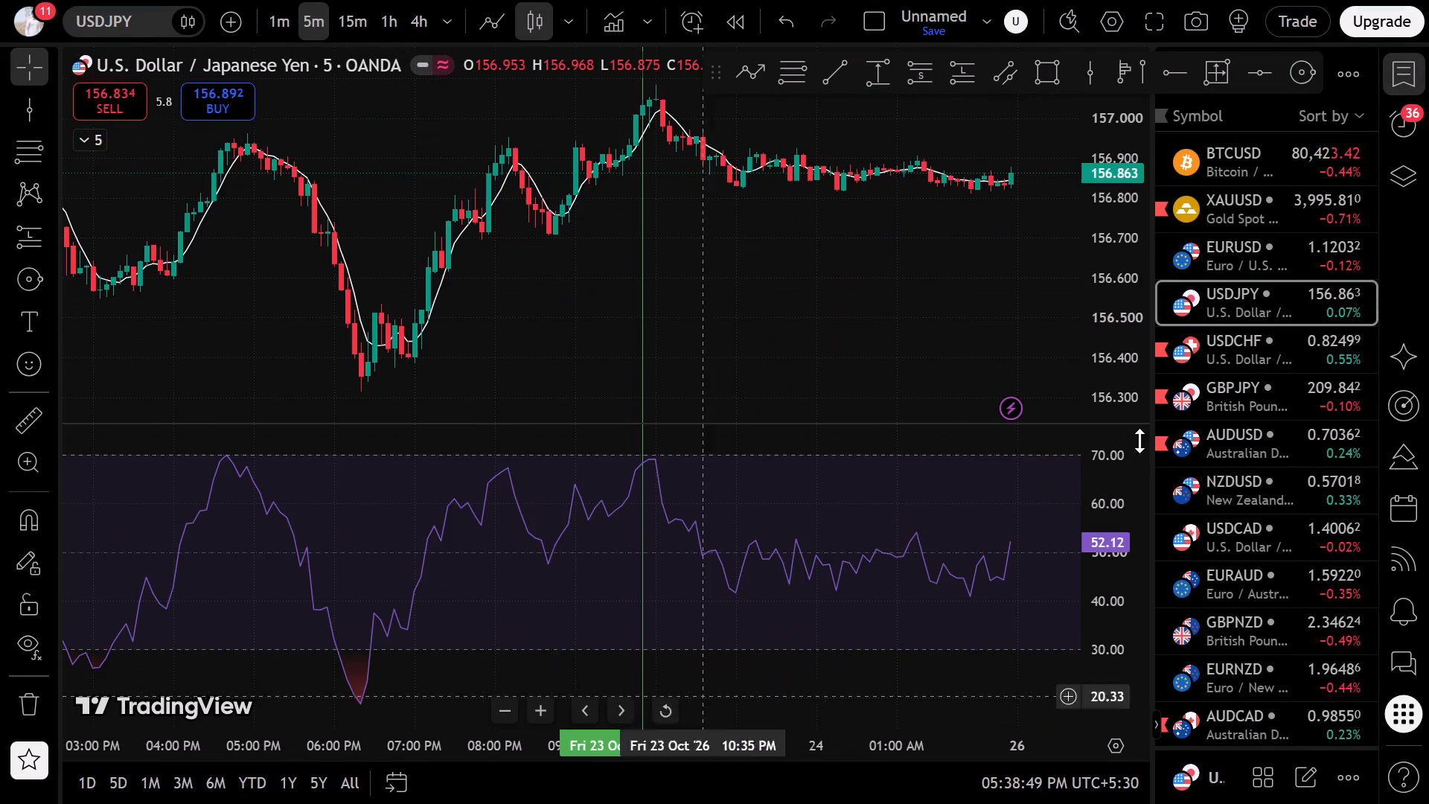
{"action": "left_click", "coordinate": [1273, 317]}
{"action": "left_click", "coordinate": [1265, 331]}
{"action": "left_click", "coordinate": [1257, 216]}
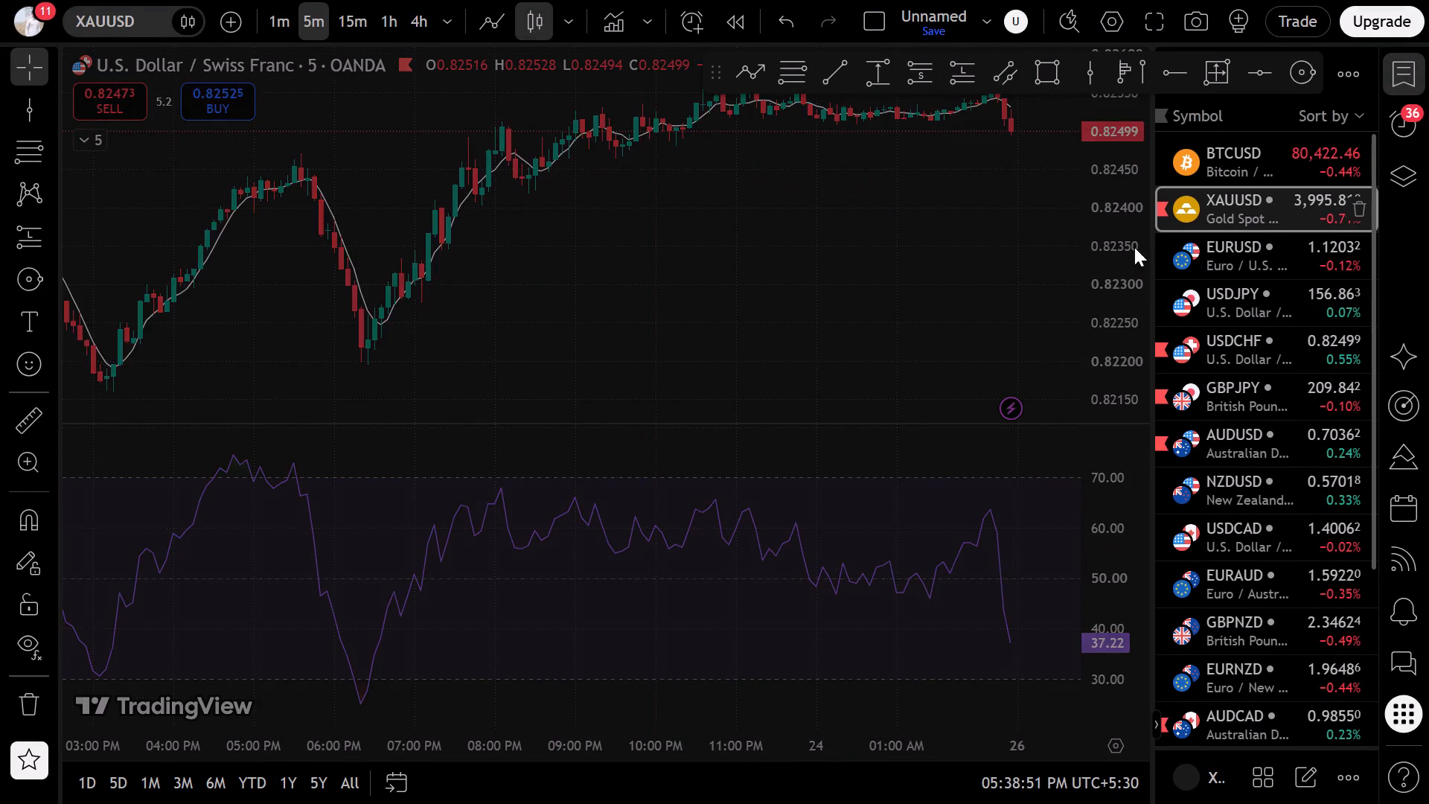
{"action": "scroll", "coordinate": [816, 256], "scroll_direction": "down", "scroll_amount": 5}
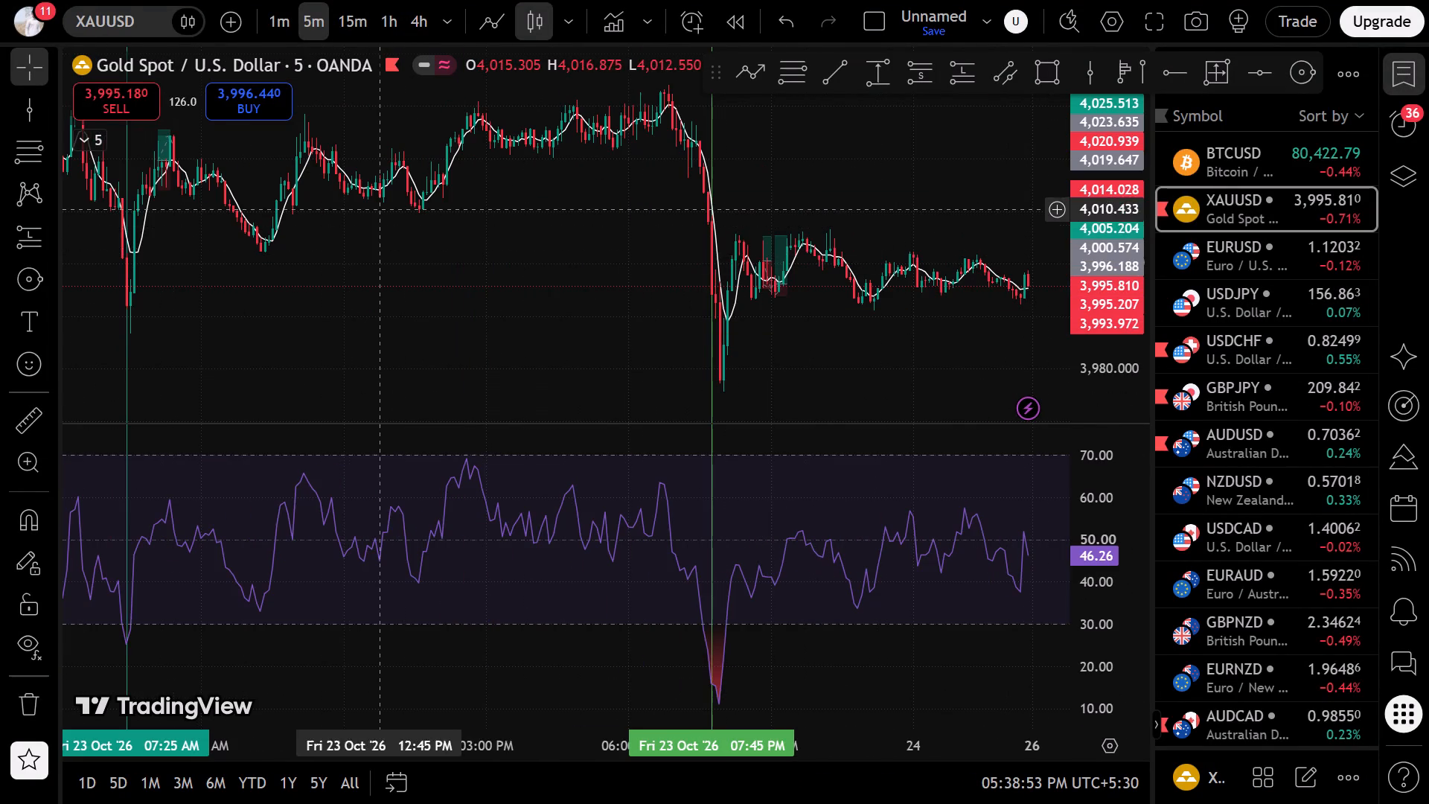
{"action": "left_click_drag", "start_coordinate": [381, 209], "coordinate": [720, 377]}
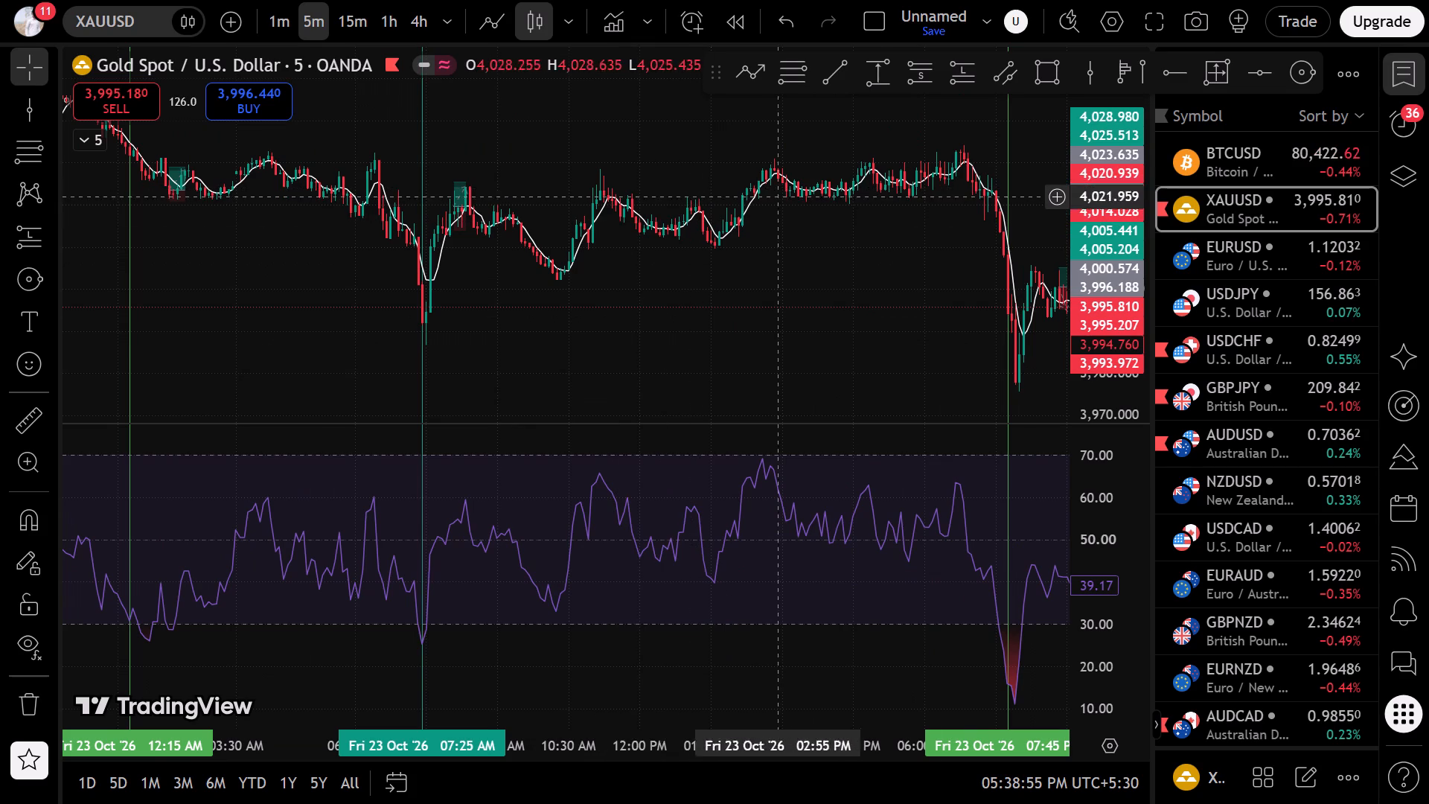
{"action": "left_click_drag", "start_coordinate": [881, 228], "coordinate": [502, 255]}
{"action": "left_click", "coordinate": [1256, 251]}
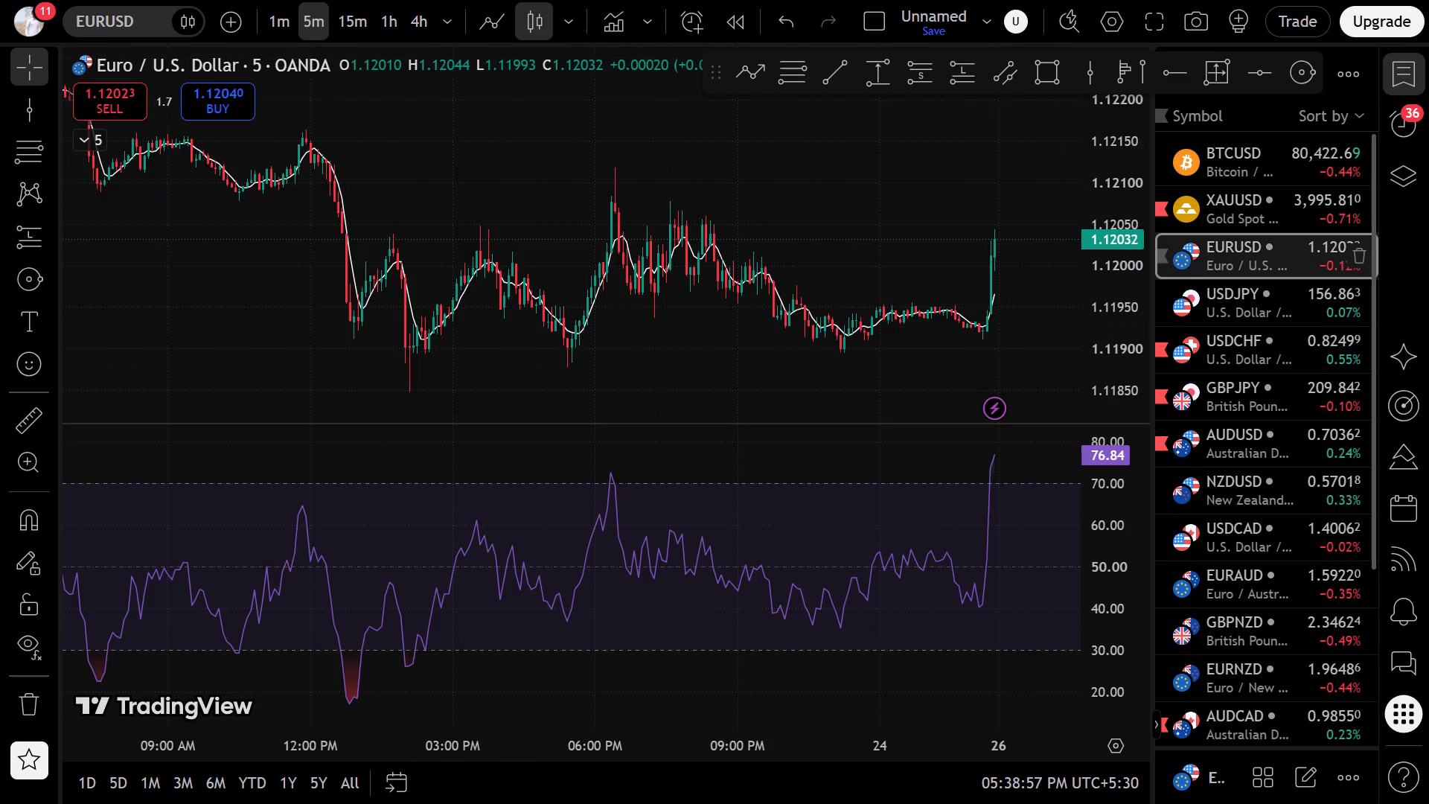
{"action": "scroll", "coordinate": [777, 261], "scroll_direction": "up", "scroll_amount": 1}
Open the BTCUSD chart from the watchlist, dismiss the advertisement and hide the watchlist.
{"action": "left_click", "coordinate": [1276, 163]}
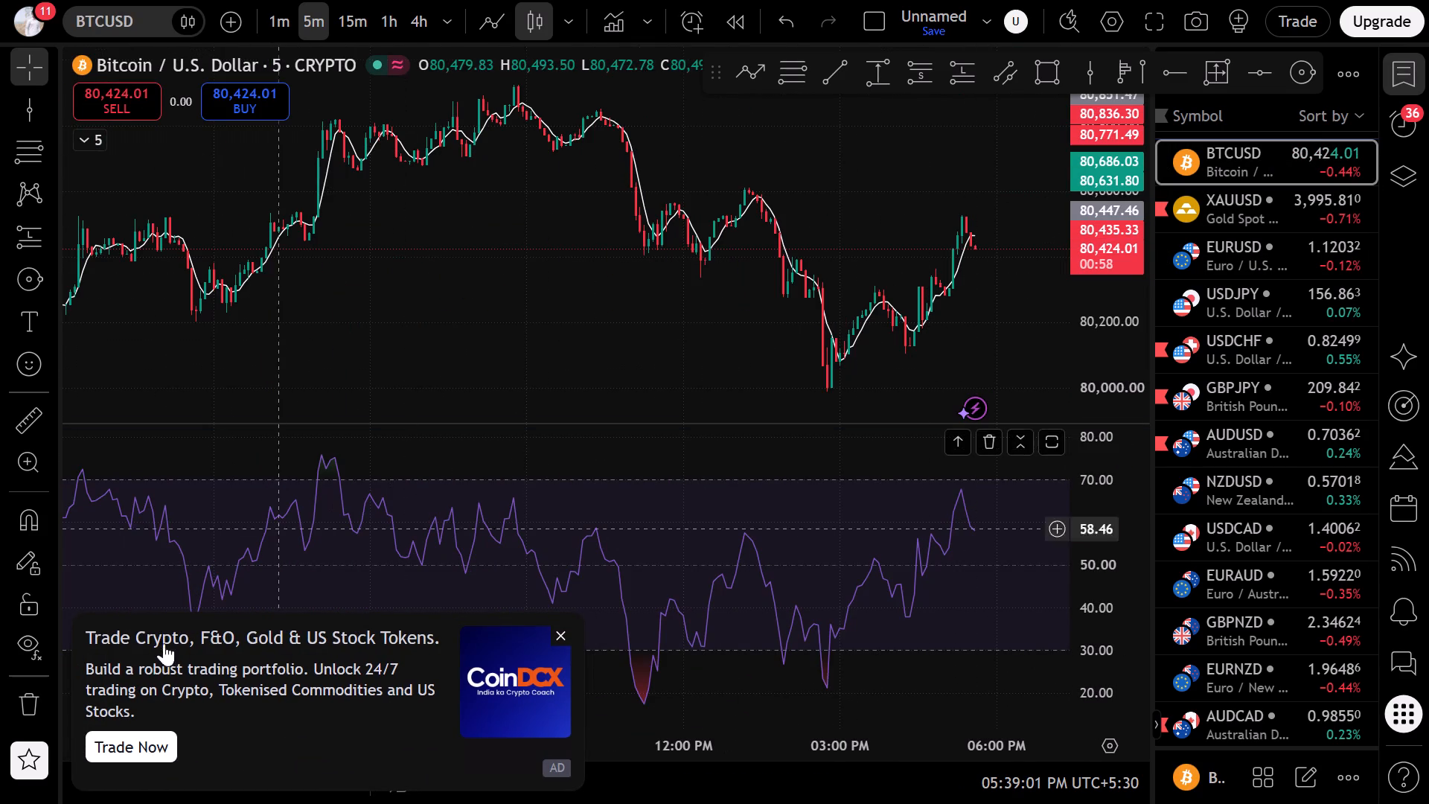
{"action": "left_click", "coordinate": [561, 636]}
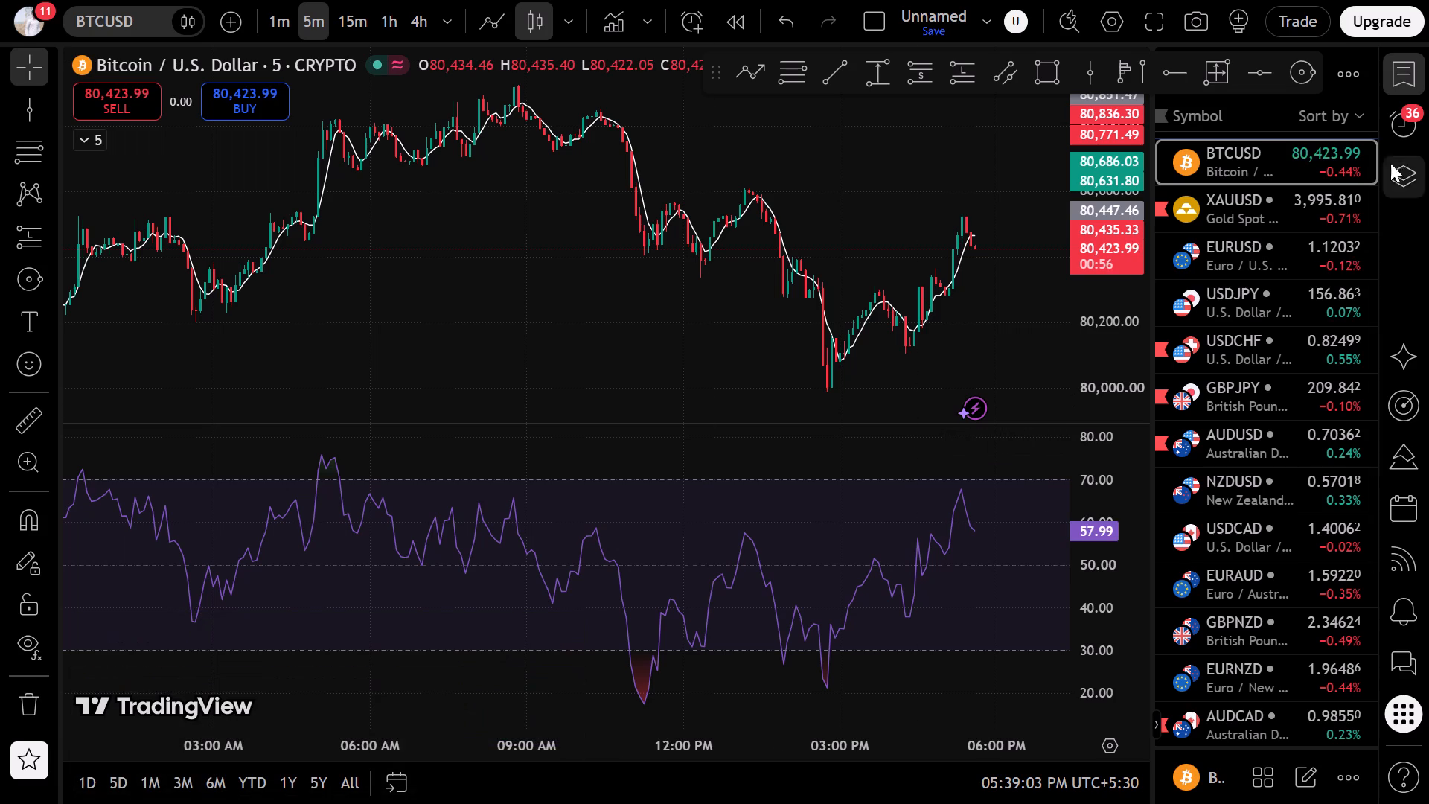
{"action": "left_click", "coordinate": [1401, 89]}
Place a vertical line on the 5-minute BTCUSD chart at 12:40 PM on Sun 25 Oct '26.
{"action": "scroll", "coordinate": [963, 277], "scroll_direction": "up", "scroll_amount": 6}
{"action": "scroll", "coordinate": [957, 223], "scroll_direction": "down", "scroll_amount": 2}
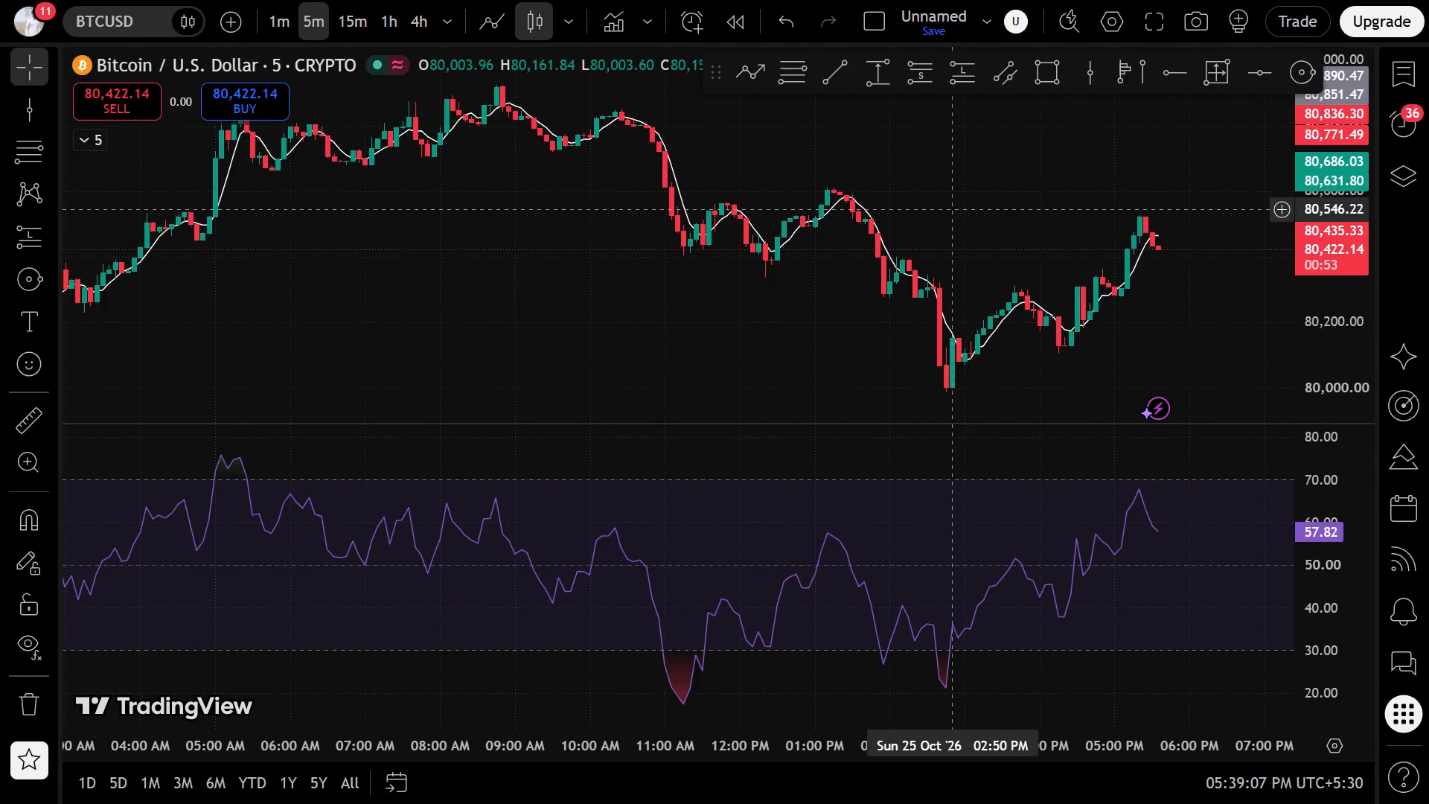
{"action": "scroll", "coordinate": [924, 254], "scroll_direction": "down", "scroll_amount": 3}
{"action": "scroll", "coordinate": [960, 157], "scroll_direction": "up", "scroll_amount": 4}
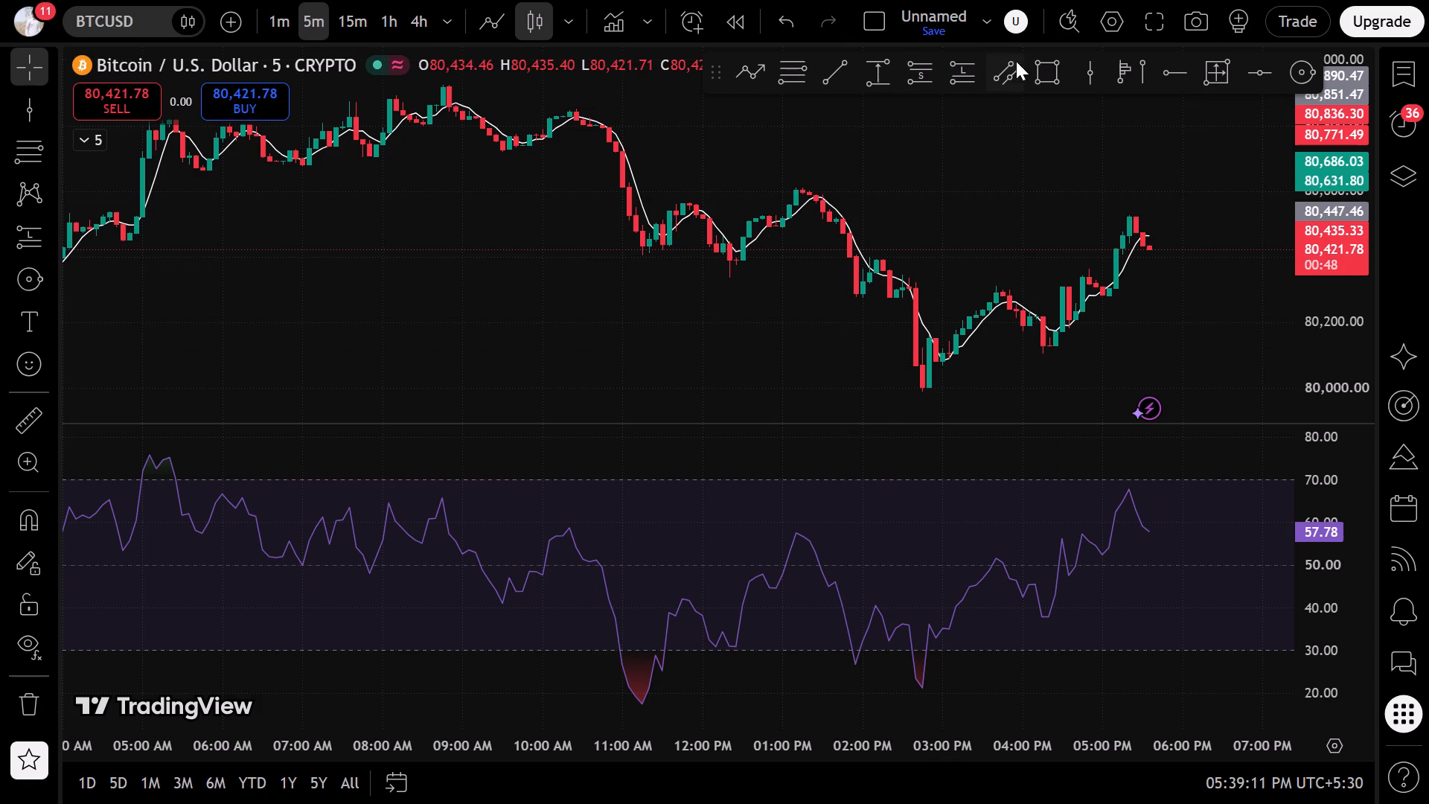
{"action": "left_click", "coordinate": [1087, 82]}
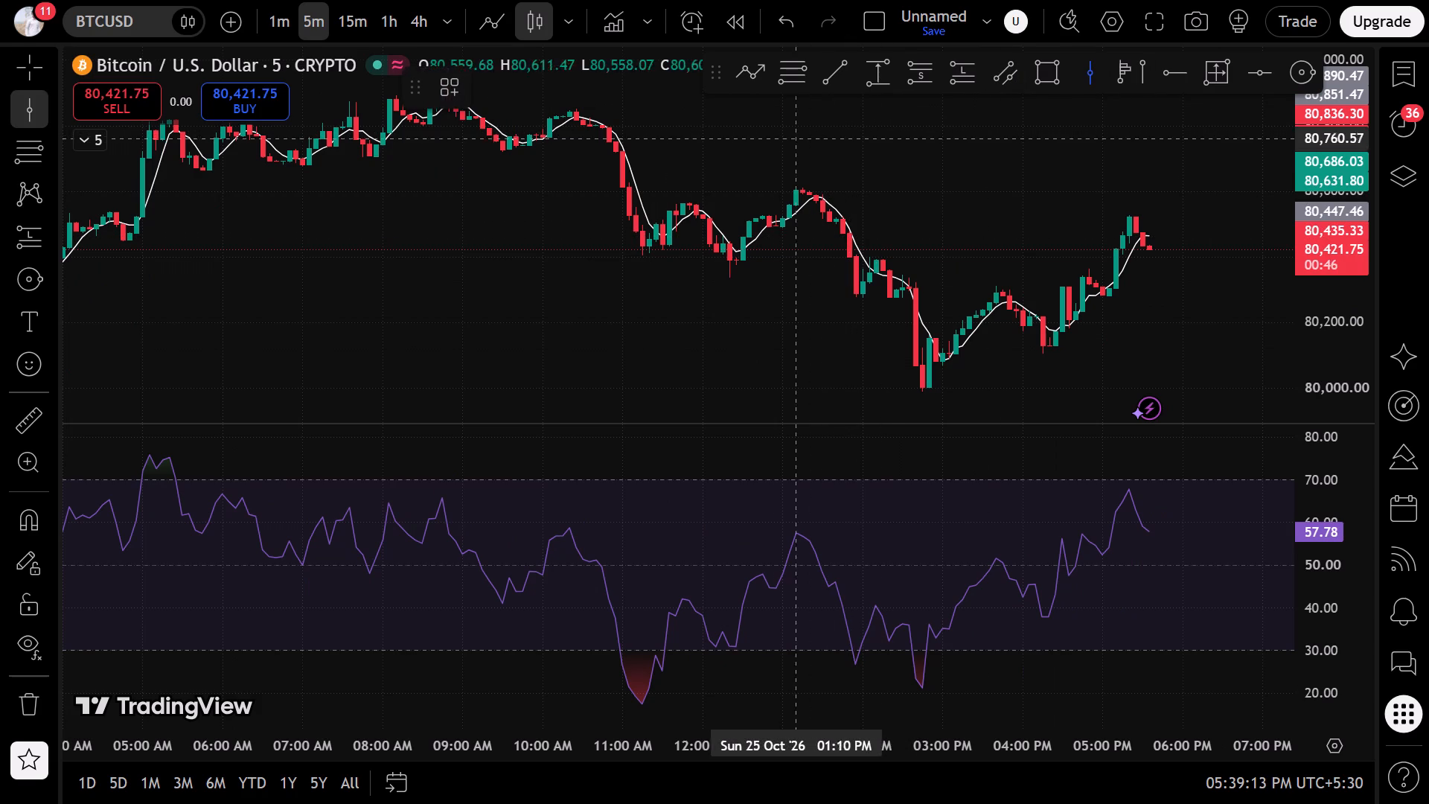
{"action": "left_click", "coordinate": [757, 149]}
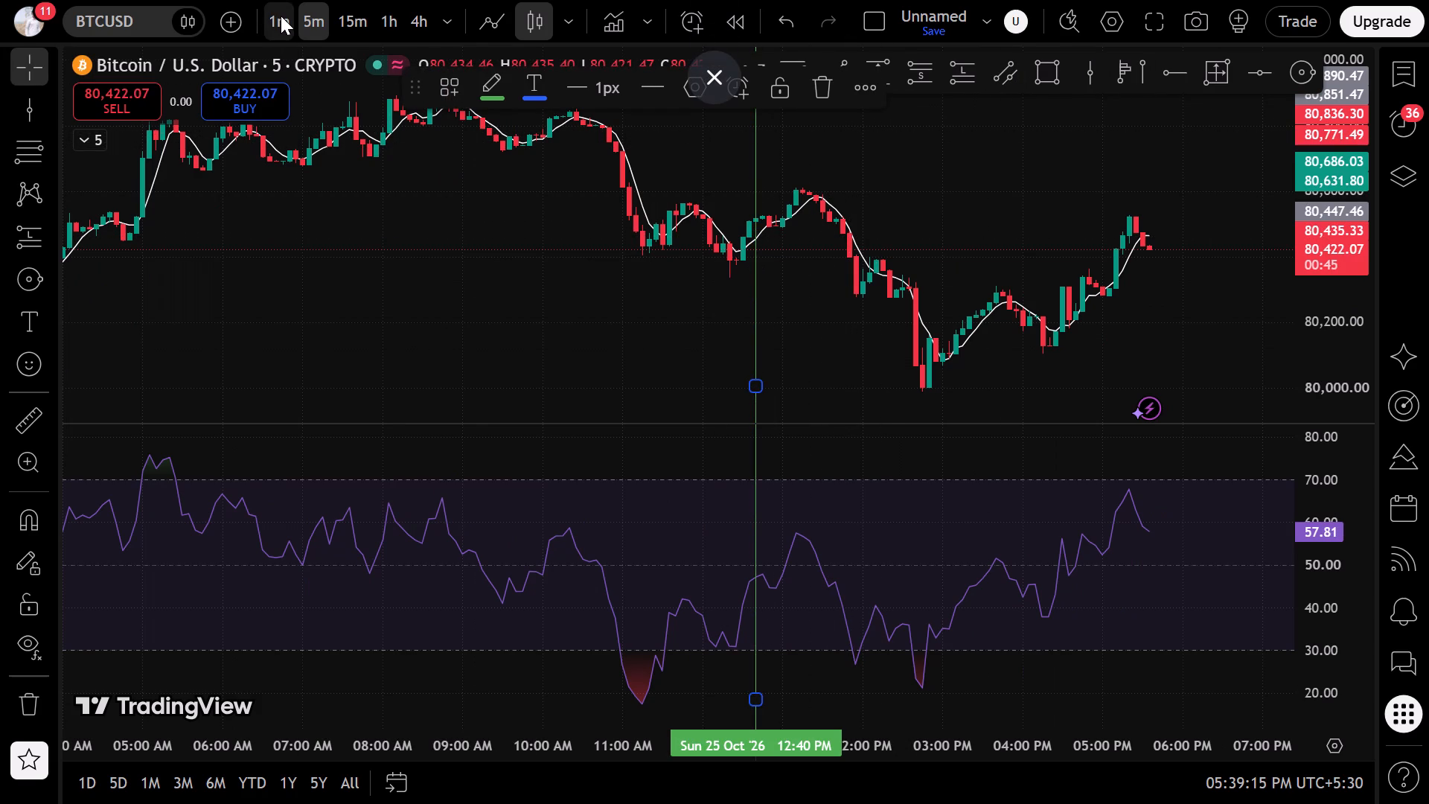
Switch BTCUSD to the 1-minute timeframe and examine price and RSI extremes after the 12:40 PM vertical line, up to about 02:30 PM.
{"action": "left_click", "coordinate": [281, 16]}
{"action": "scroll", "coordinate": [461, 211], "scroll_direction": "down", "scroll_amount": 16}
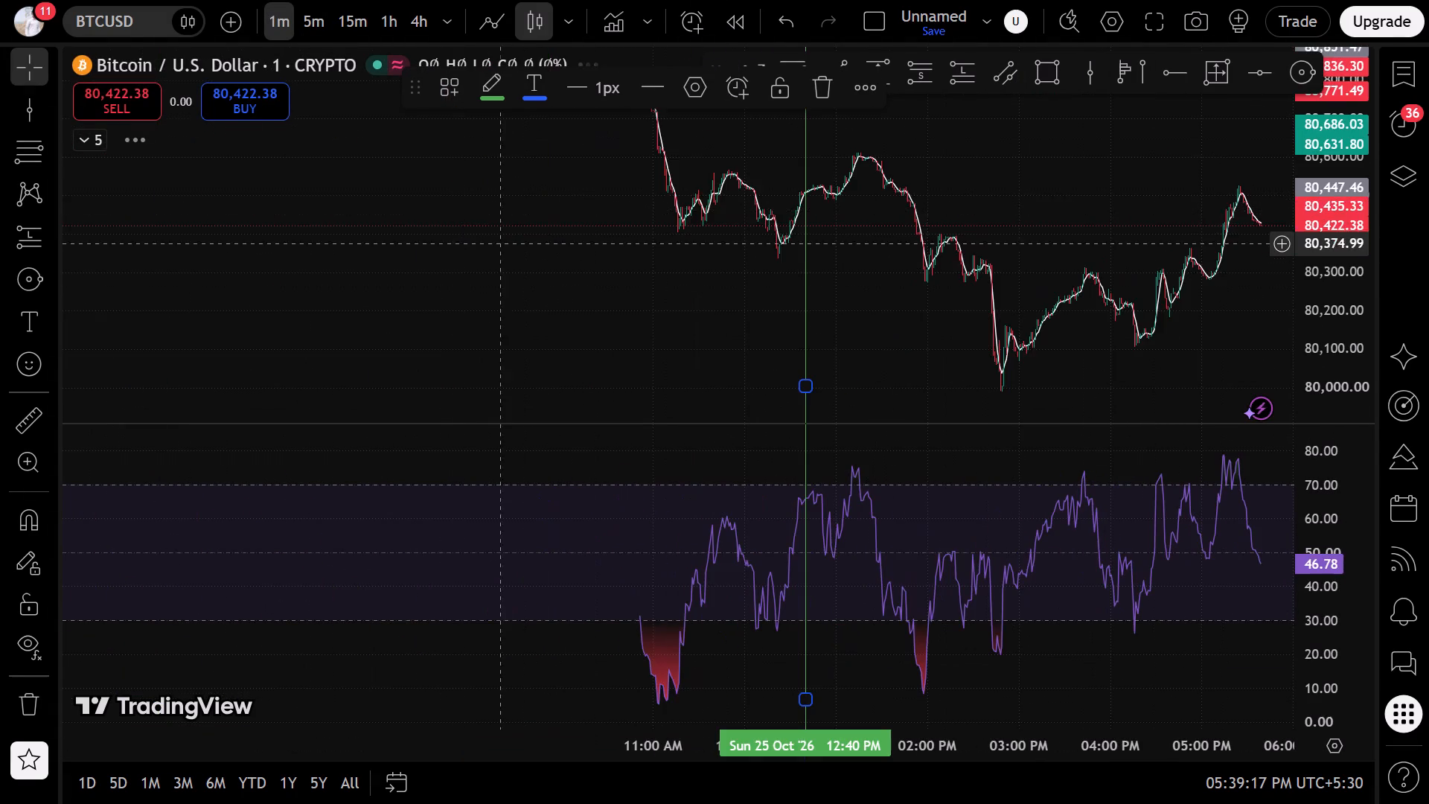
{"action": "scroll", "coordinate": [527, 279], "scroll_direction": "up", "scroll_amount": 8}
{"action": "left_click", "coordinate": [531, 237]}
{"action": "left_click_drag", "start_coordinate": [577, 264], "coordinate": [1011, 600]}
{"action": "scroll", "coordinate": [889, 341], "scroll_direction": "up", "scroll_amount": 13}
{"action": "left_click_drag", "start_coordinate": [603, 255], "coordinate": [777, 348]}
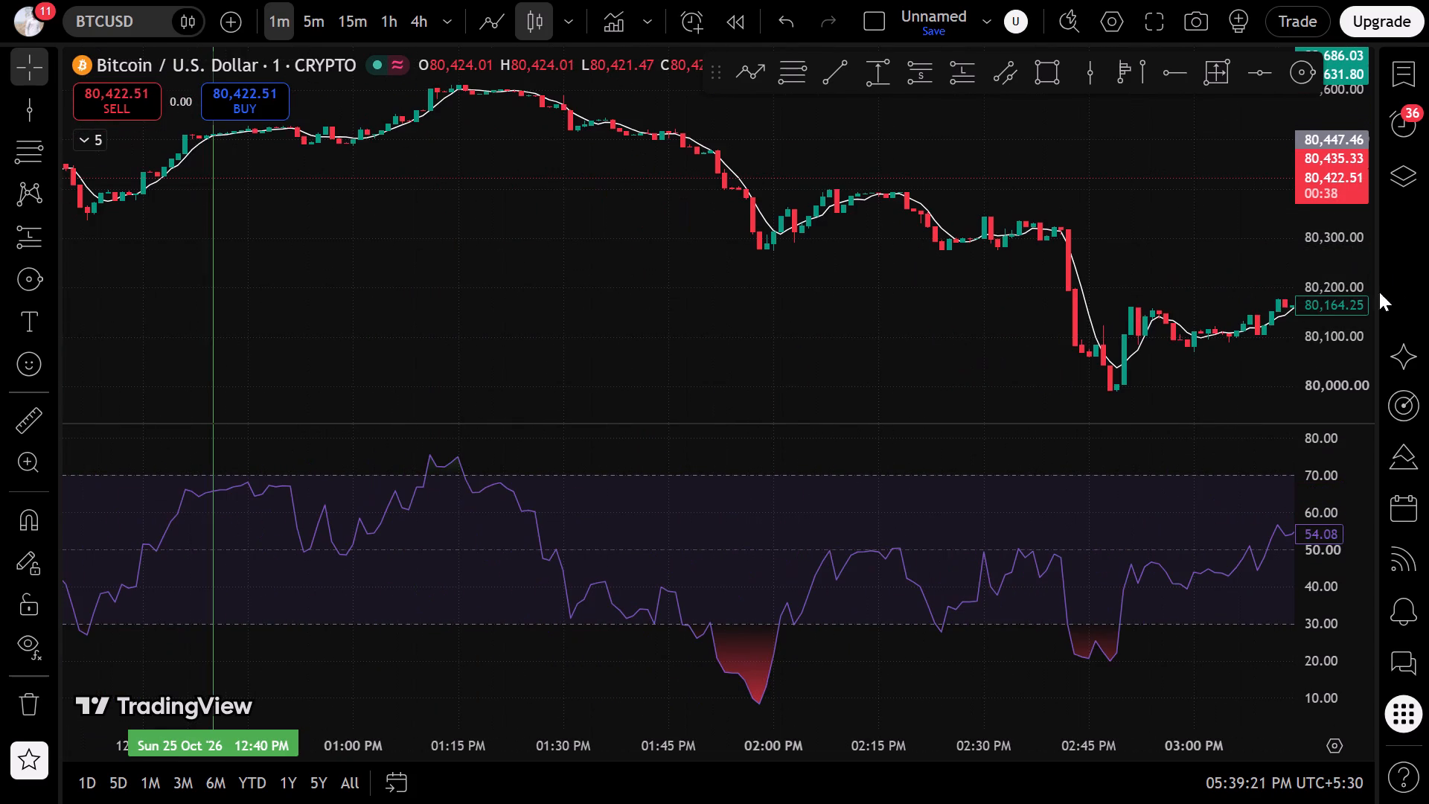
{"action": "left_click_drag", "start_coordinate": [1349, 304], "coordinate": [1196, 100]}
{"action": "left_click_drag", "start_coordinate": [607, 181], "coordinate": [691, 366]}
{"action": "left_click_drag", "start_coordinate": [537, 244], "coordinate": [541, 259]}
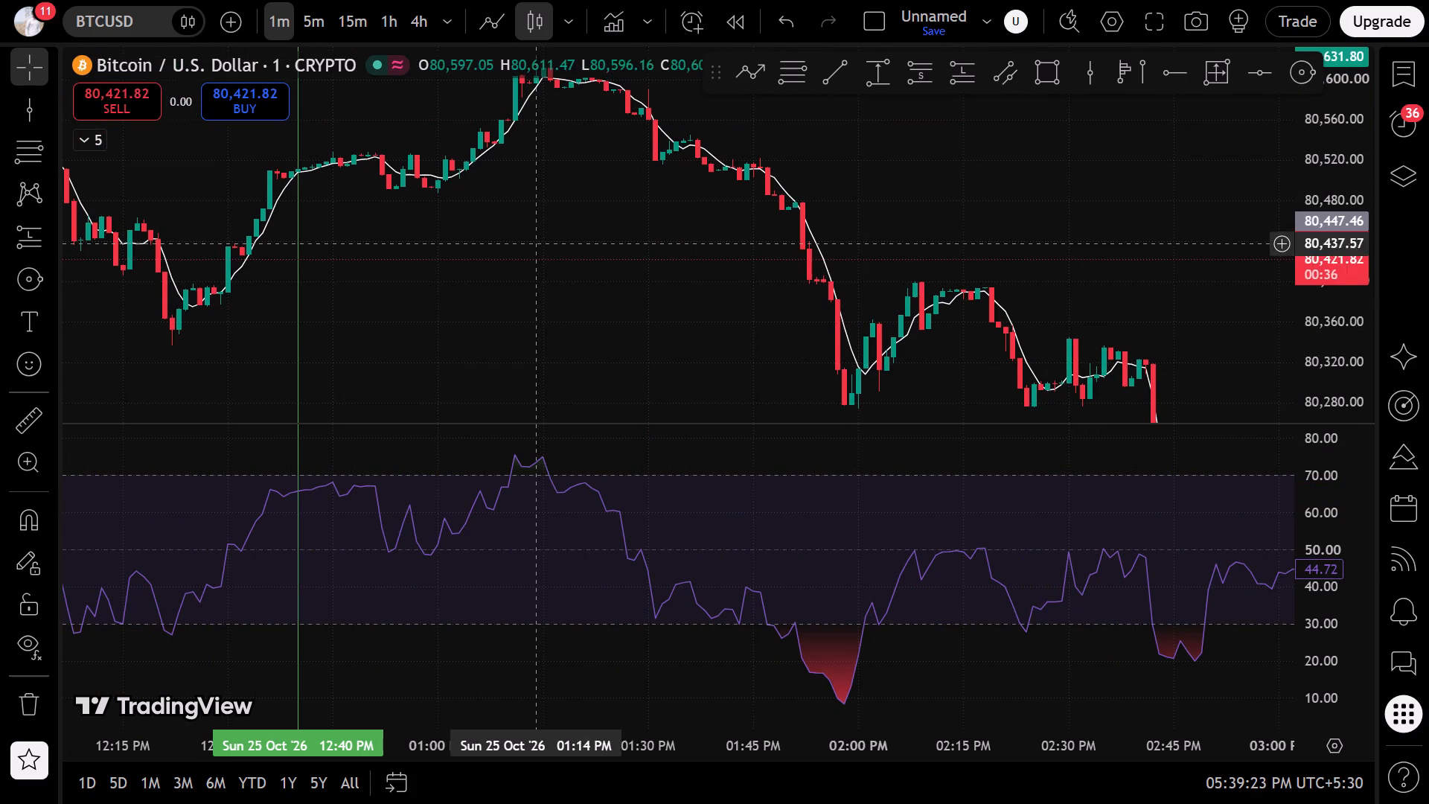
{"action": "left_click_drag", "start_coordinate": [541, 259], "coordinate": [555, 338]}
{"action": "scroll", "coordinate": [555, 224], "scroll_direction": "up", "scroll_amount": 5}
{"action": "left_click_drag", "start_coordinate": [570, 211], "coordinate": [968, 303]}
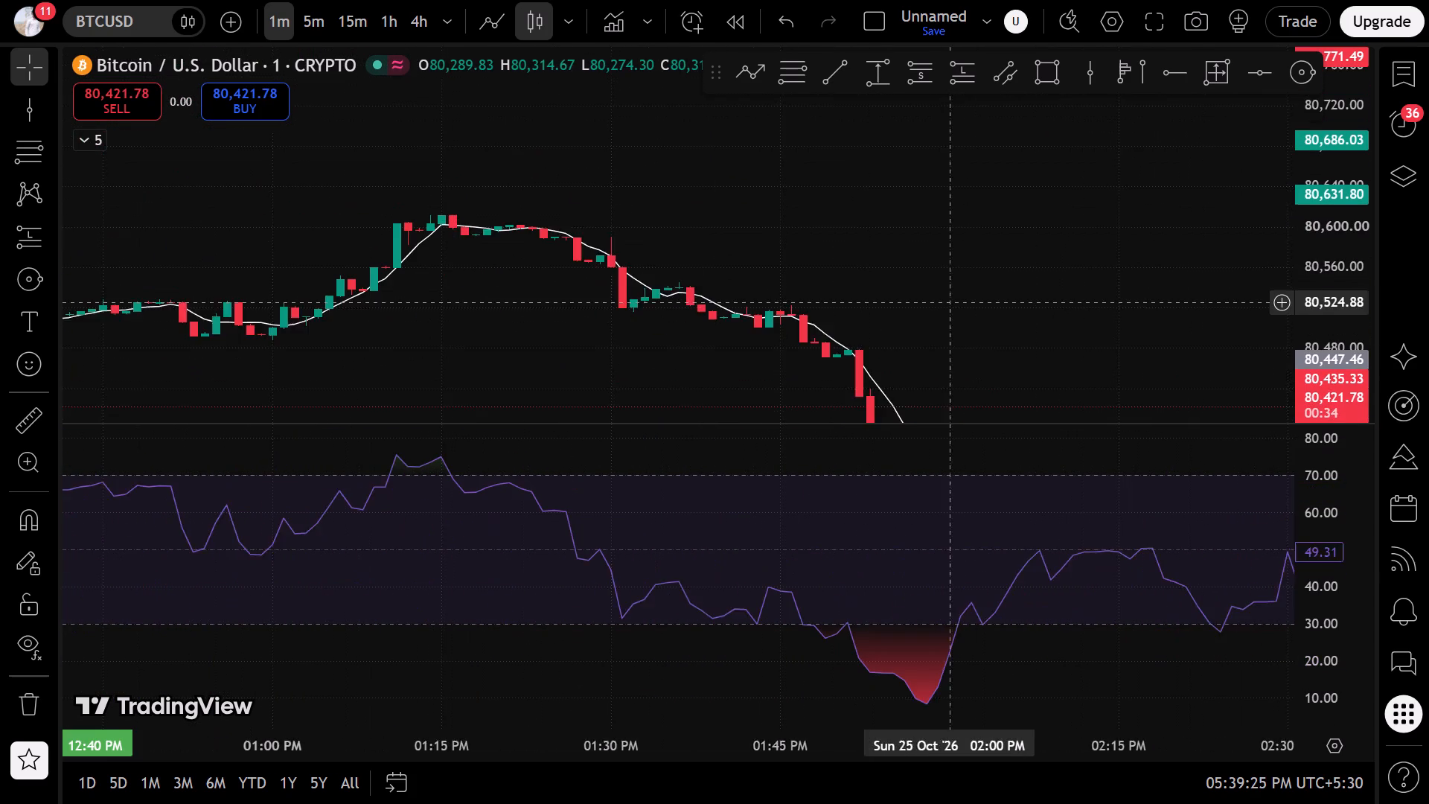
Examine the 1-minute BTCUSD candles around the RSI peak and the drop after it, from about 01:10 PM to 02:00 PM.
{"action": "left_click_drag", "start_coordinate": [1343, 316], "coordinate": [1239, 89]}
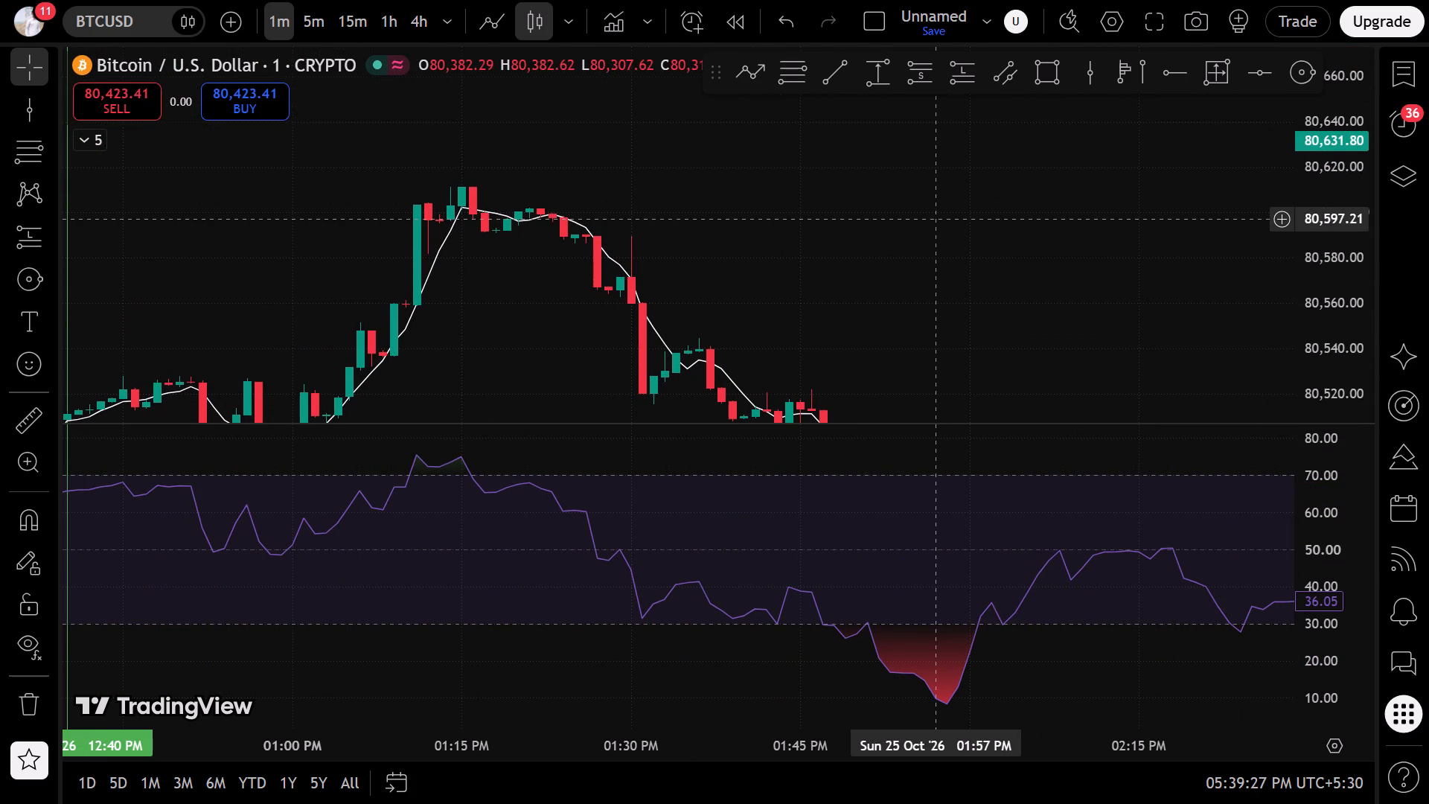
{"action": "scroll", "coordinate": [755, 301], "scroll_direction": "up", "scroll_amount": 1}
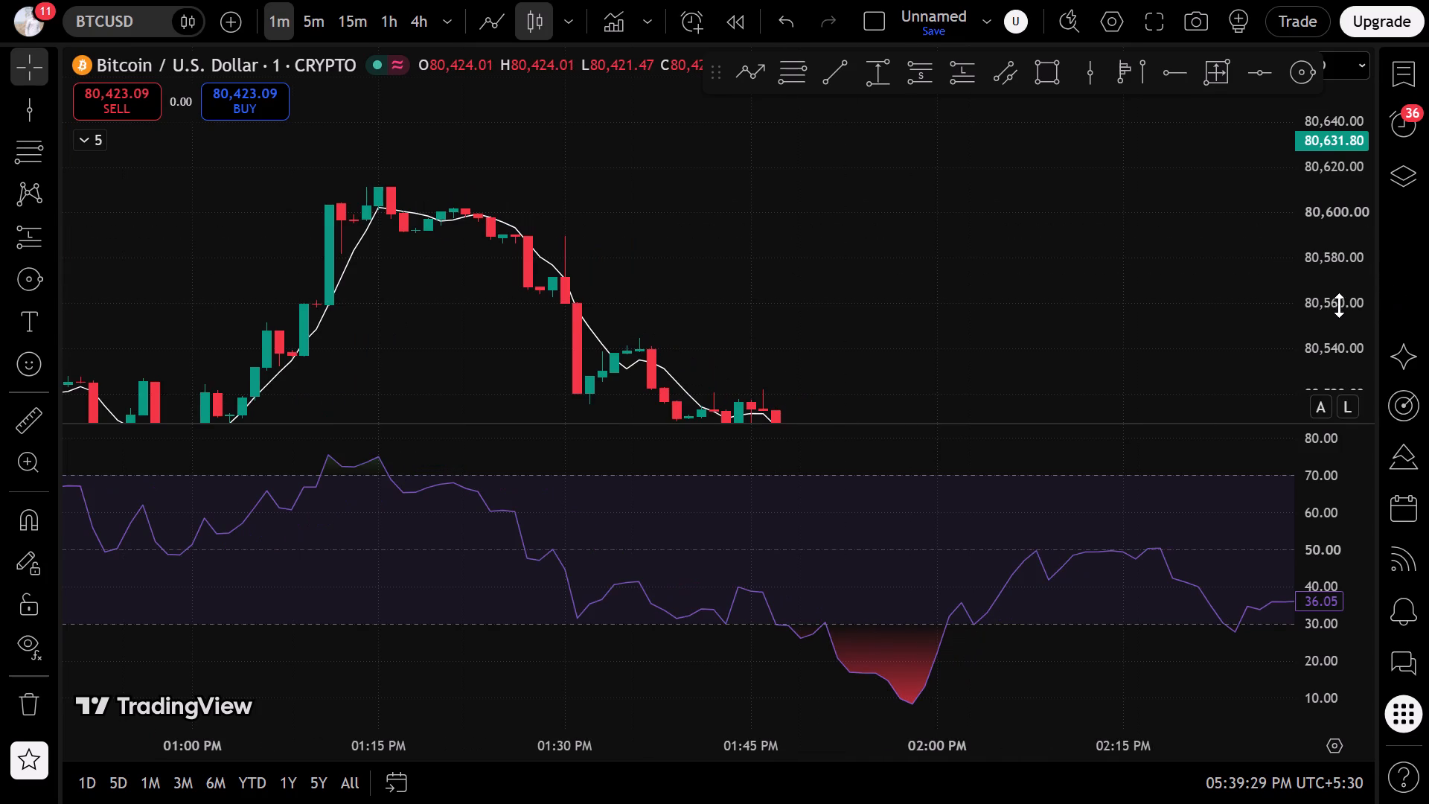
{"action": "left_click_drag", "start_coordinate": [1334, 307], "coordinate": [1230, 42]}
{"action": "left_click_drag", "start_coordinate": [856, 199], "coordinate": [1339, 287]}
{"action": "scroll", "coordinate": [1036, 269], "scroll_direction": "up", "scroll_amount": 7}
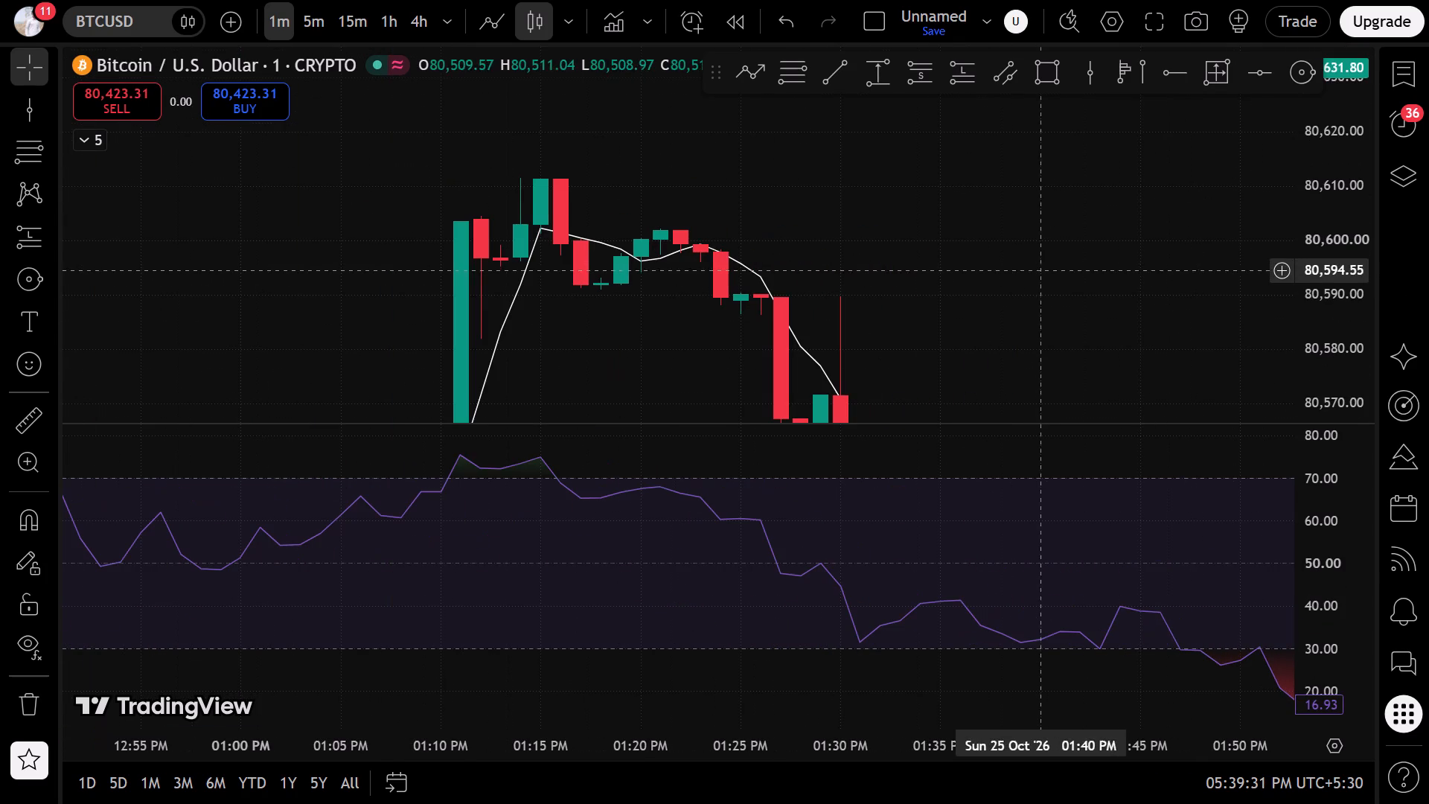
{"action": "left_click_drag", "start_coordinate": [1378, 313], "coordinate": [1366, 277]}
{"action": "left_click_drag", "start_coordinate": [1323, 340], "coordinate": [1256, 11]}
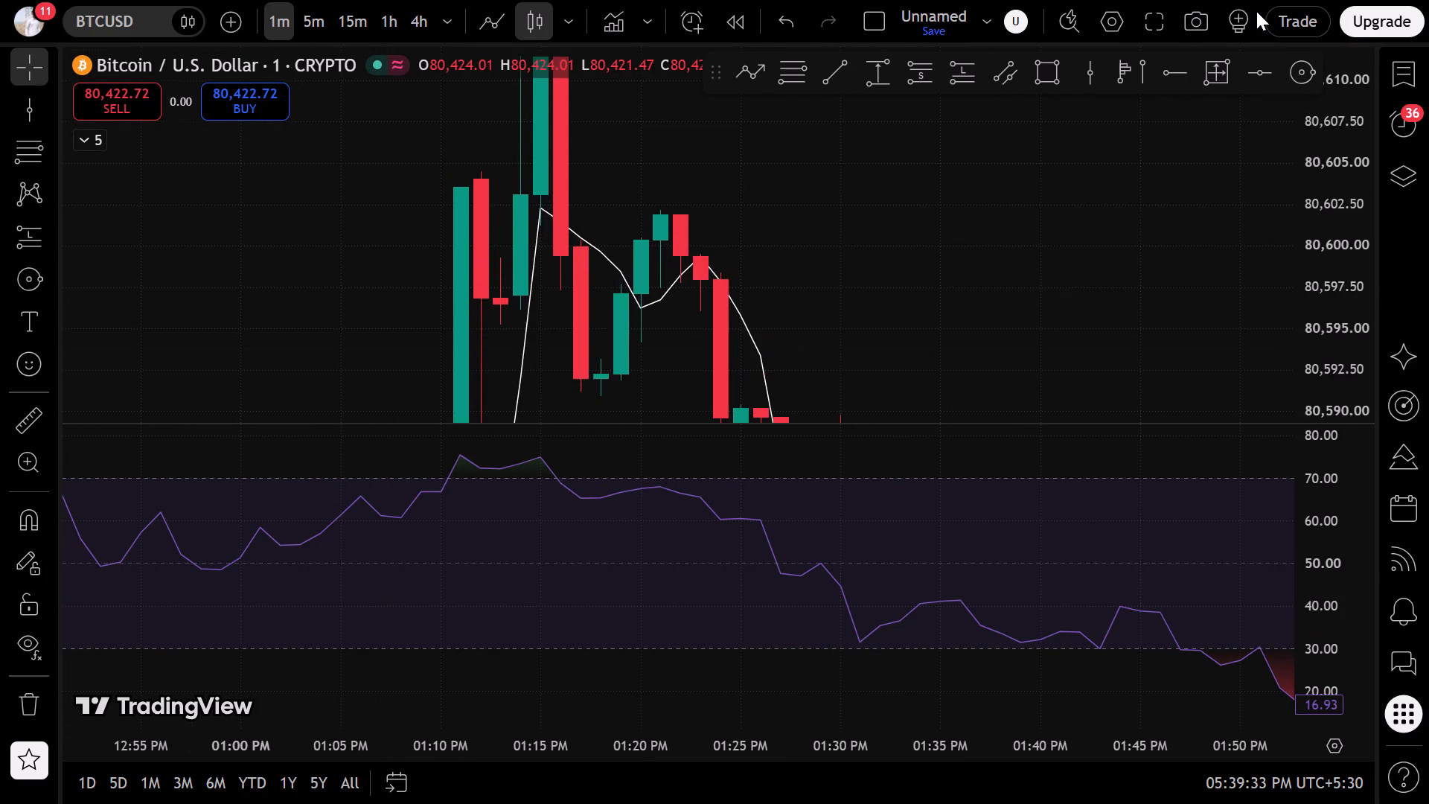
{"action": "left_click_drag", "start_coordinate": [1256, 11], "coordinate": [1181, 316]}
{"action": "left_click", "coordinate": [1174, 304]}
{"action": "left_click_drag", "start_coordinate": [1098, 287], "coordinate": [598, 110]}
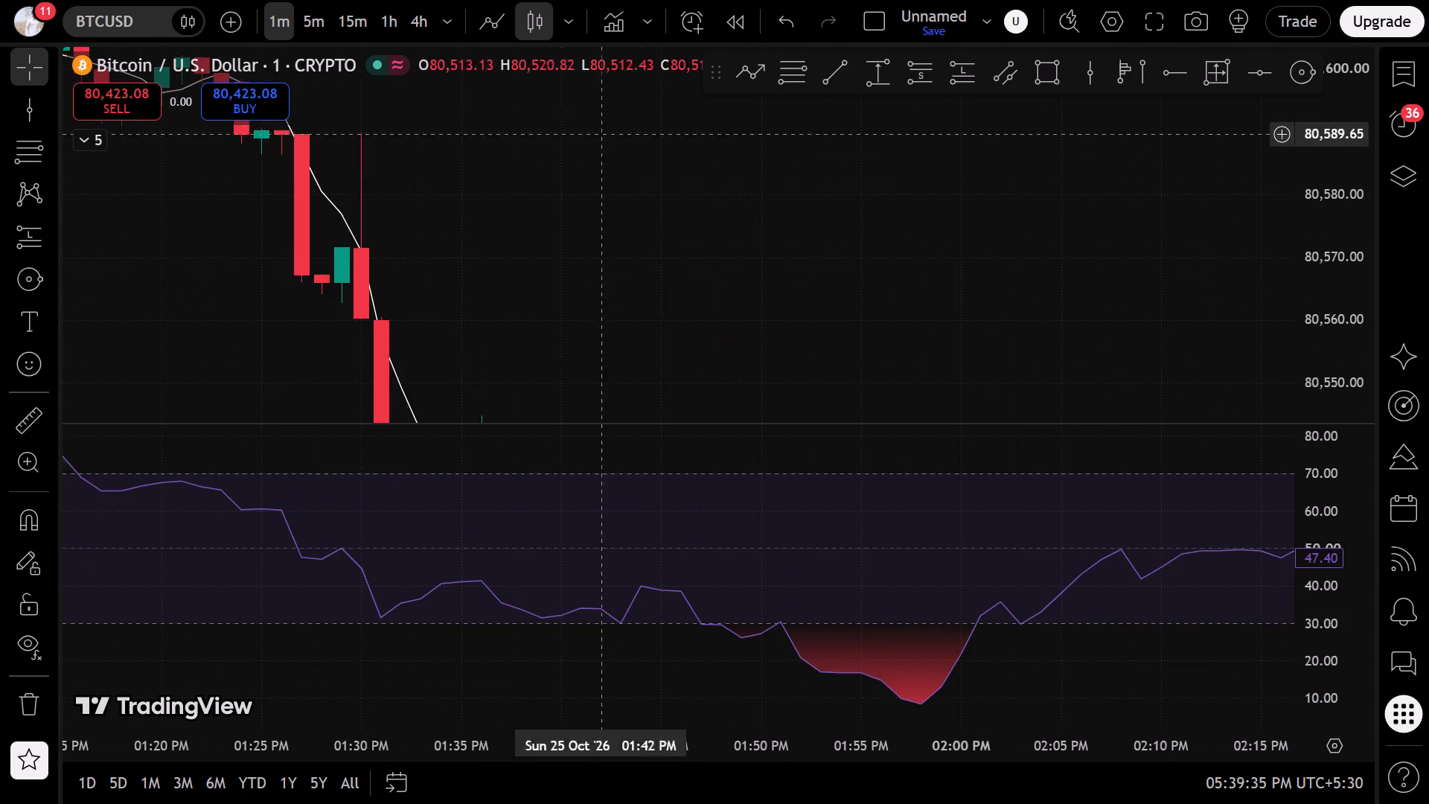
{"action": "scroll", "coordinate": [794, 182], "scroll_direction": "down", "scroll_amount": 3}
{"action": "left_click_drag", "start_coordinate": [1361, 207], "coordinate": [1338, 279]}
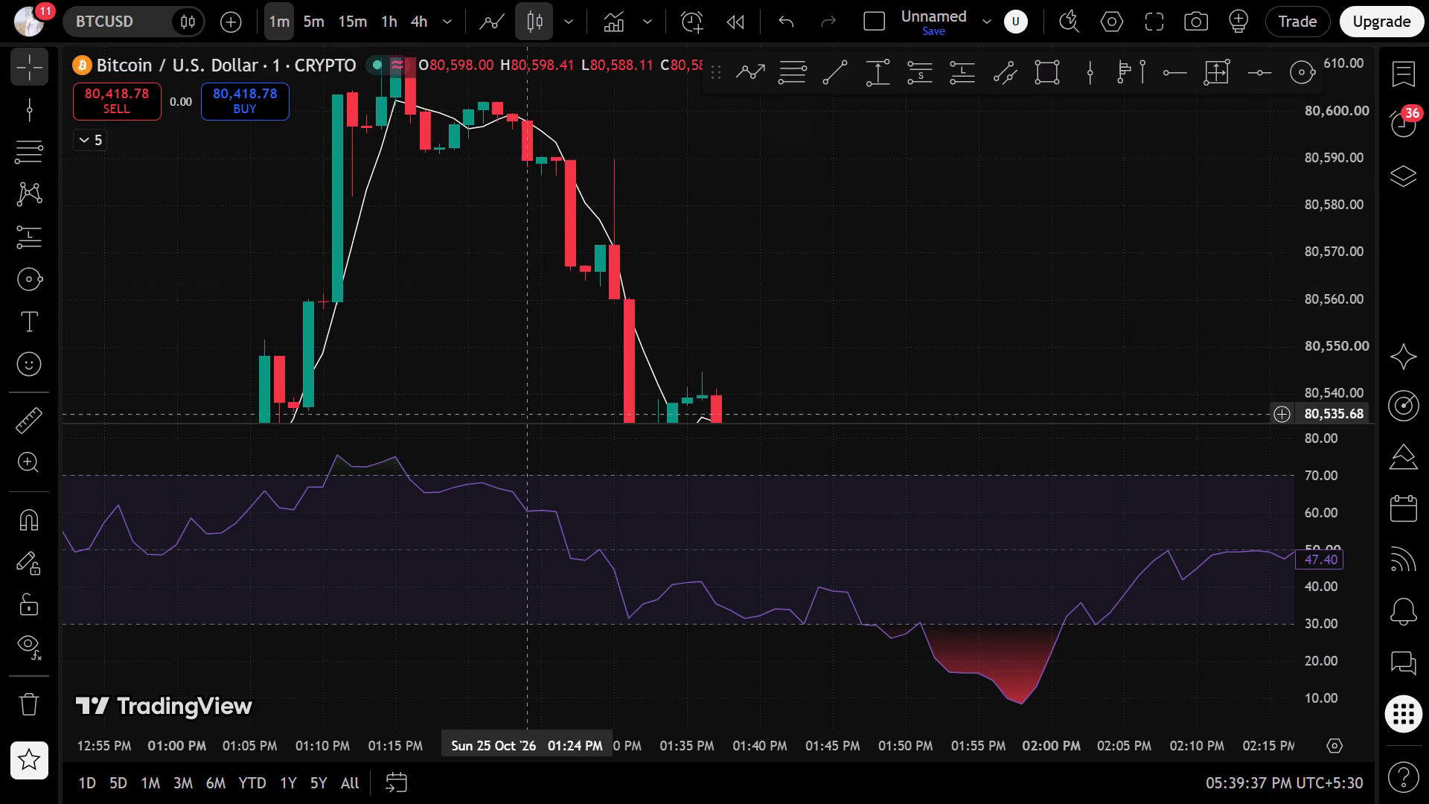
Enlarge the price pane by reducing the height of the RSI pane.
{"action": "left_click_drag", "start_coordinate": [532, 424], "coordinate": [558, 590]}
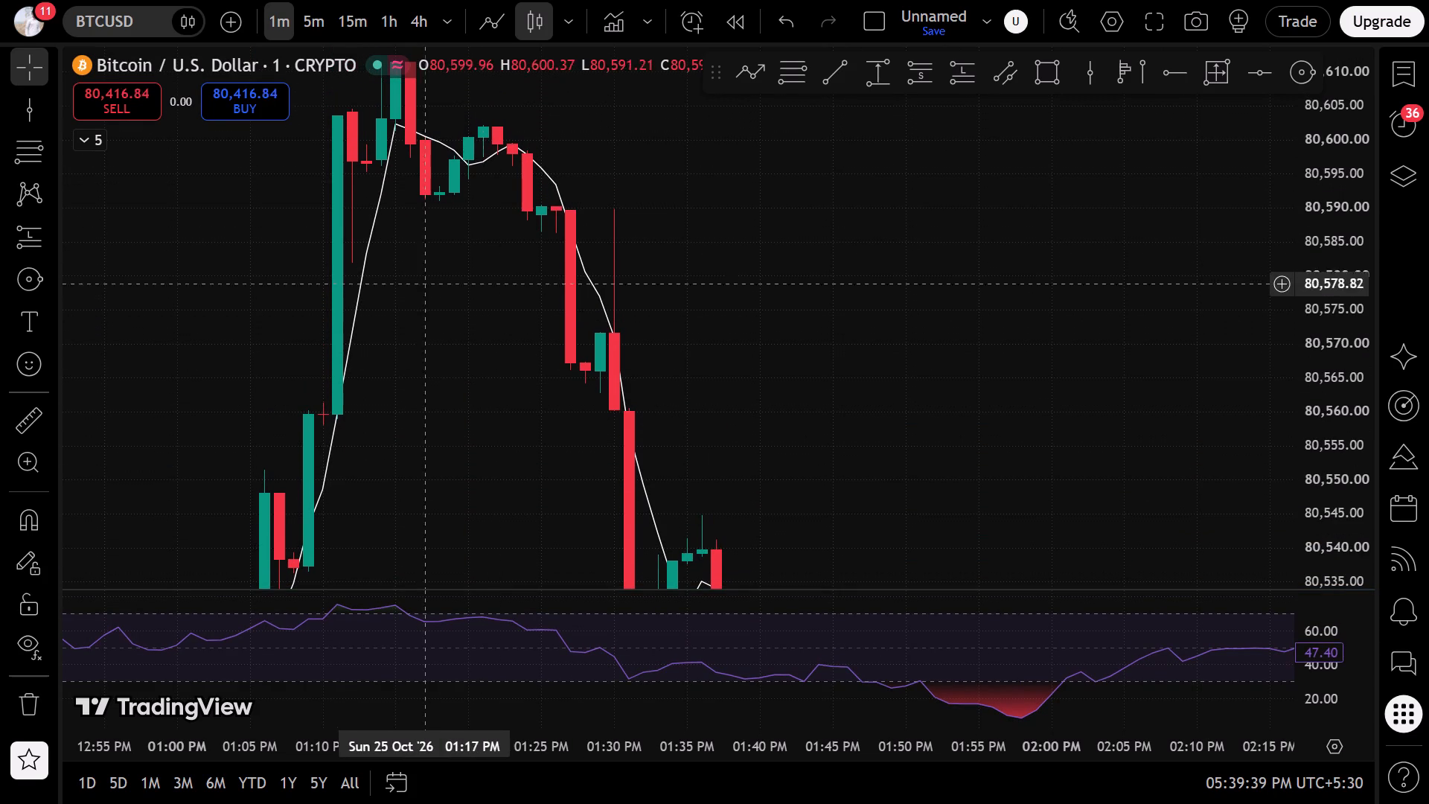
Place a short position at 01:20 PM with entry 80,589.11, stop 80,602.59 and target 80,428.50.
{"action": "left_click_drag", "start_coordinate": [1346, 197], "coordinate": [1248, 374]}
{"action": "left_click_drag", "start_coordinate": [627, 348], "coordinate": [688, 445]}
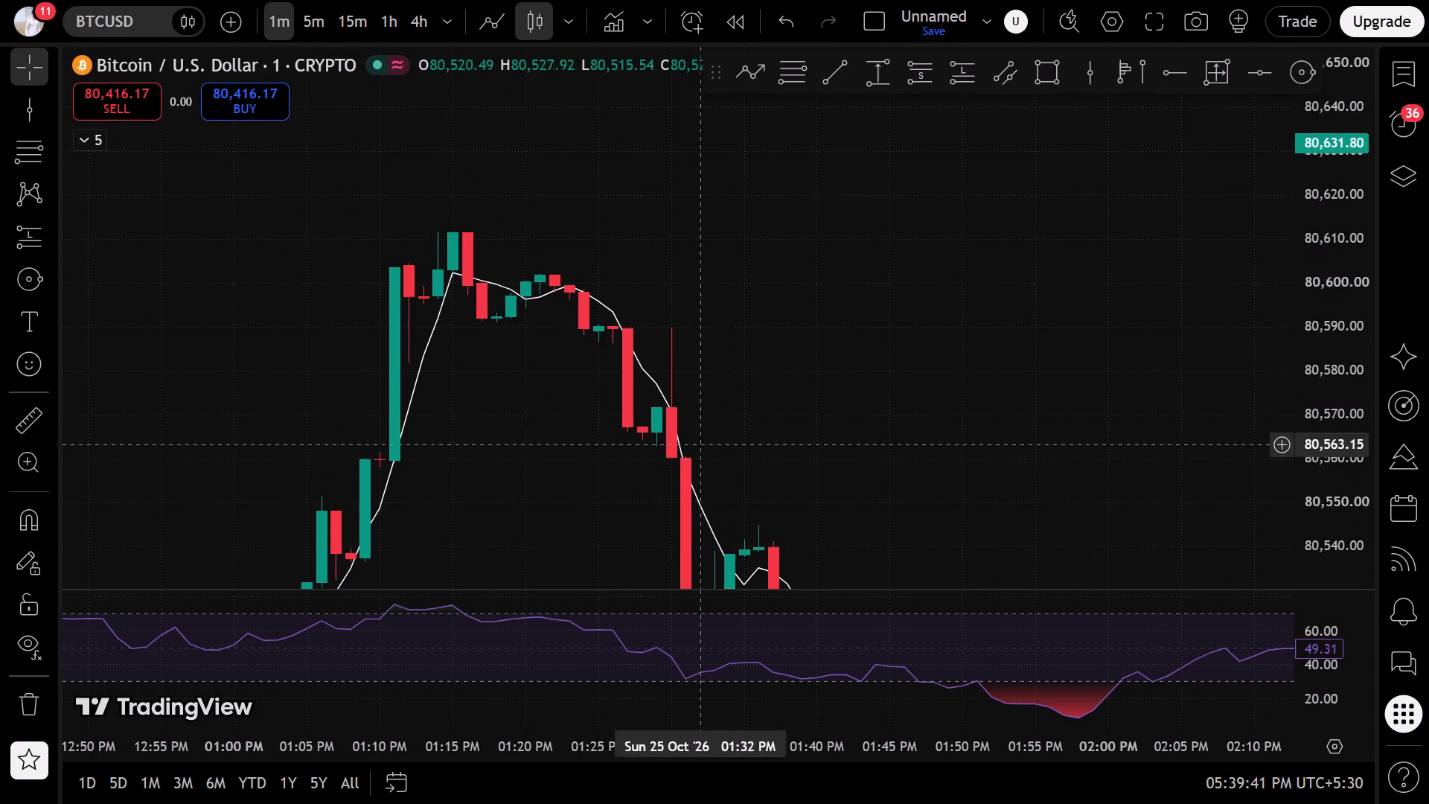
{"action": "left_click", "coordinate": [920, 77]}
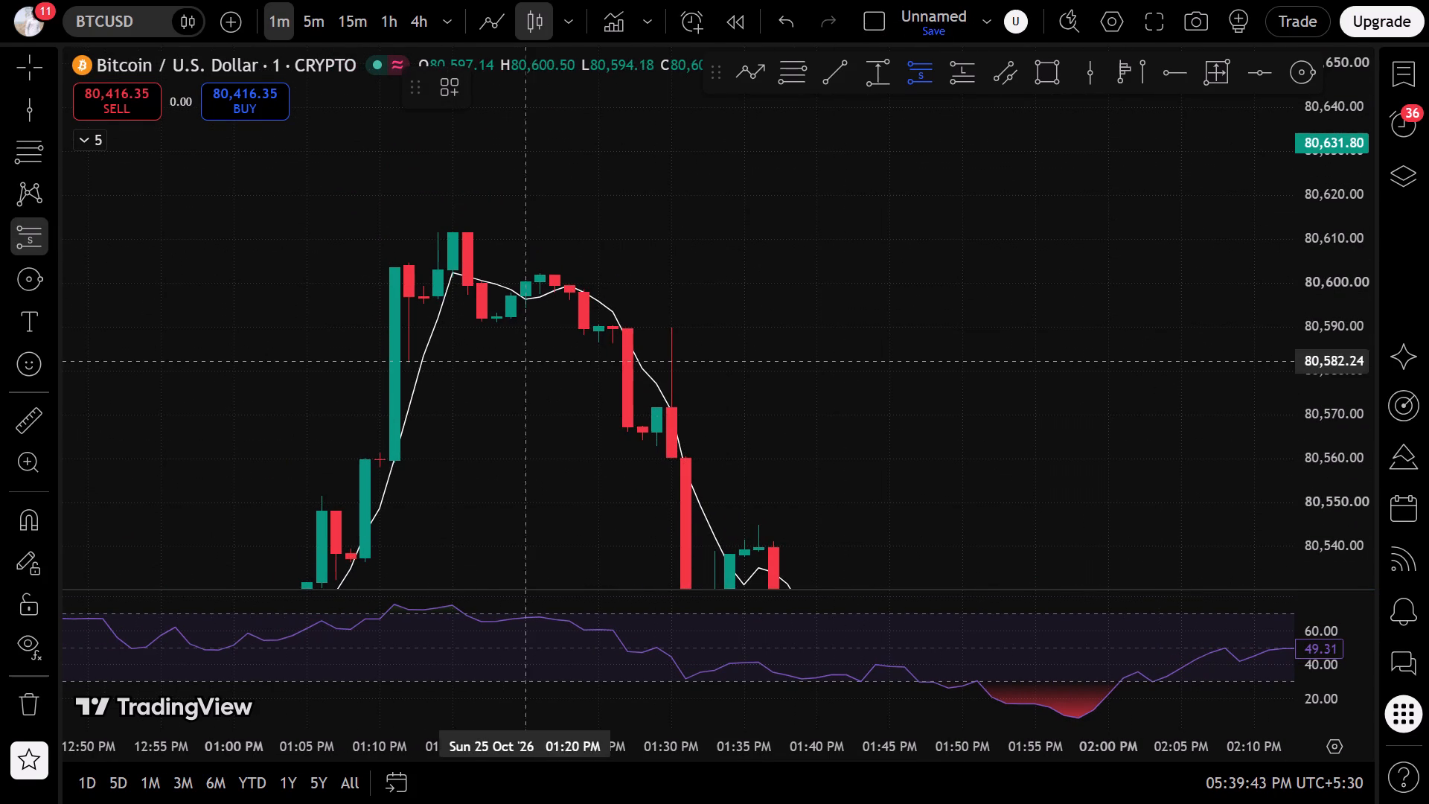
{"action": "left_click", "coordinate": [525, 331]}
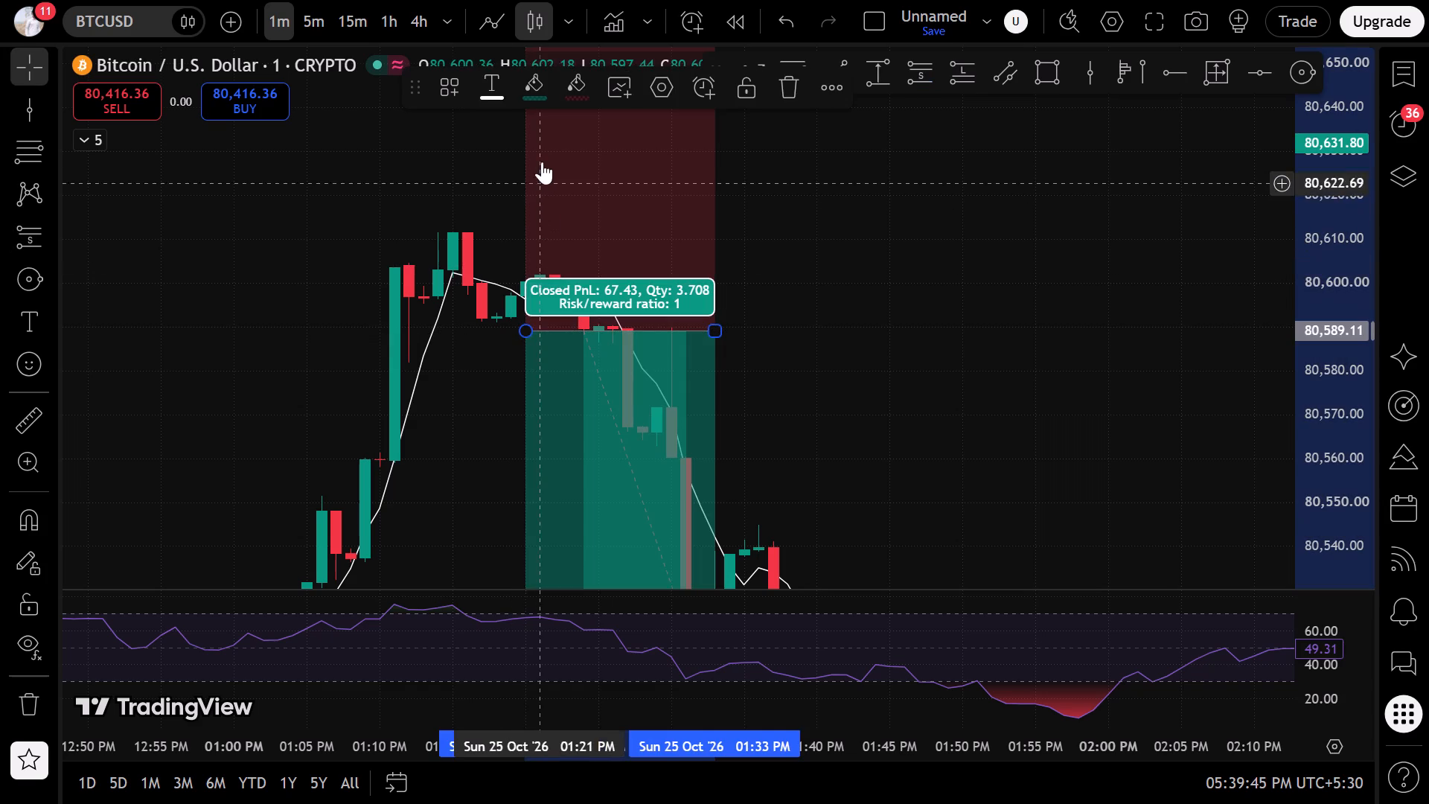
{"action": "left_click_drag", "start_coordinate": [506, 162], "coordinate": [482, 345]}
{"action": "left_click_drag", "start_coordinate": [514, 186], "coordinate": [479, 413]}
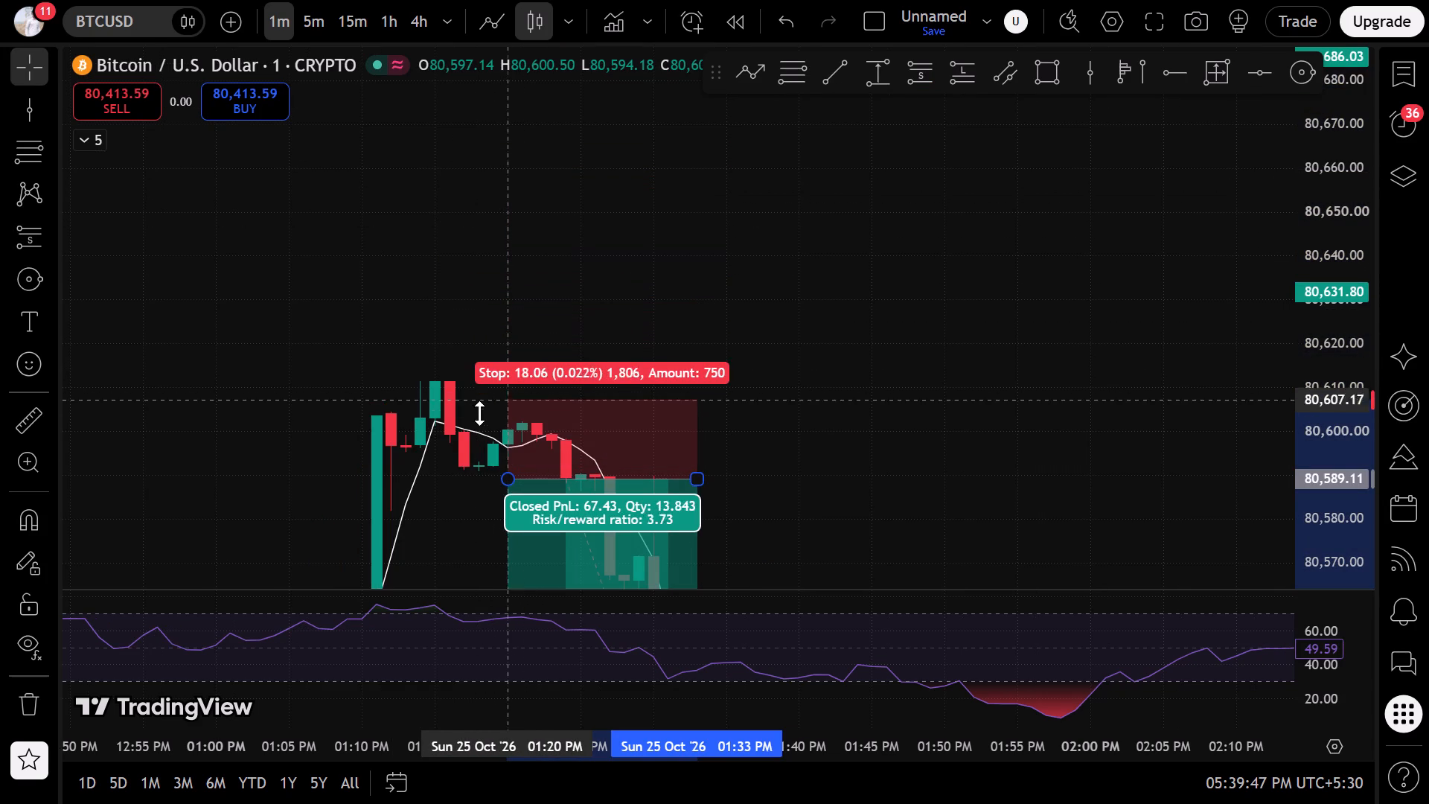
{"action": "left_click_drag", "start_coordinate": [479, 413], "coordinate": [478, 421]}
{"action": "left_click_drag", "start_coordinate": [410, 473], "coordinate": [409, 497]}
{"action": "left_click_drag", "start_coordinate": [404, 515], "coordinate": [423, 209]}
{"action": "scroll", "coordinate": [671, 411], "scroll_direction": "down", "scroll_amount": 5}
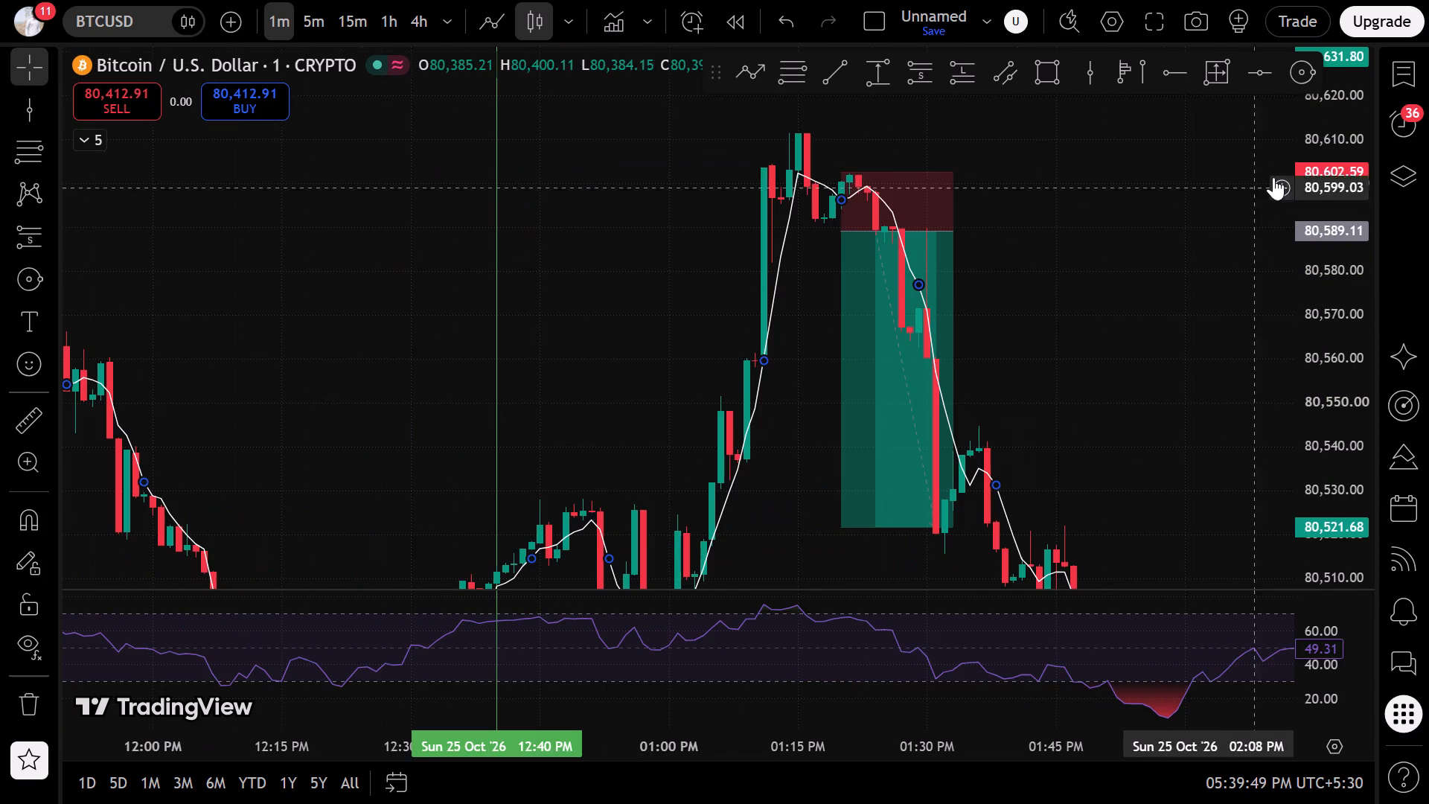
{"action": "left_click_drag", "start_coordinate": [1311, 164], "coordinate": [1246, 428]}
{"action": "left_click_drag", "start_coordinate": [1093, 476], "coordinate": [461, 280]}
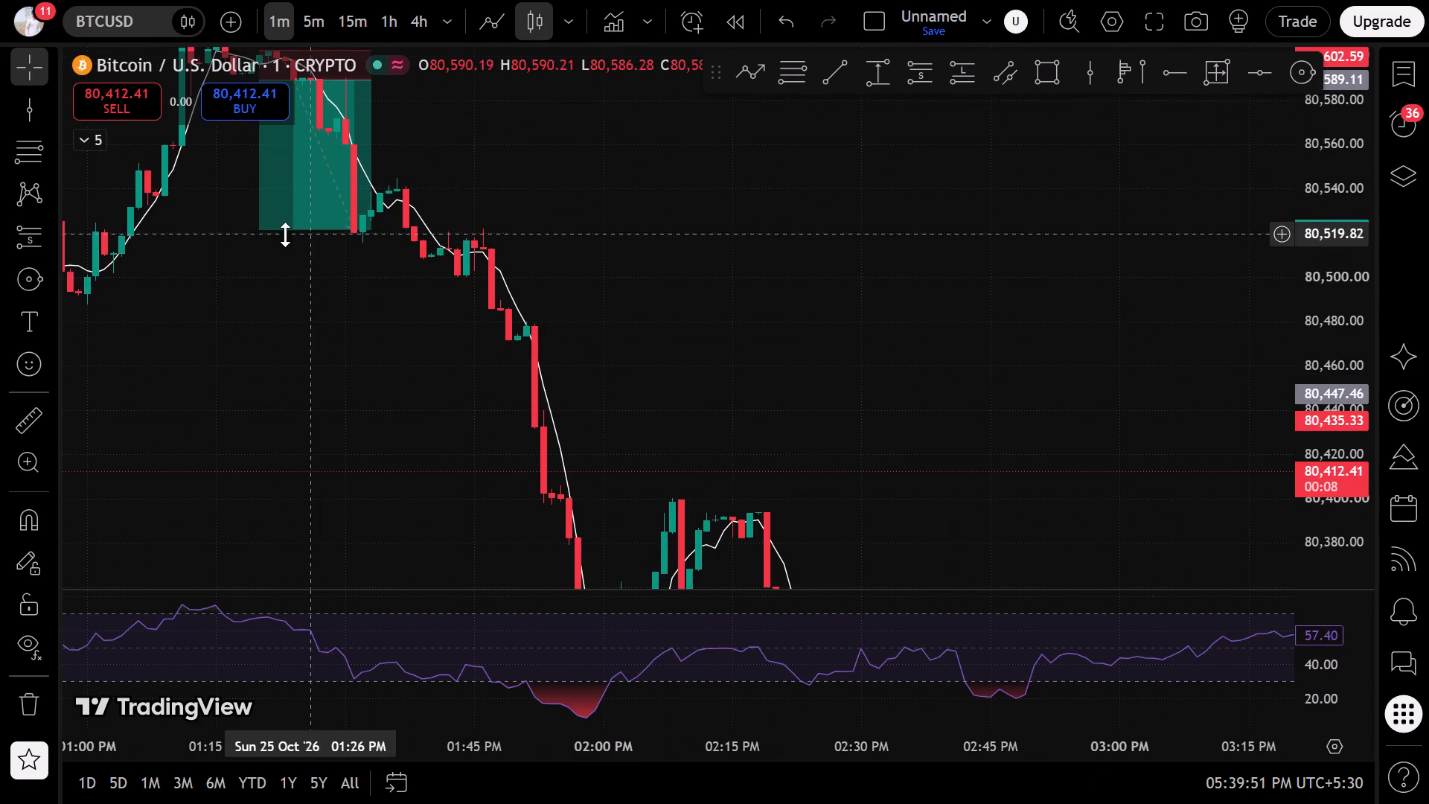
{"action": "left_click_drag", "start_coordinate": [252, 231], "coordinate": [281, 435]}
Examine the 1-minute price action and RSI extremes after the first short position, up to the latest candles.
{"action": "scroll", "coordinate": [399, 397], "scroll_direction": "down", "scroll_amount": 5}
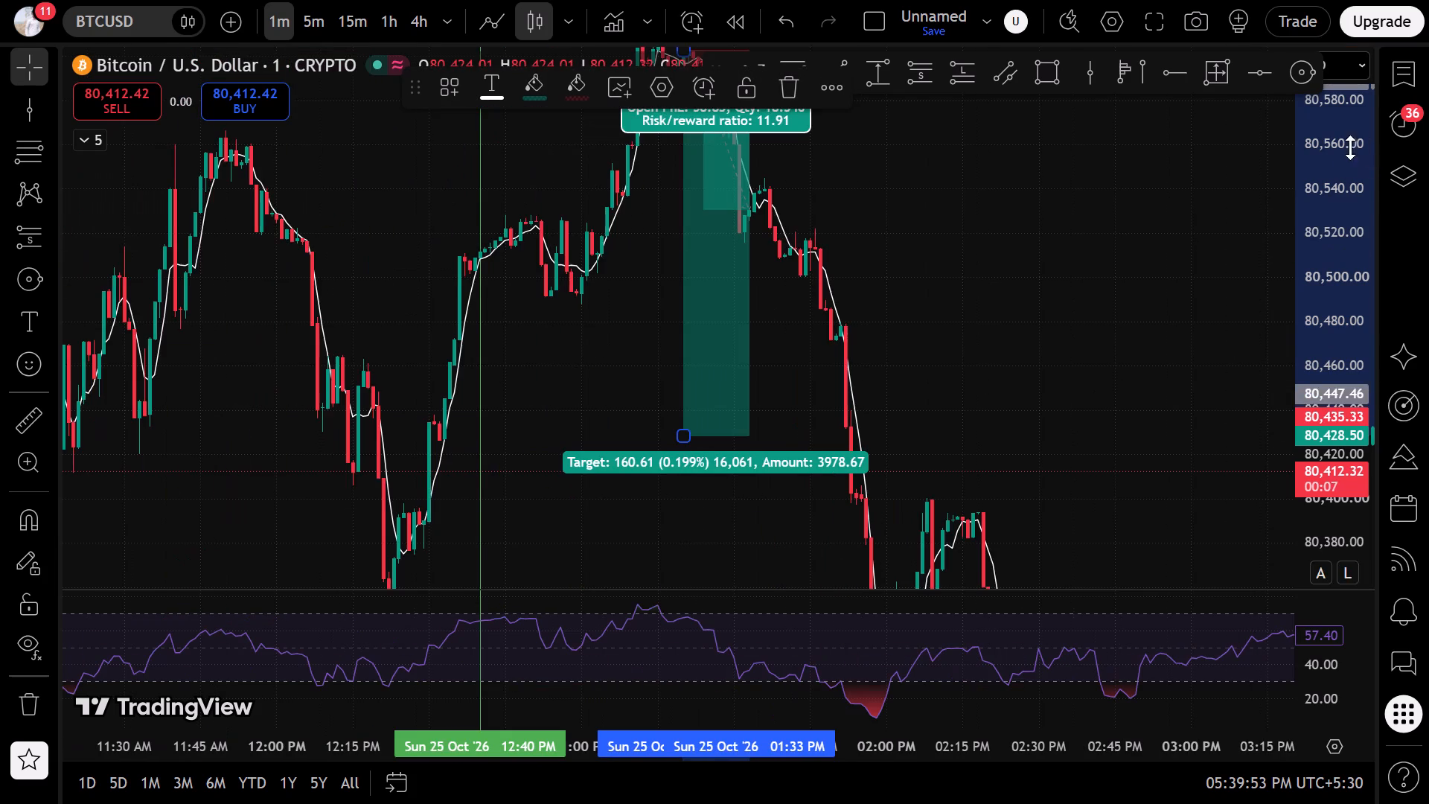
{"action": "left_click_drag", "start_coordinate": [1346, 154], "coordinate": [1204, 404]}
{"action": "left_click_drag", "start_coordinate": [1023, 435], "coordinate": [792, 345]}
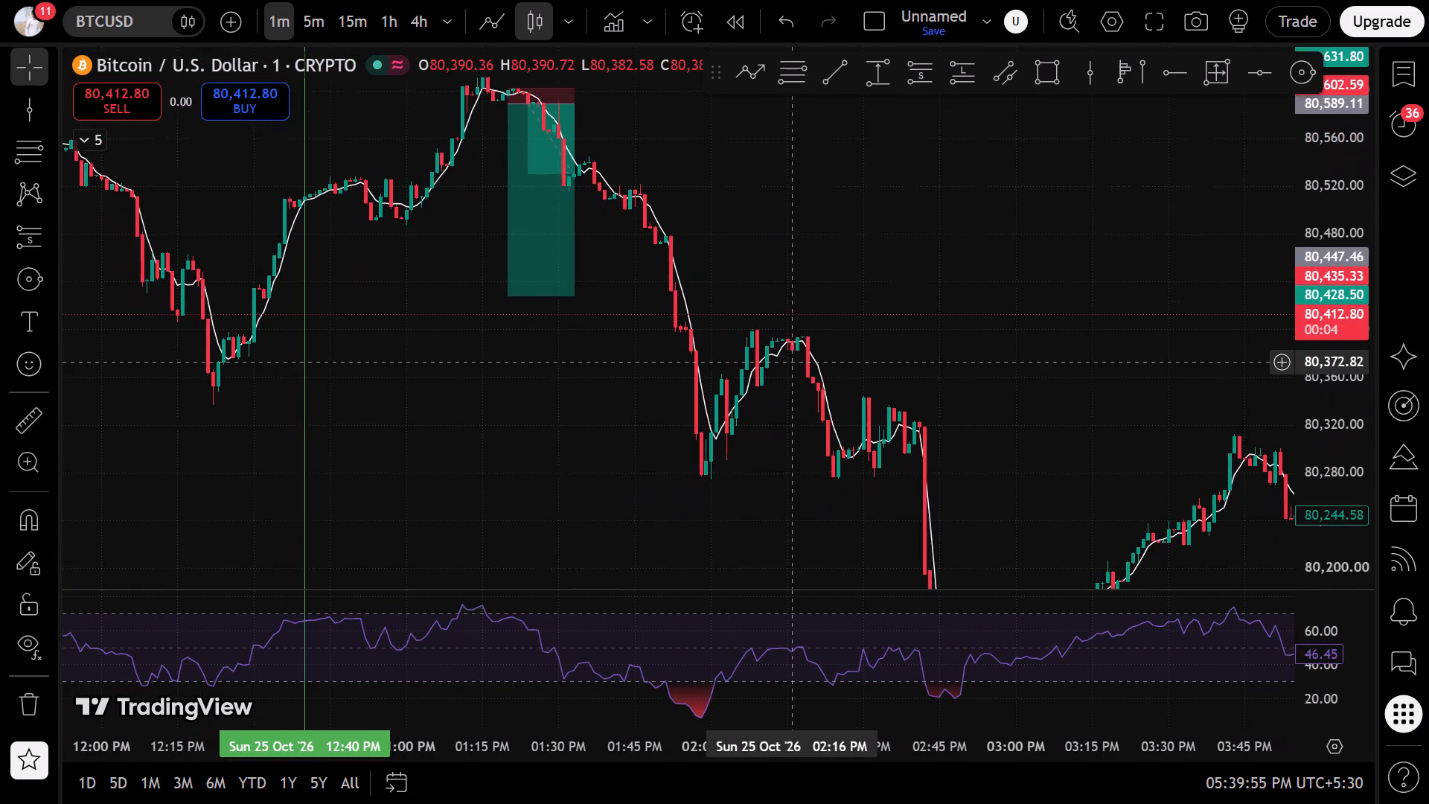
{"action": "left_click_drag", "start_coordinate": [792, 345], "coordinate": [792, 339]}
{"action": "left_click_drag", "start_coordinate": [968, 384], "coordinate": [380, 152]}
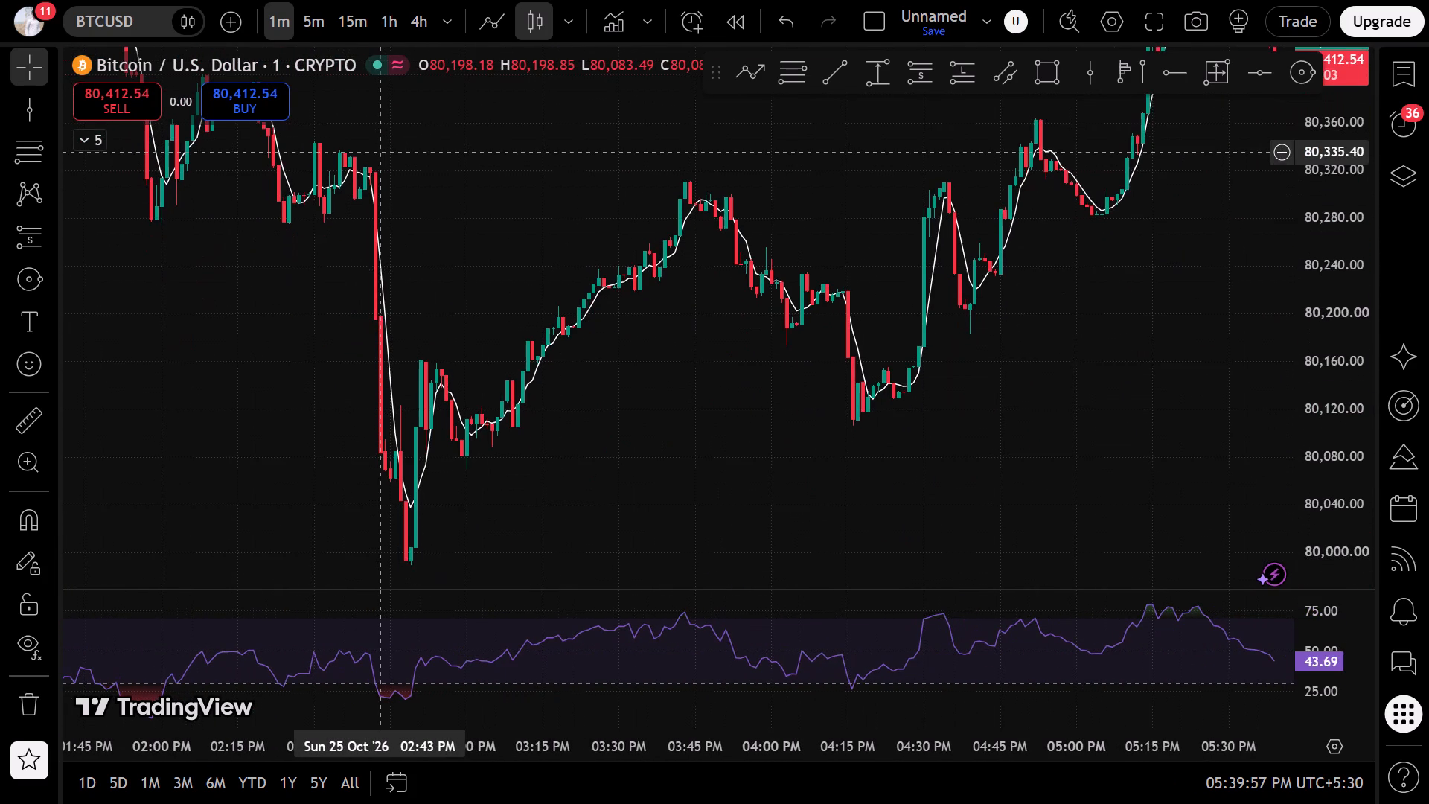
{"action": "left_click_drag", "start_coordinate": [380, 152], "coordinate": [382, 146]}
{"action": "left_click_drag", "start_coordinate": [975, 267], "coordinate": [927, 299]}
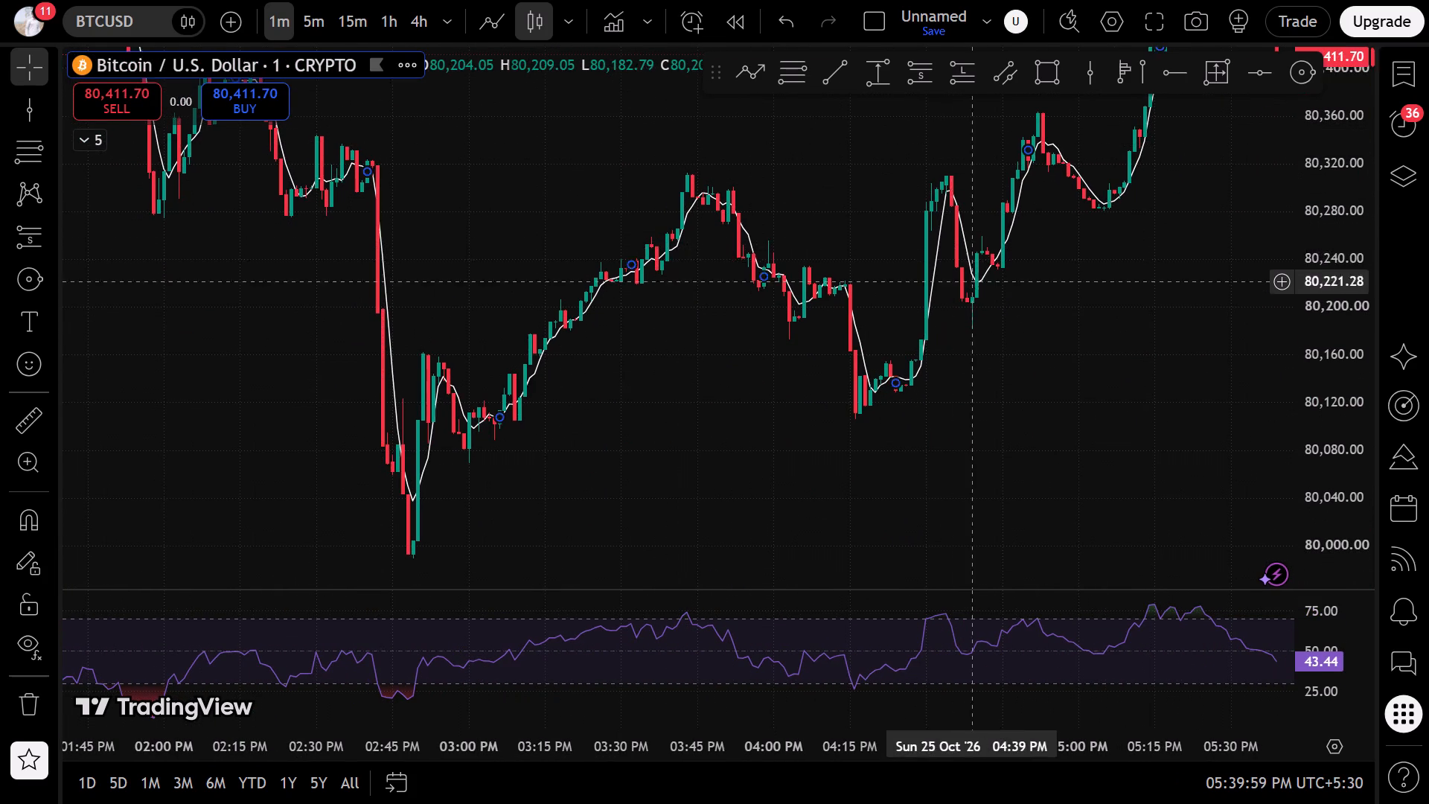
{"action": "left_click_drag", "start_coordinate": [927, 299], "coordinate": [741, 347]}
Place a second short position at 03:35 PM with entry 80,286.31, stop 80,314.18 and target 80,142.47.
{"action": "left_click_drag", "start_coordinate": [709, 277], "coordinate": [1077, 389]}
{"action": "scroll", "coordinate": [1045, 391], "scroll_direction": "up", "scroll_amount": 6}
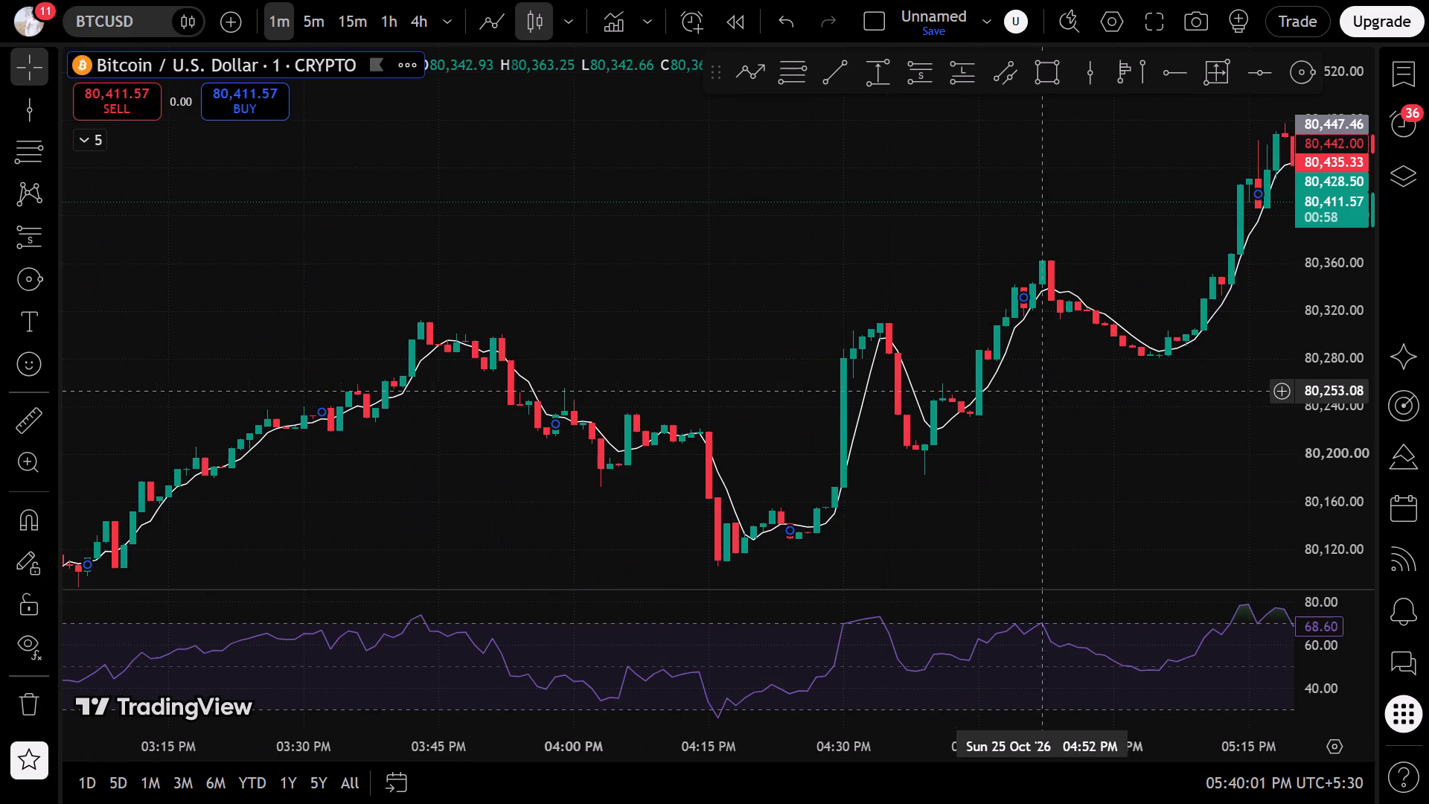
{"action": "left_click_drag", "start_coordinate": [1330, 424], "coordinate": [1192, 130]}
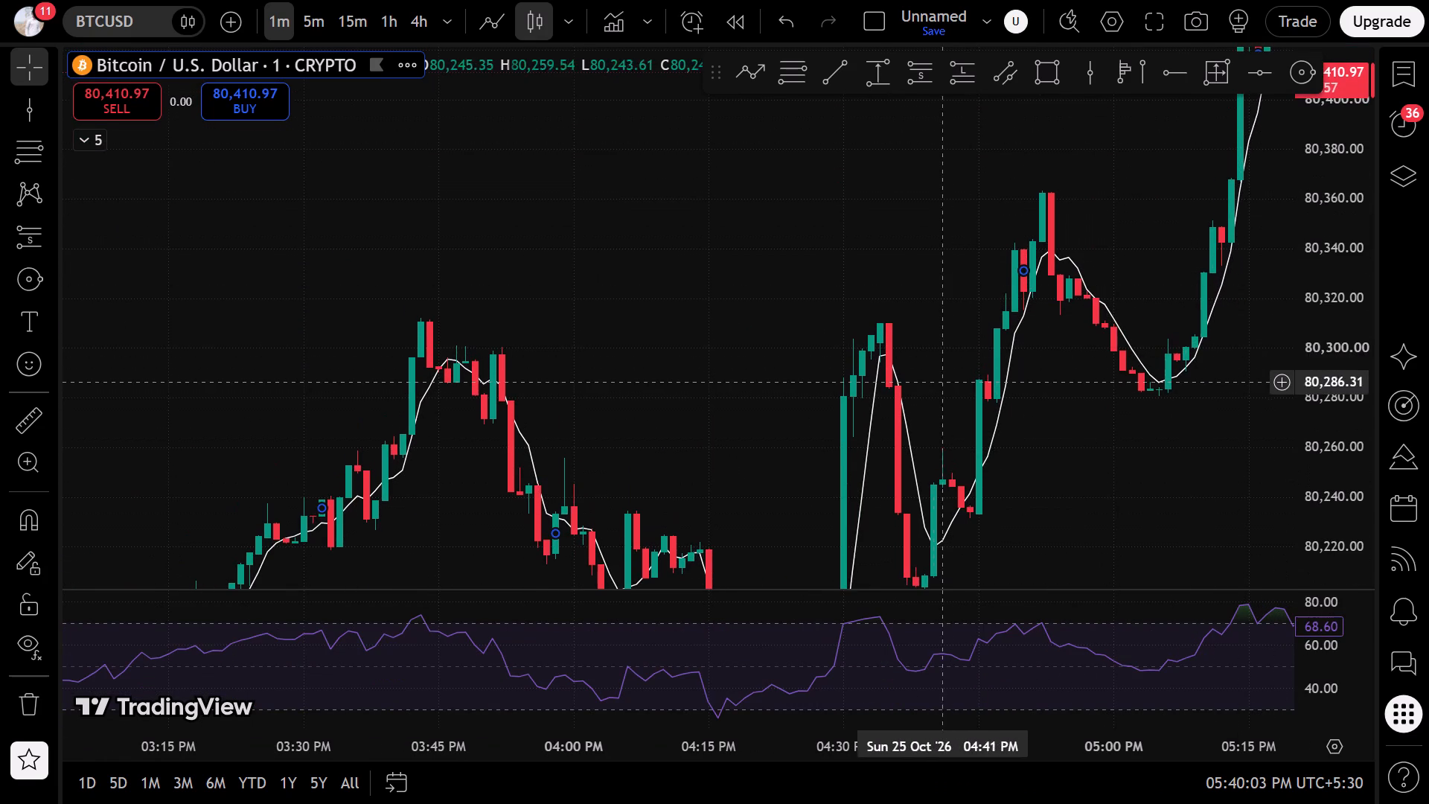
{"action": "left_click", "coordinate": [921, 77]}
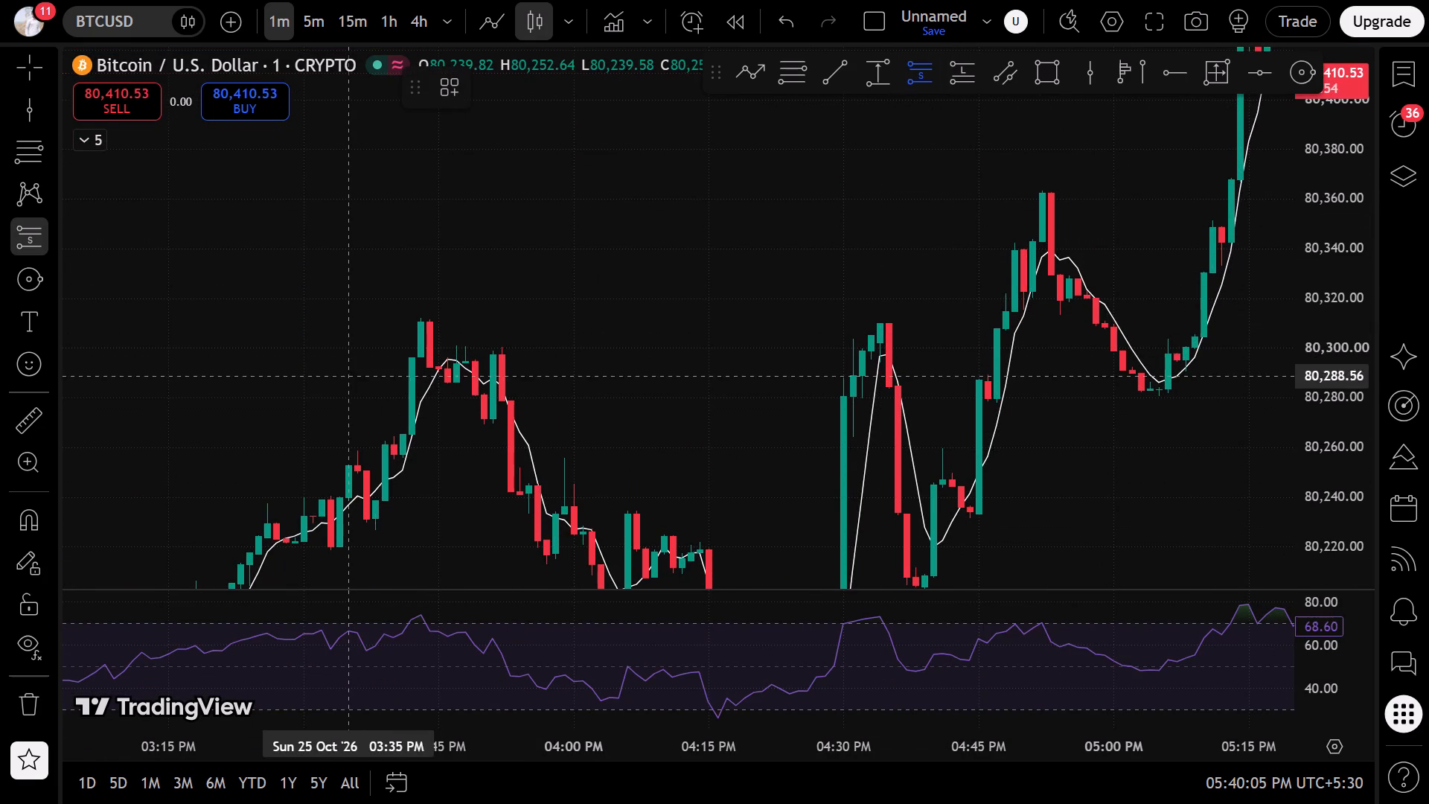
{"action": "left_click", "coordinate": [348, 382]}
{"action": "left_click_drag", "start_coordinate": [351, 194], "coordinate": [338, 310]}
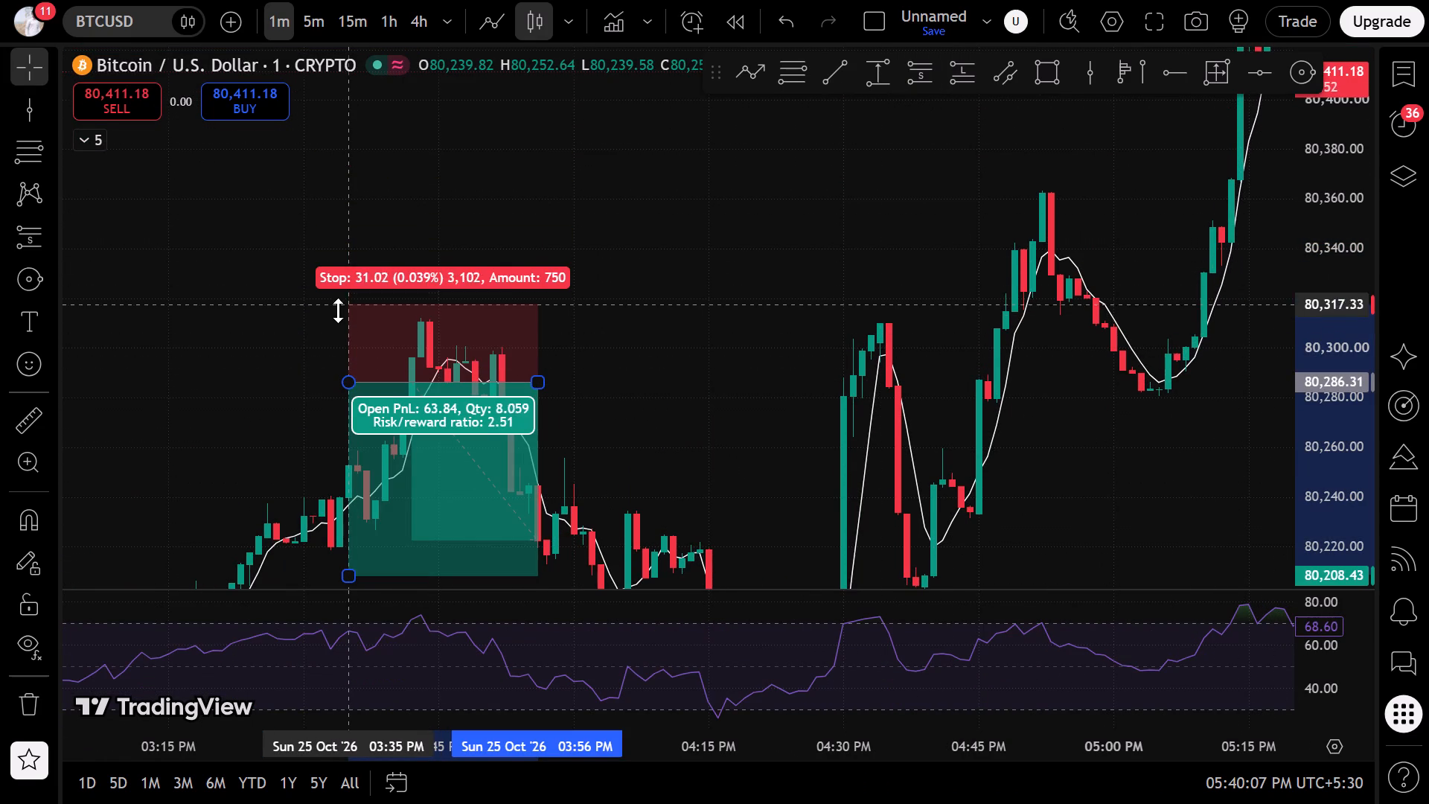
{"action": "left_click_drag", "start_coordinate": [338, 310], "coordinate": [338, 313]}
{"action": "left_click_drag", "start_coordinate": [198, 546], "coordinate": [261, 328]}
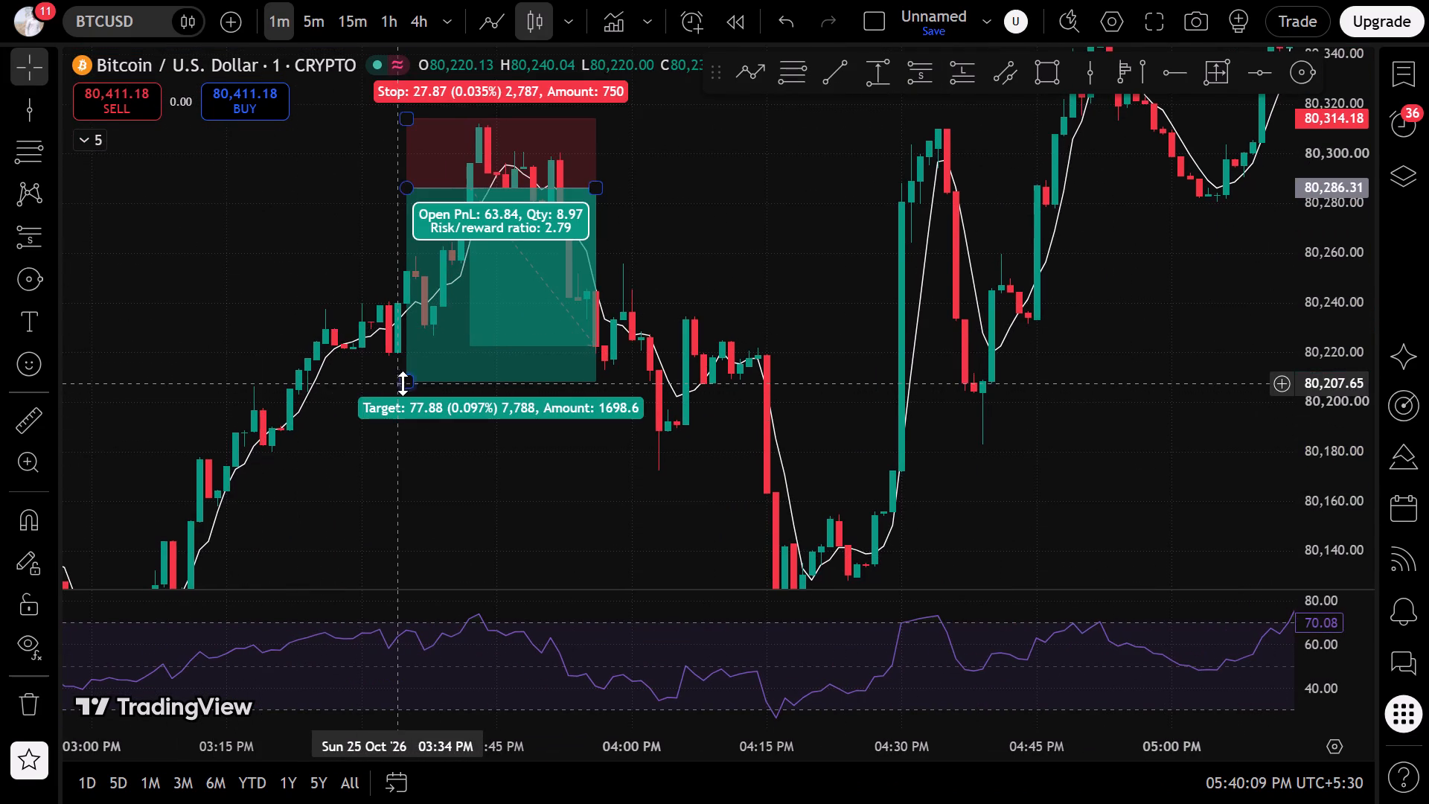
{"action": "left_click_drag", "start_coordinate": [403, 383], "coordinate": [407, 546]}
Switch BTCUSD to the 5-minute timeframe, reset the chart view and review both short positions against the RSI.
{"action": "left_click", "coordinate": [341, 1]}
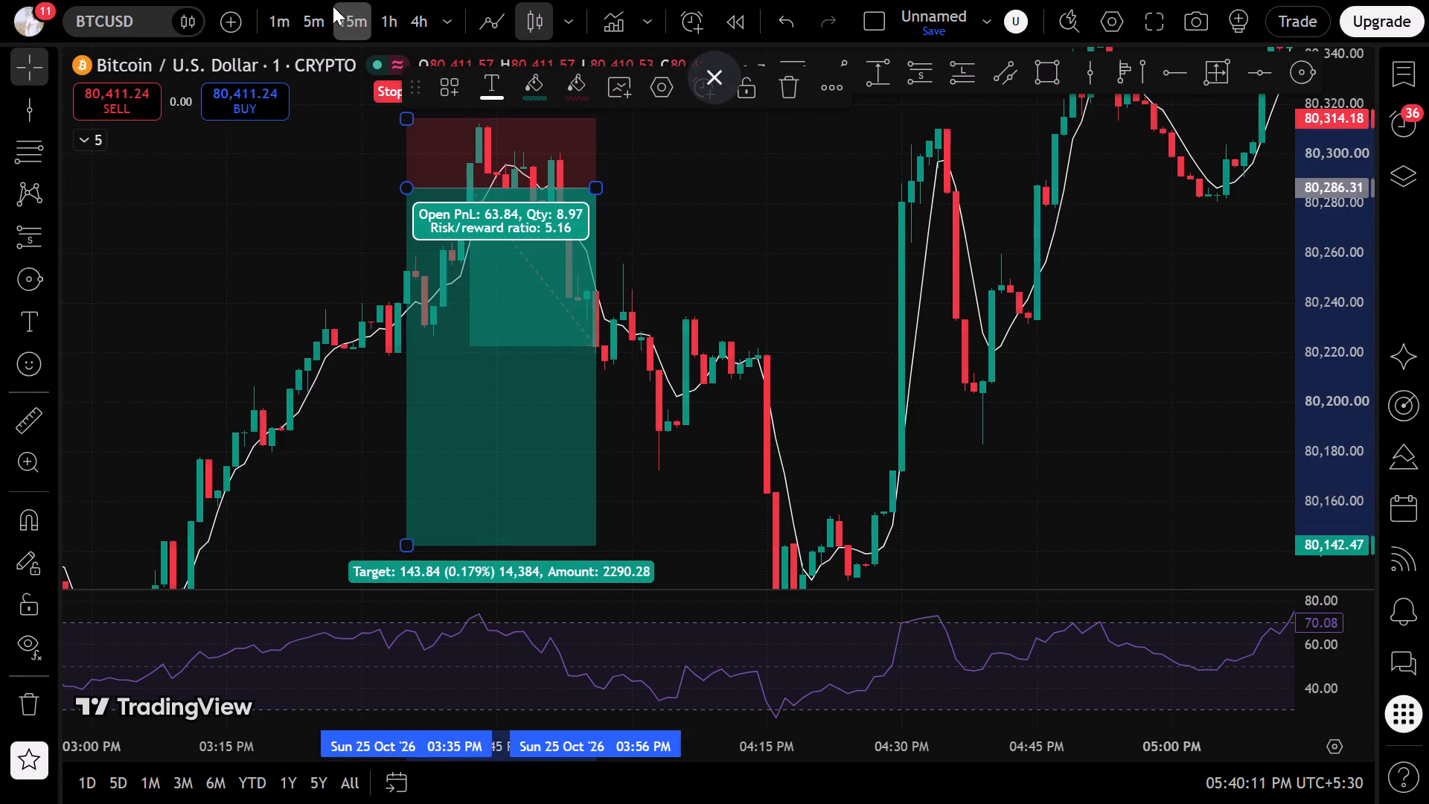
{"action": "left_click", "coordinate": [327, 9]}
{"action": "left_click", "coordinate": [767, 713]}
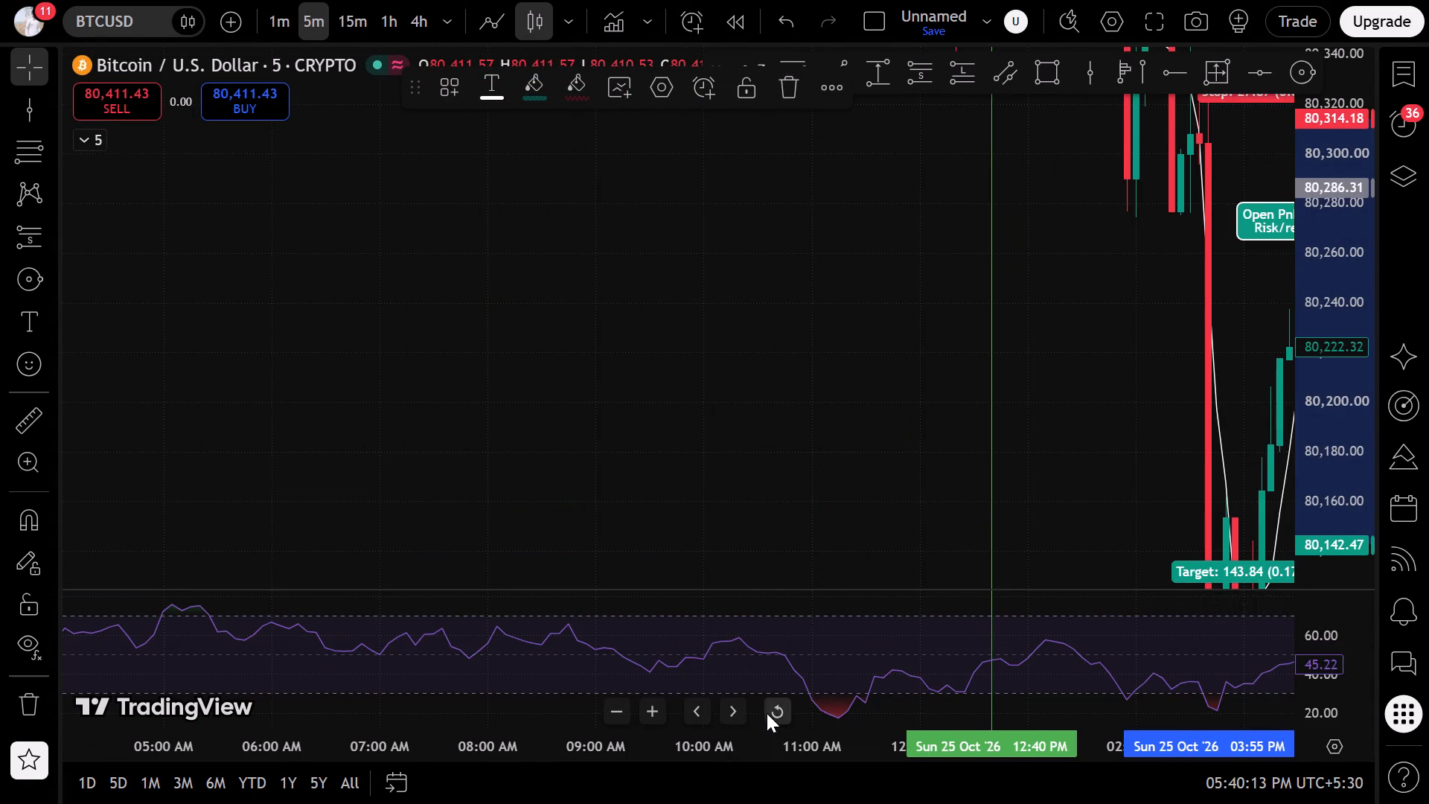
{"action": "left_click", "coordinate": [713, 502]}
{"action": "scroll", "coordinate": [706, 502], "scroll_direction": "up", "scroll_amount": 6}
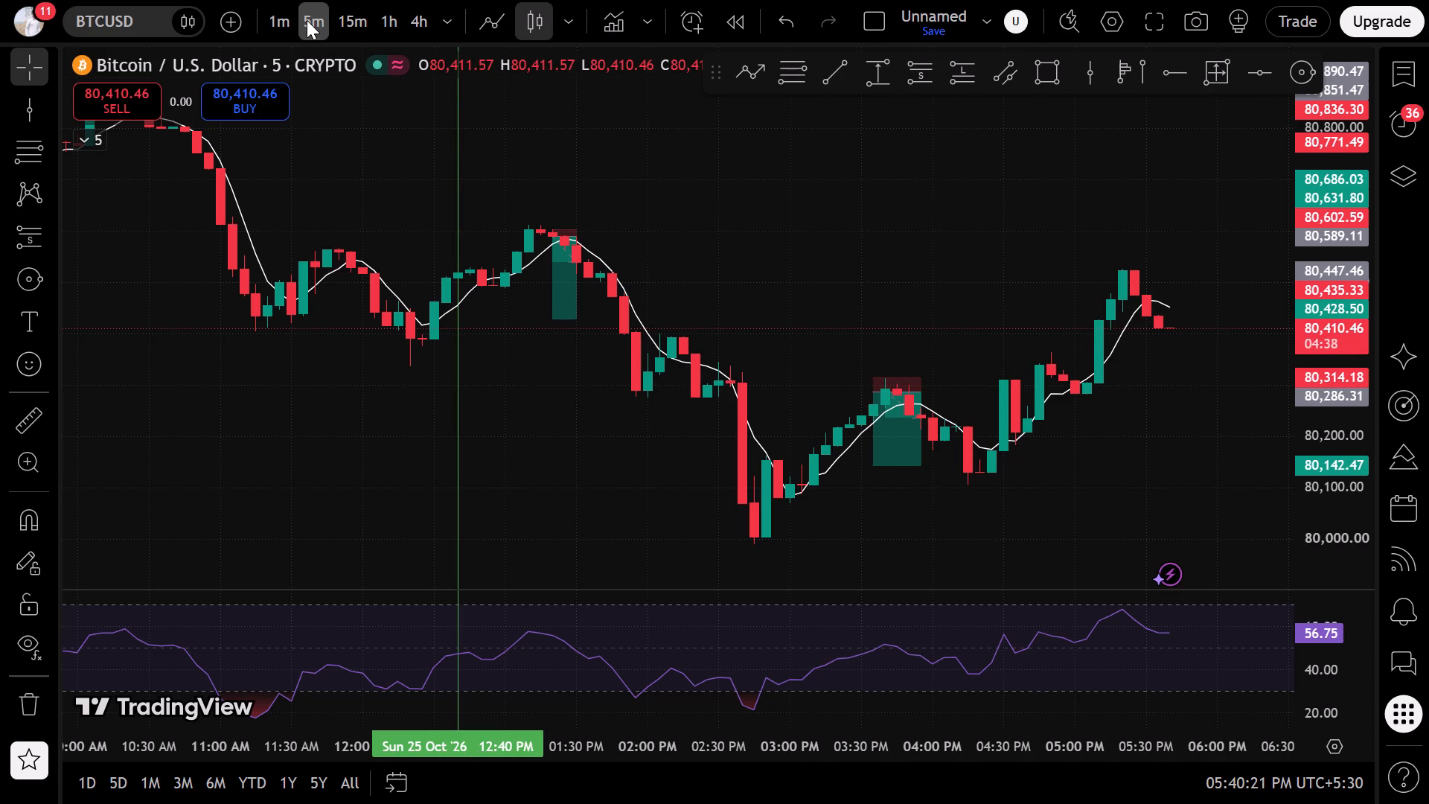
Return to the 1-minute timeframe and review BTCUSD price and RSI from about 03:00 PM to 05:40 PM.
{"action": "left_click", "coordinate": [281, 18]}
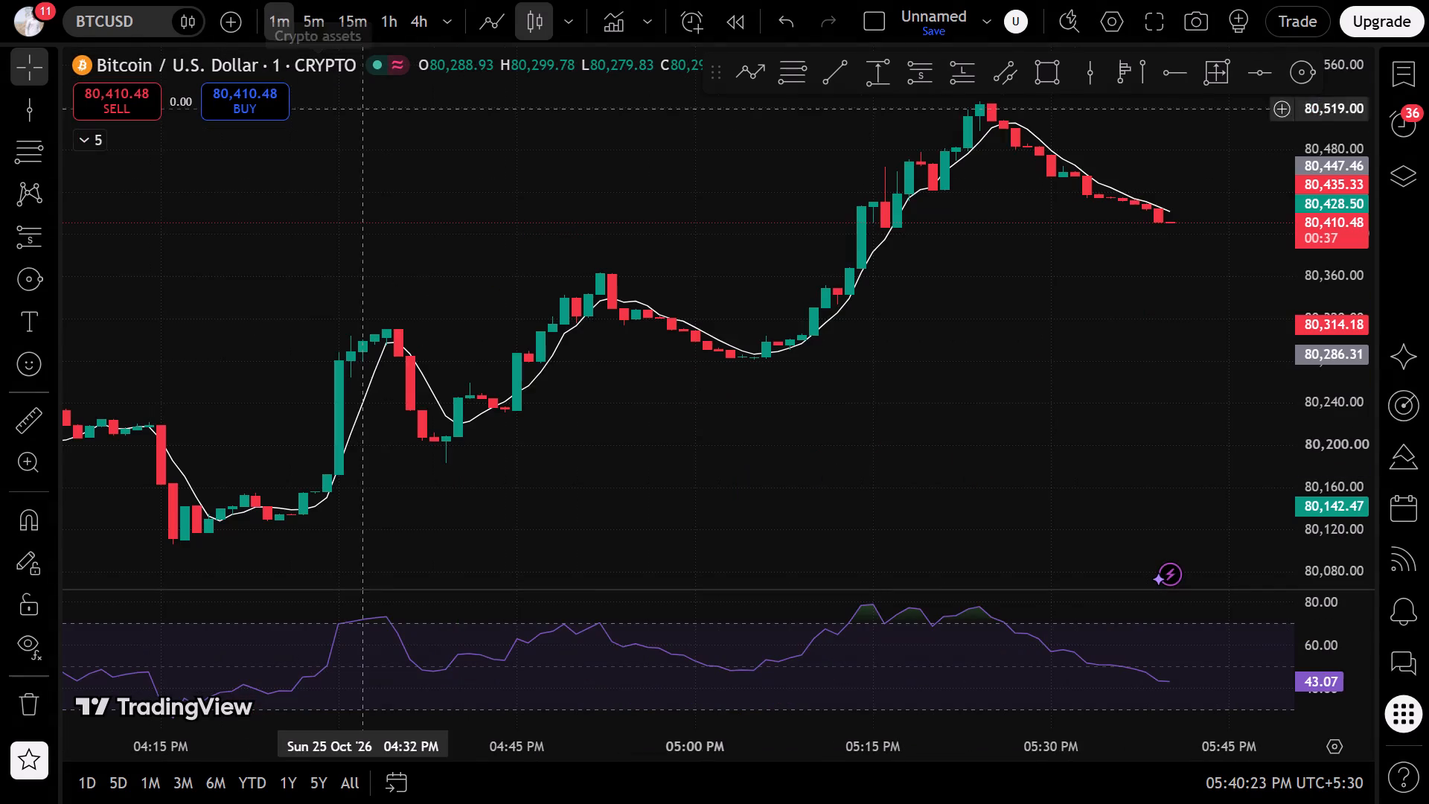
{"action": "scroll", "coordinate": [389, 144], "scroll_direction": "down", "scroll_amount": 5}
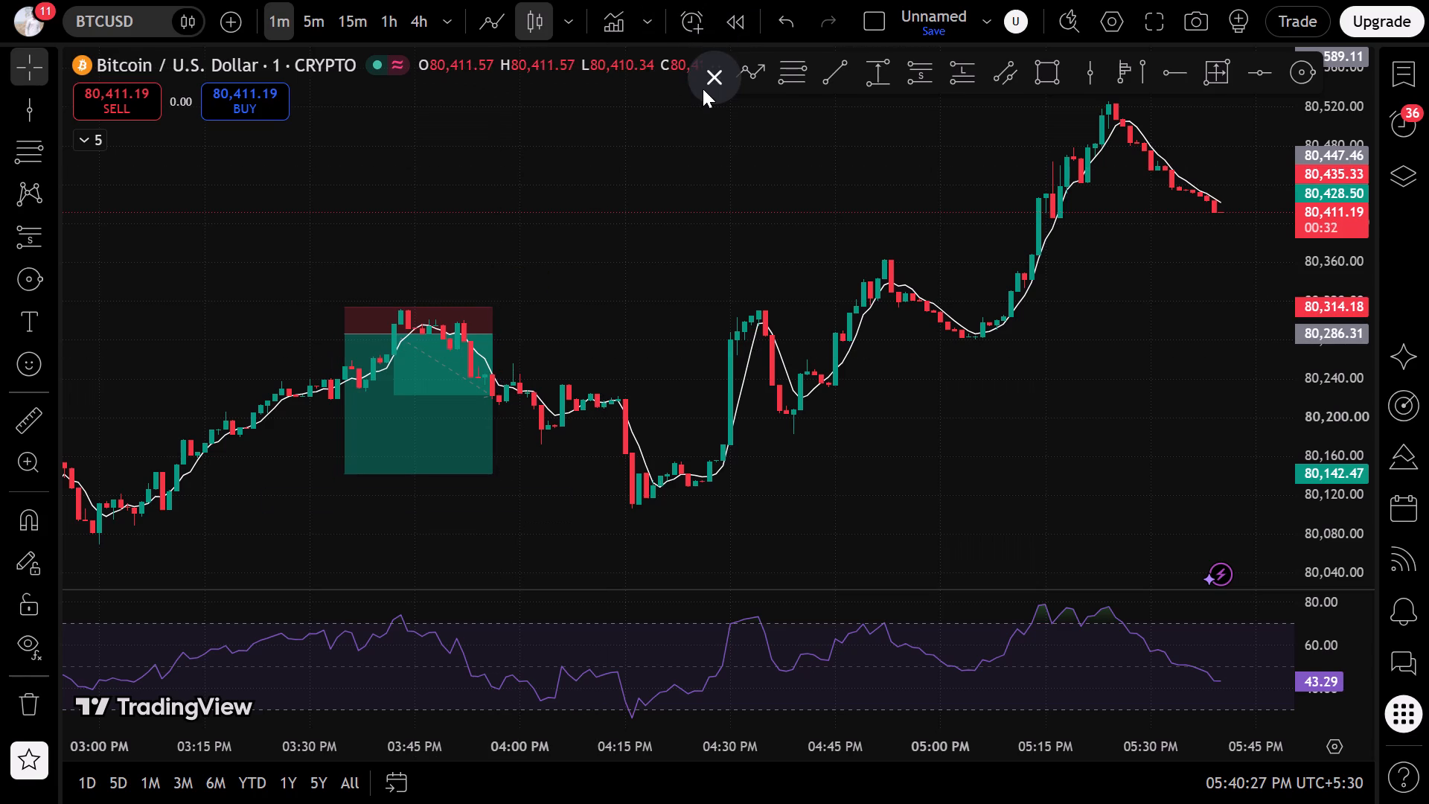
Exit the browser's full-screen view.
{"action": "left_click", "coordinate": [703, 89]}
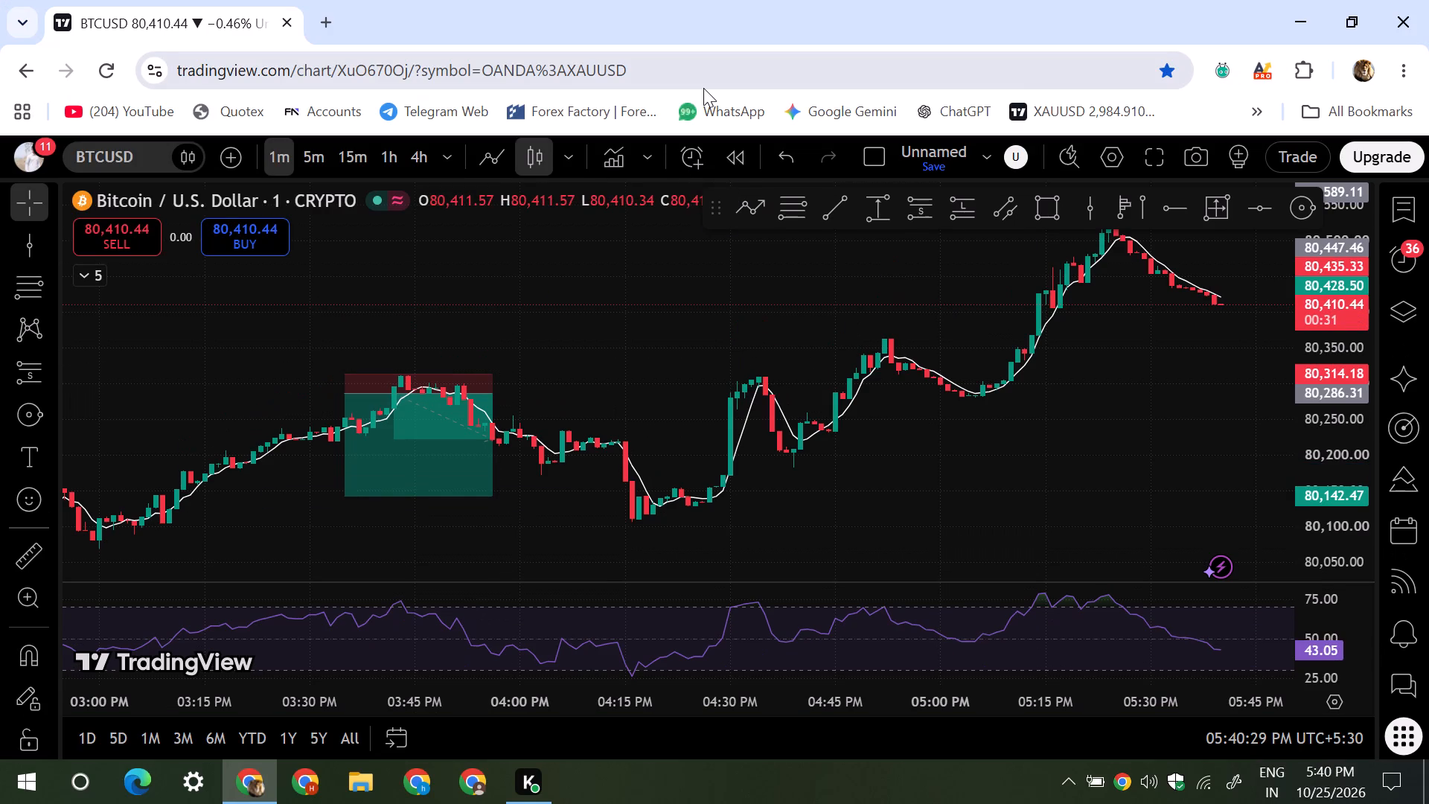